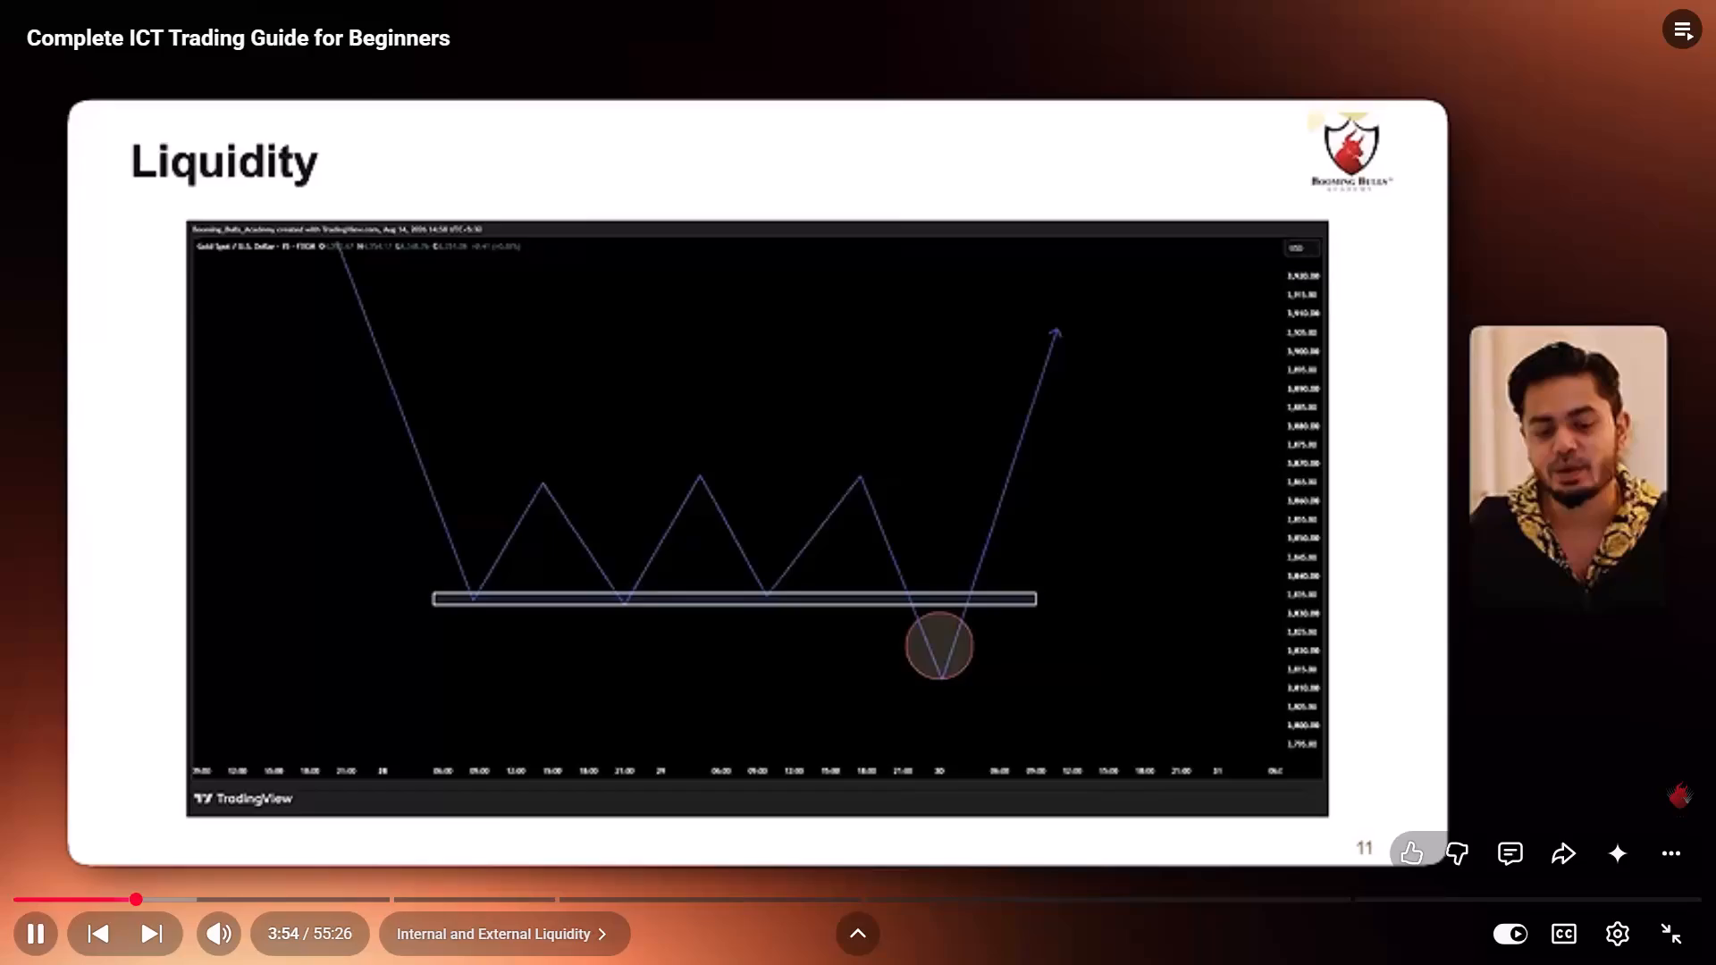
Replay the Liquidity slides in the ICT trading guide video and pause on the stop-hunt diagram.
key(Left)
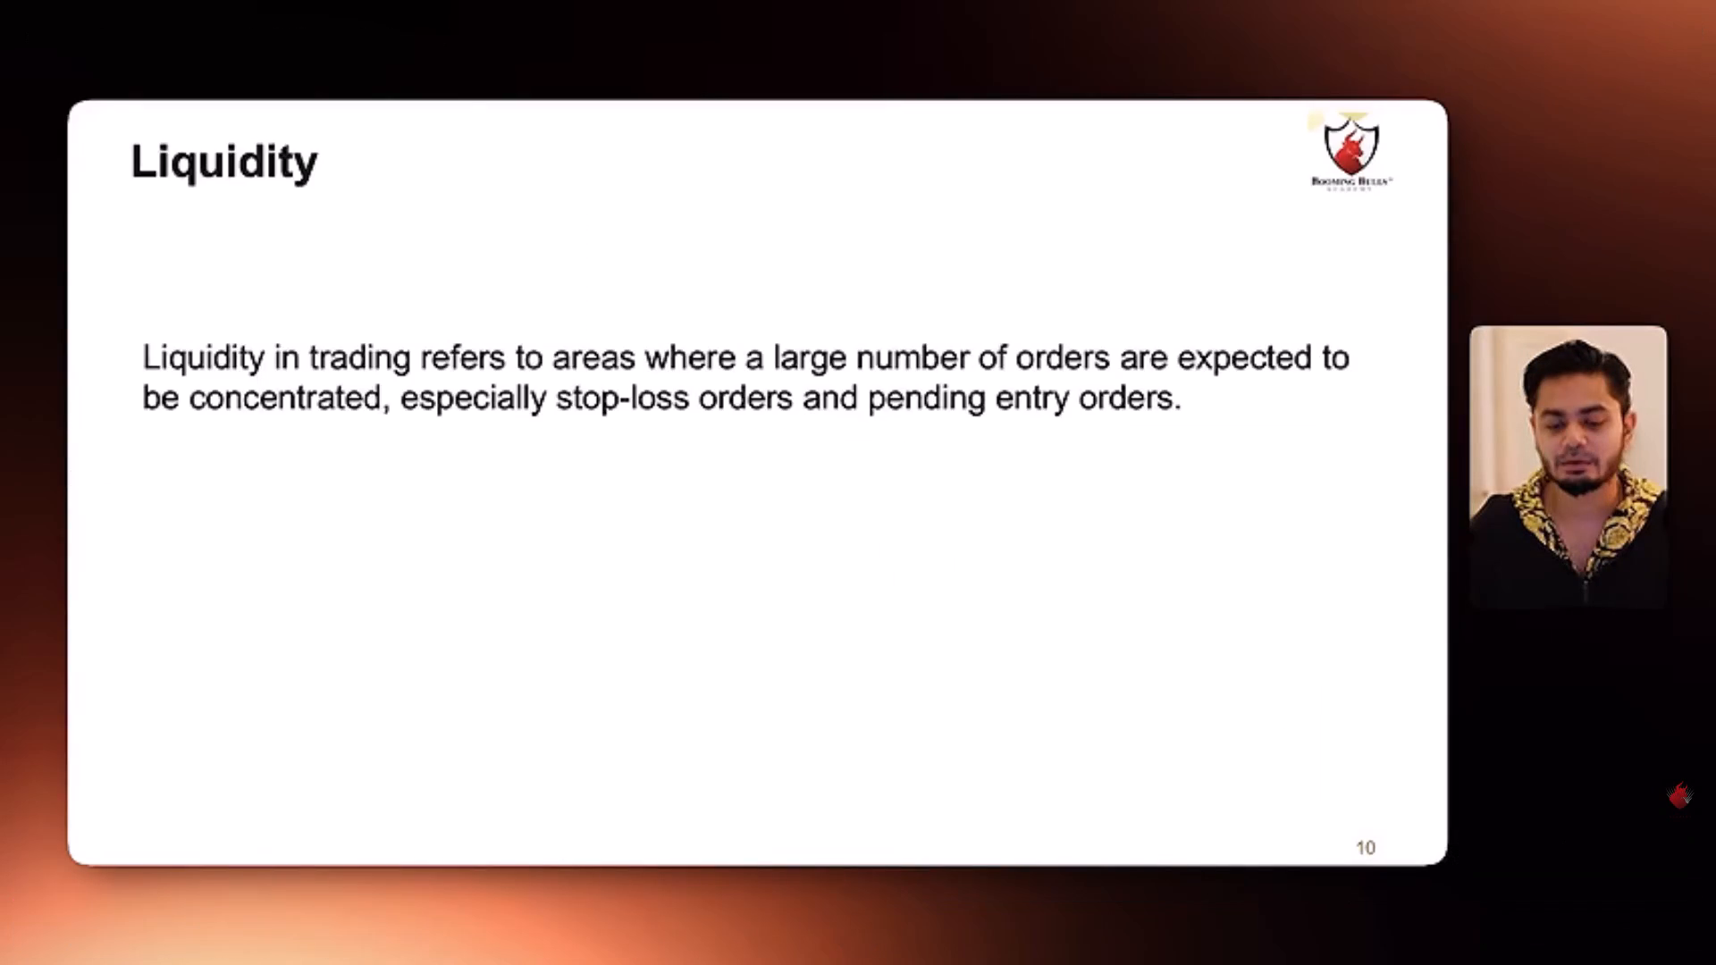
key(space)
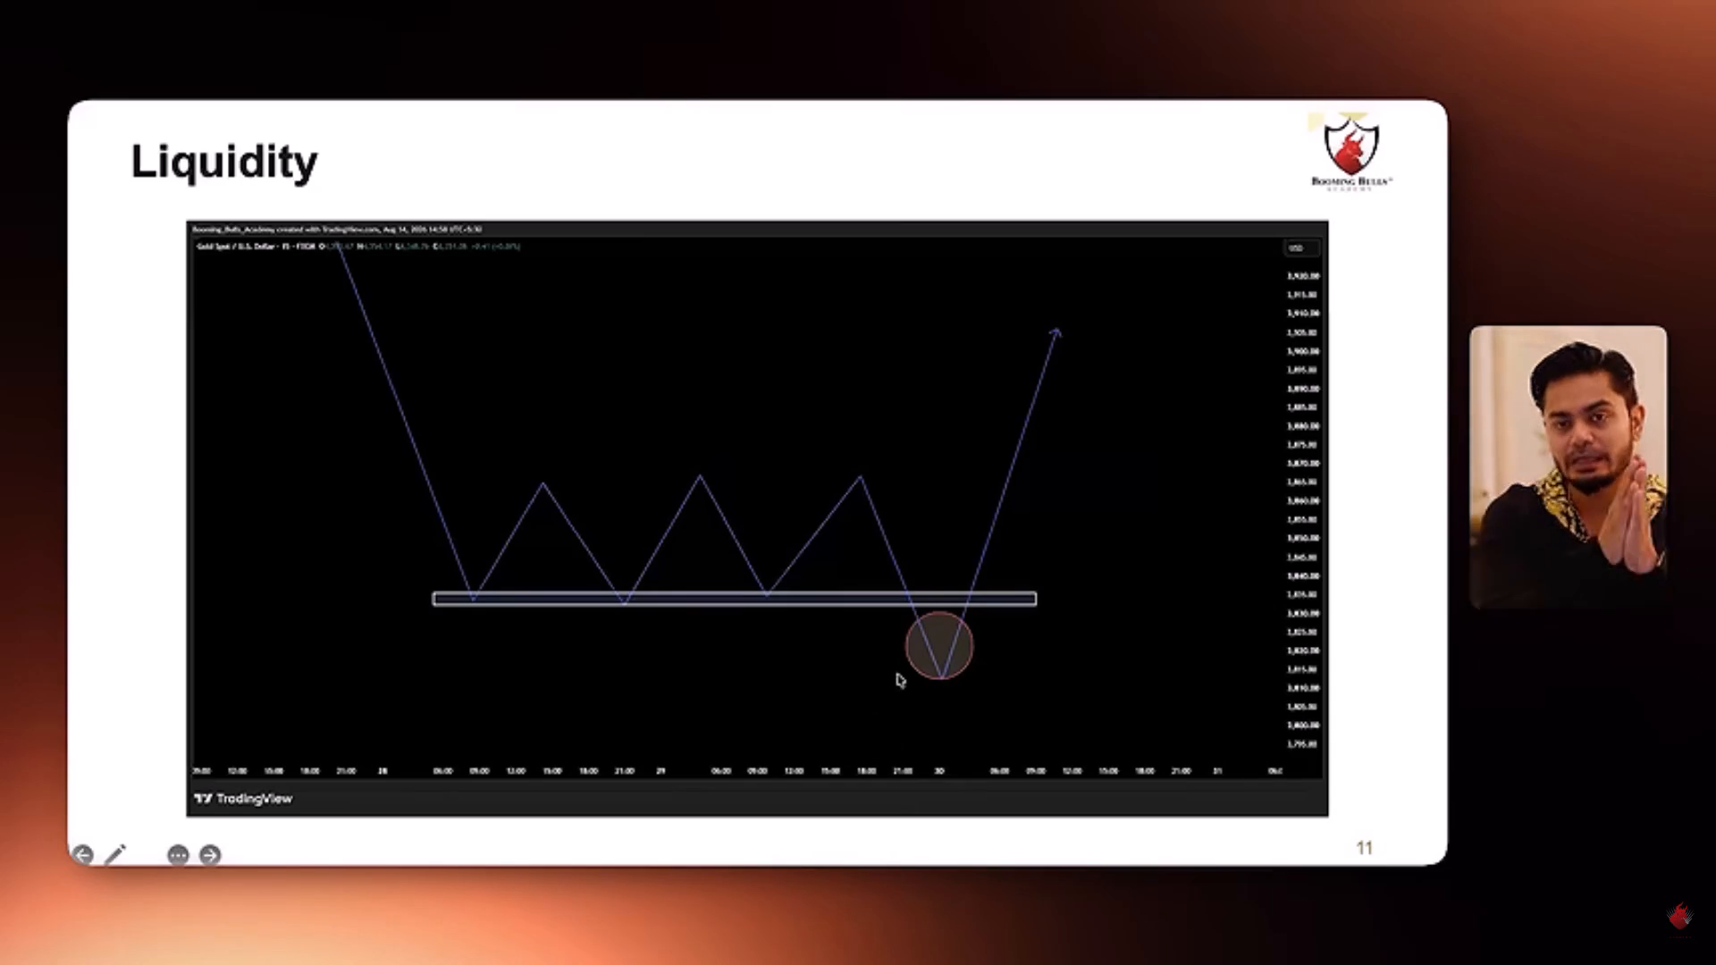
key(space)
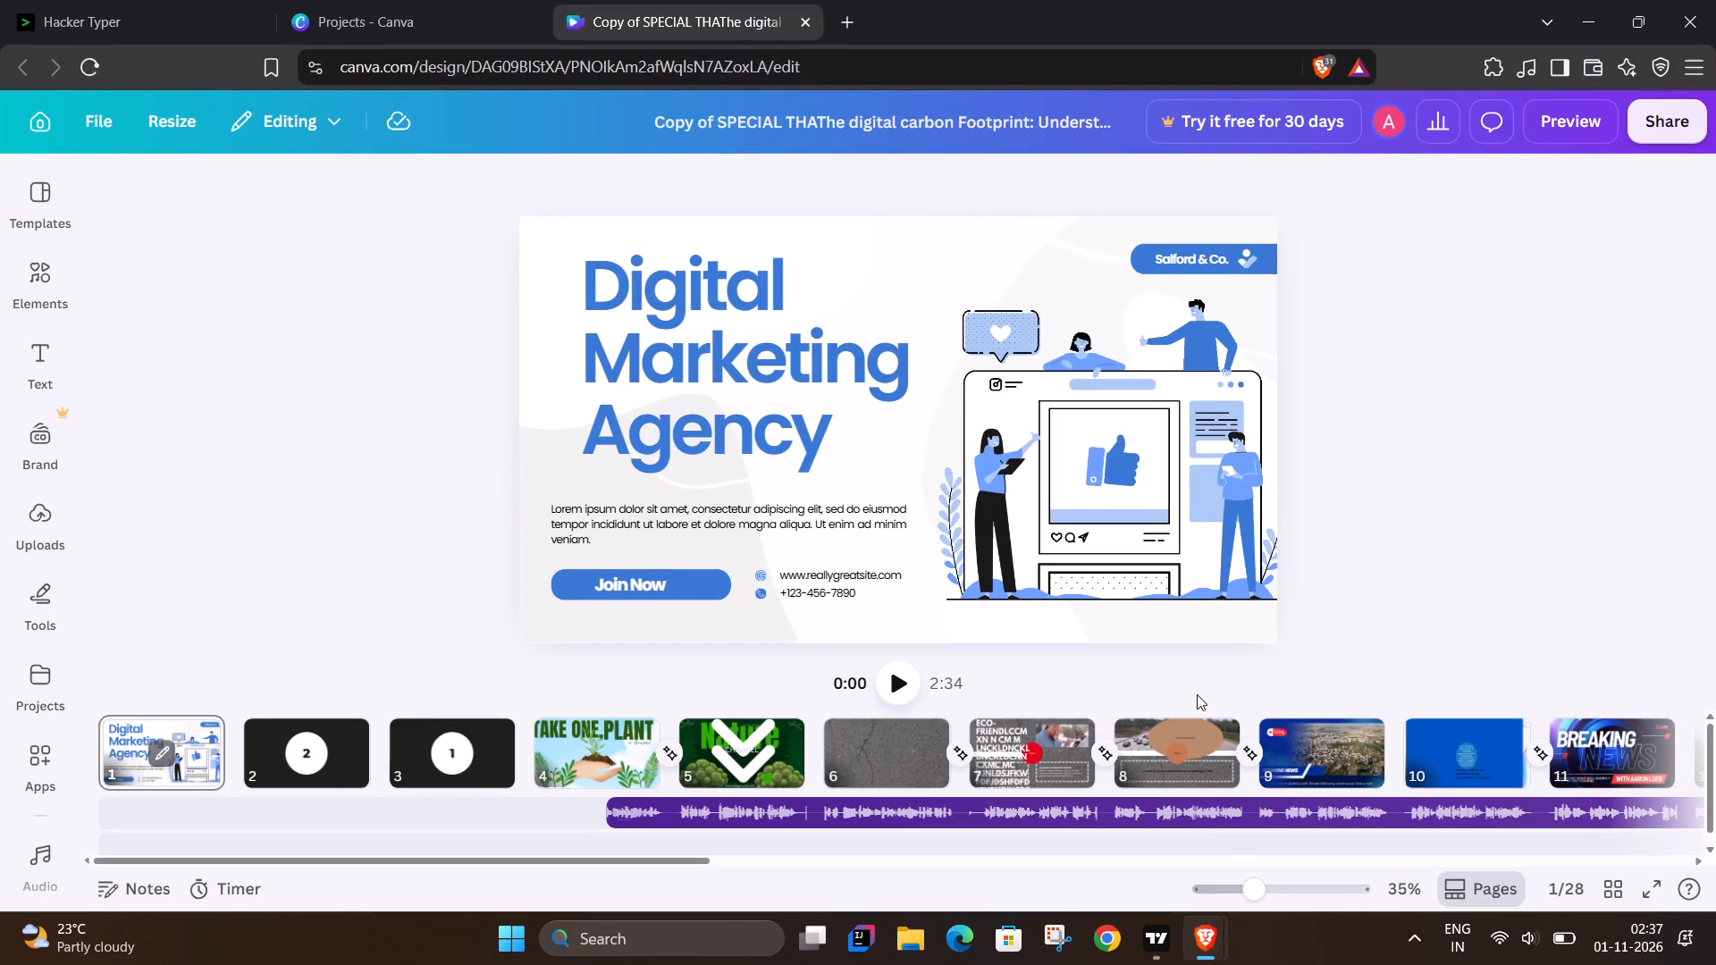
Close the Canva design window.
click(1715, 0)
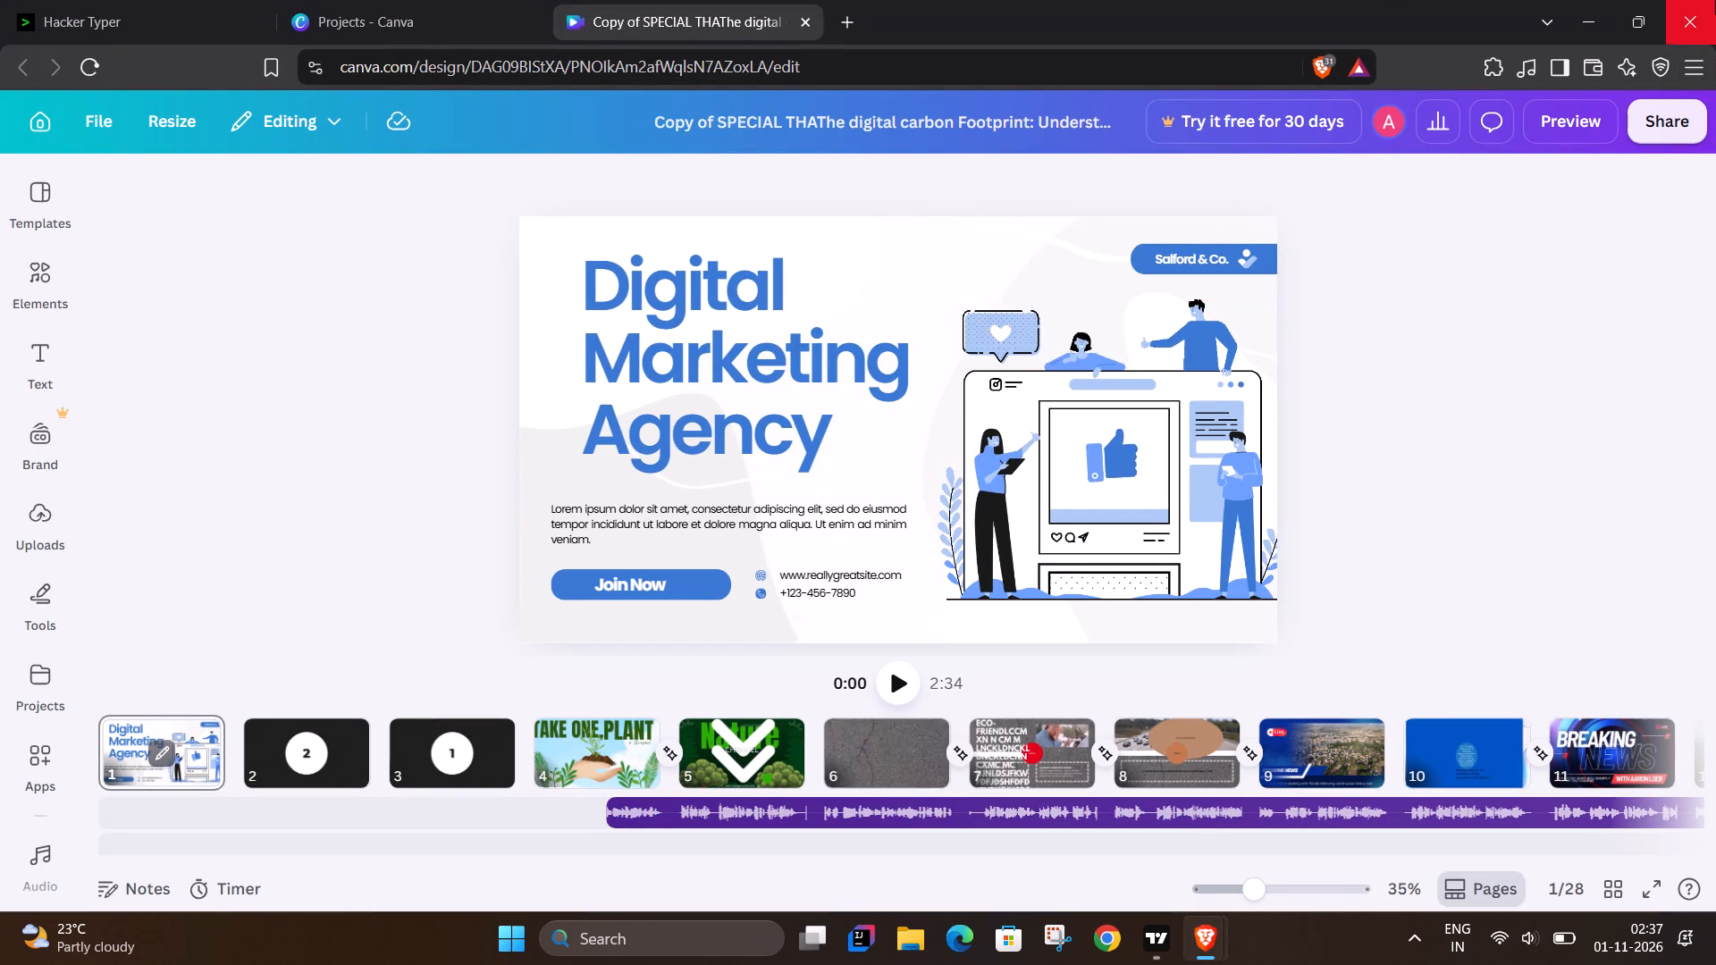
click(863, 282)
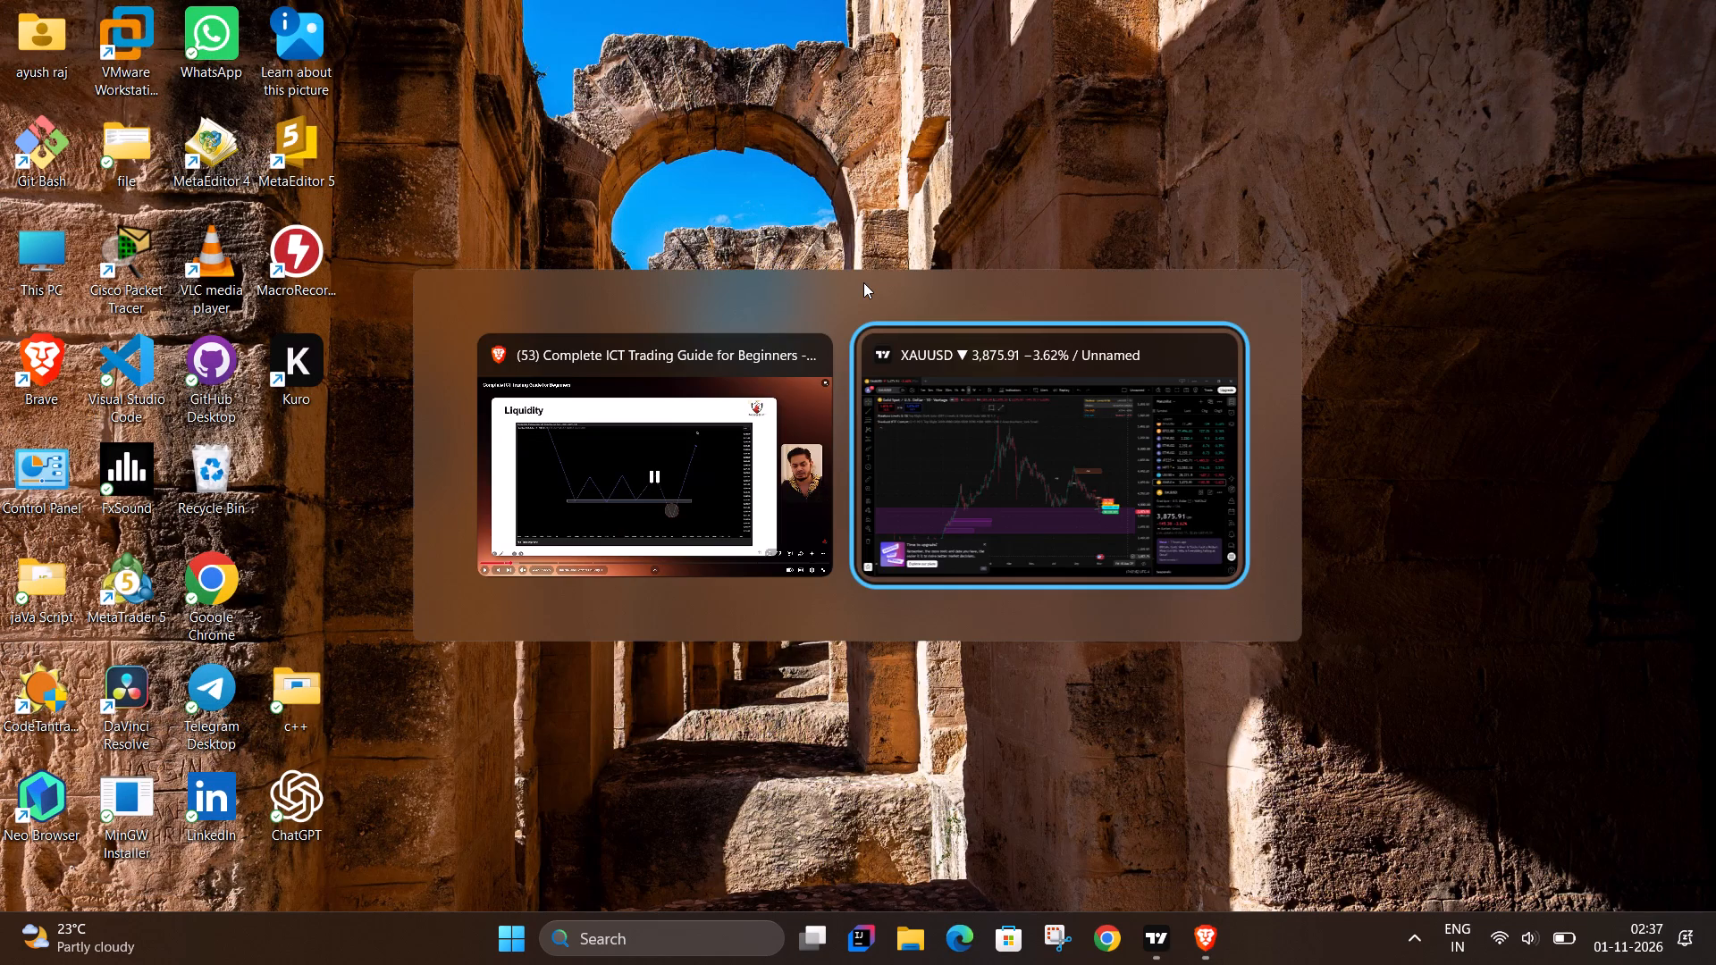
In TradingView, remove all 5 drawings from the XAUUSD daily chart while keeping the two indicators.
drag(1087, 516, 1008, 381)
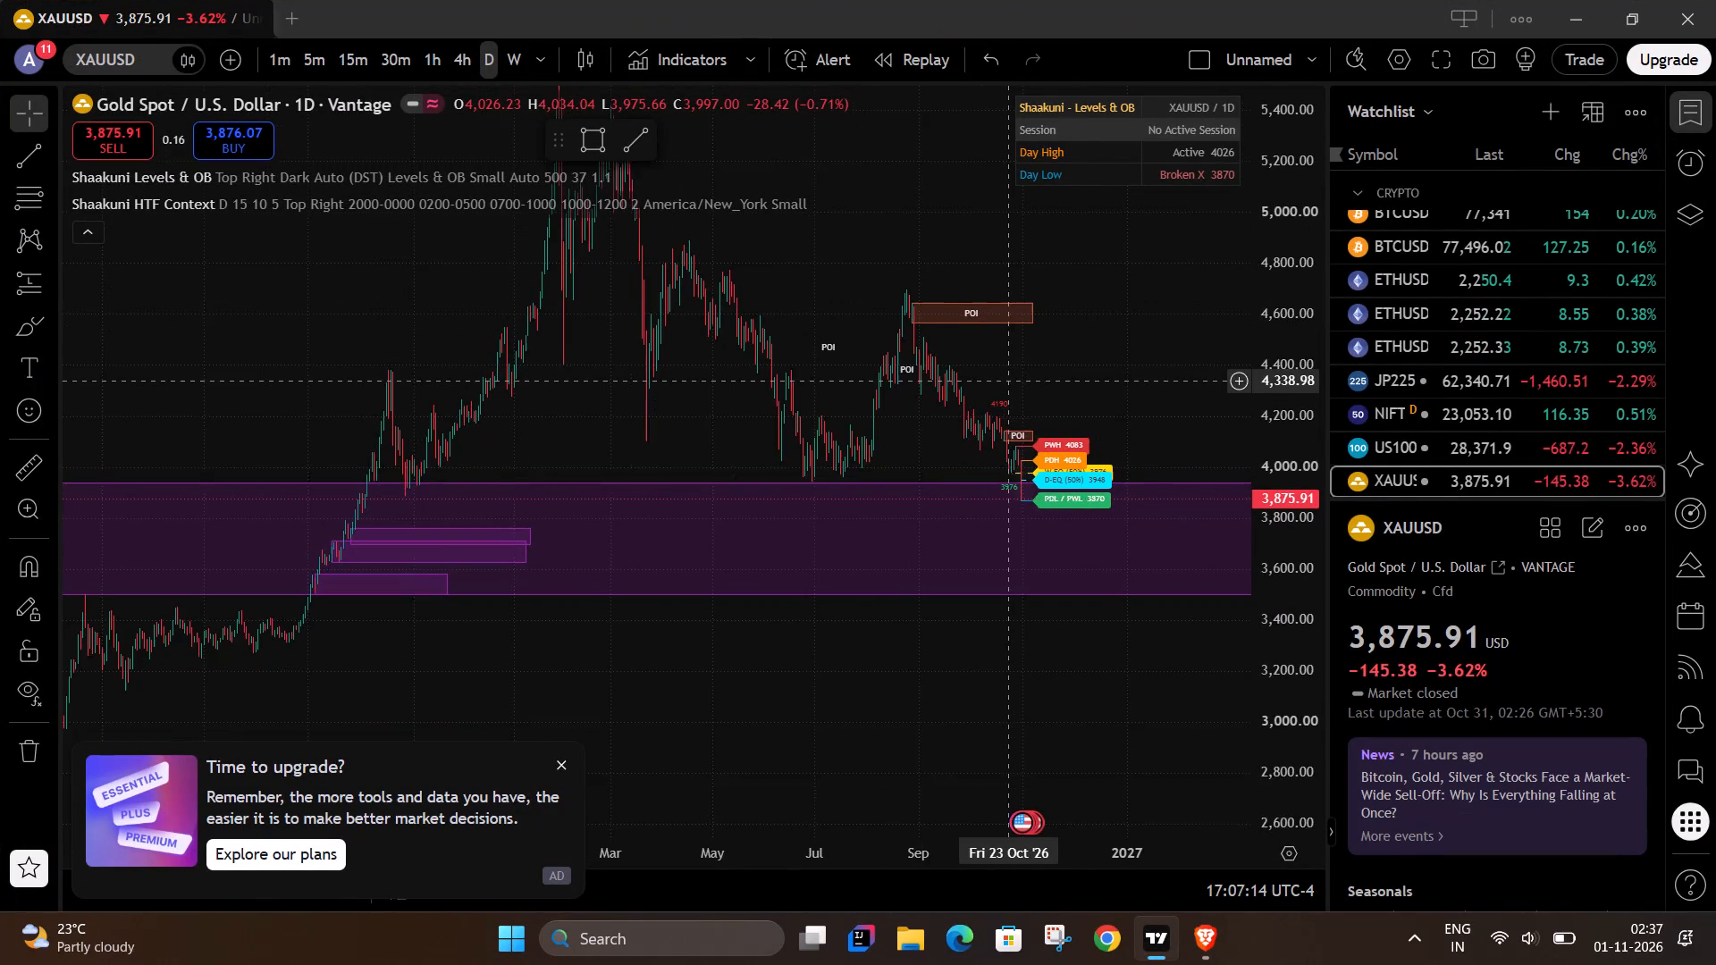
drag(1008, 381, 1005, 398)
drag(1034, 852, 763, 835)
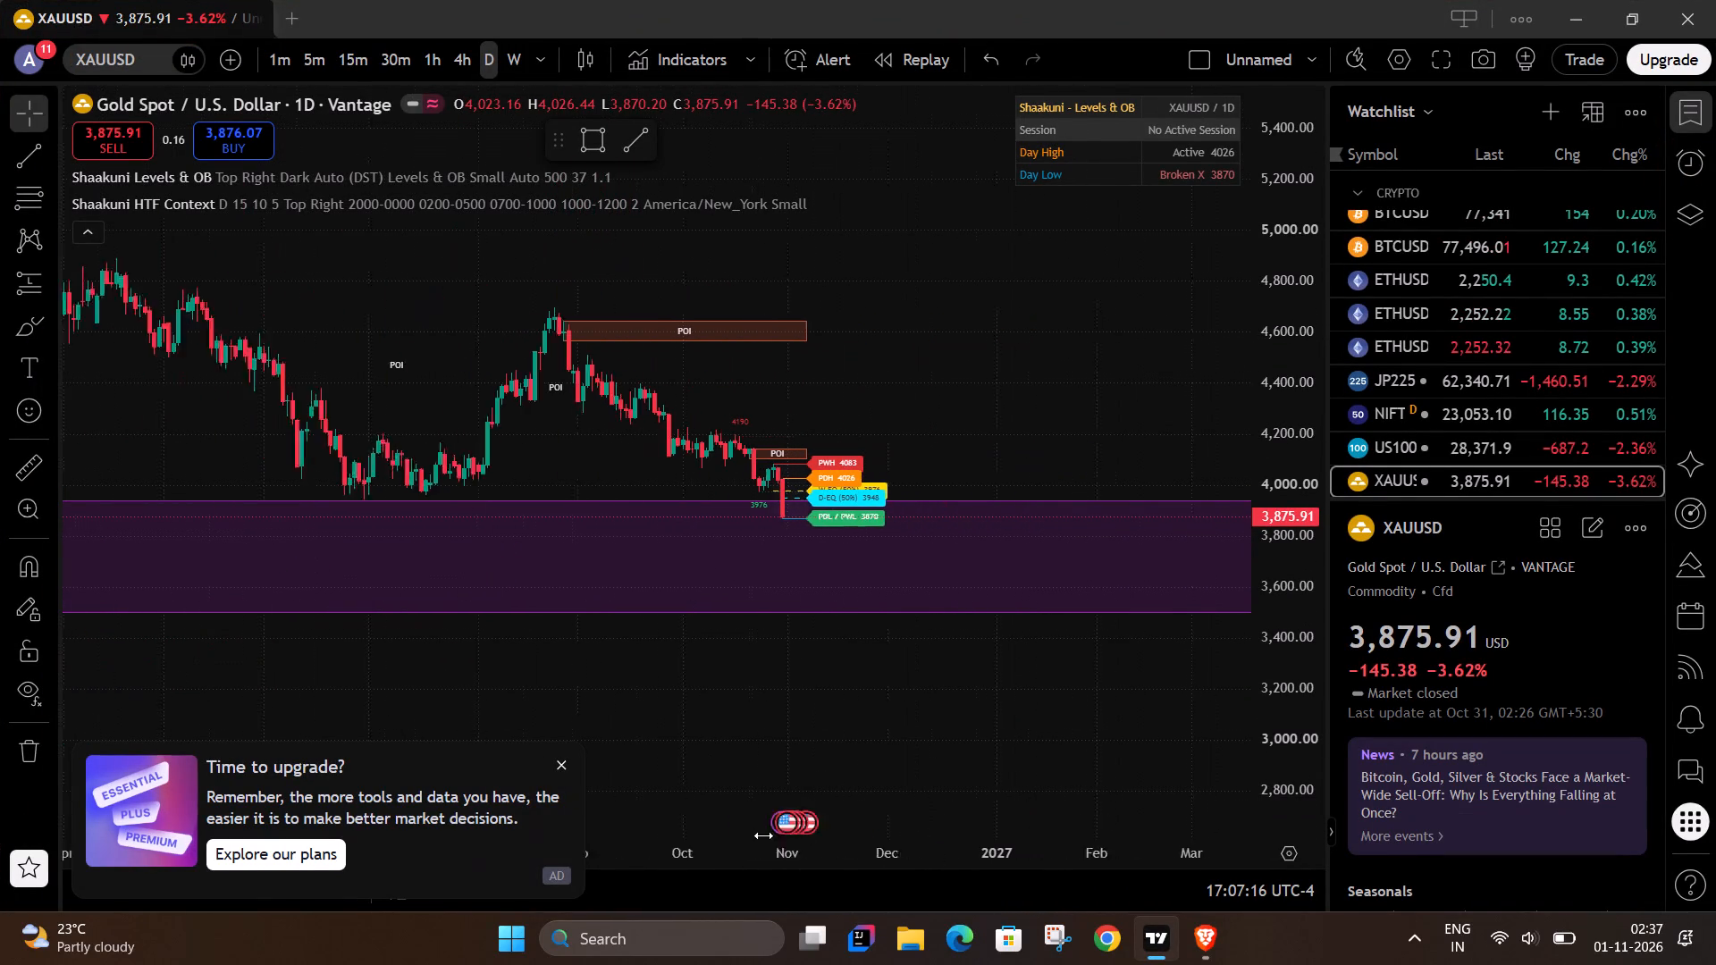
drag(763, 835, 754, 833)
drag(741, 499, 1072, 532)
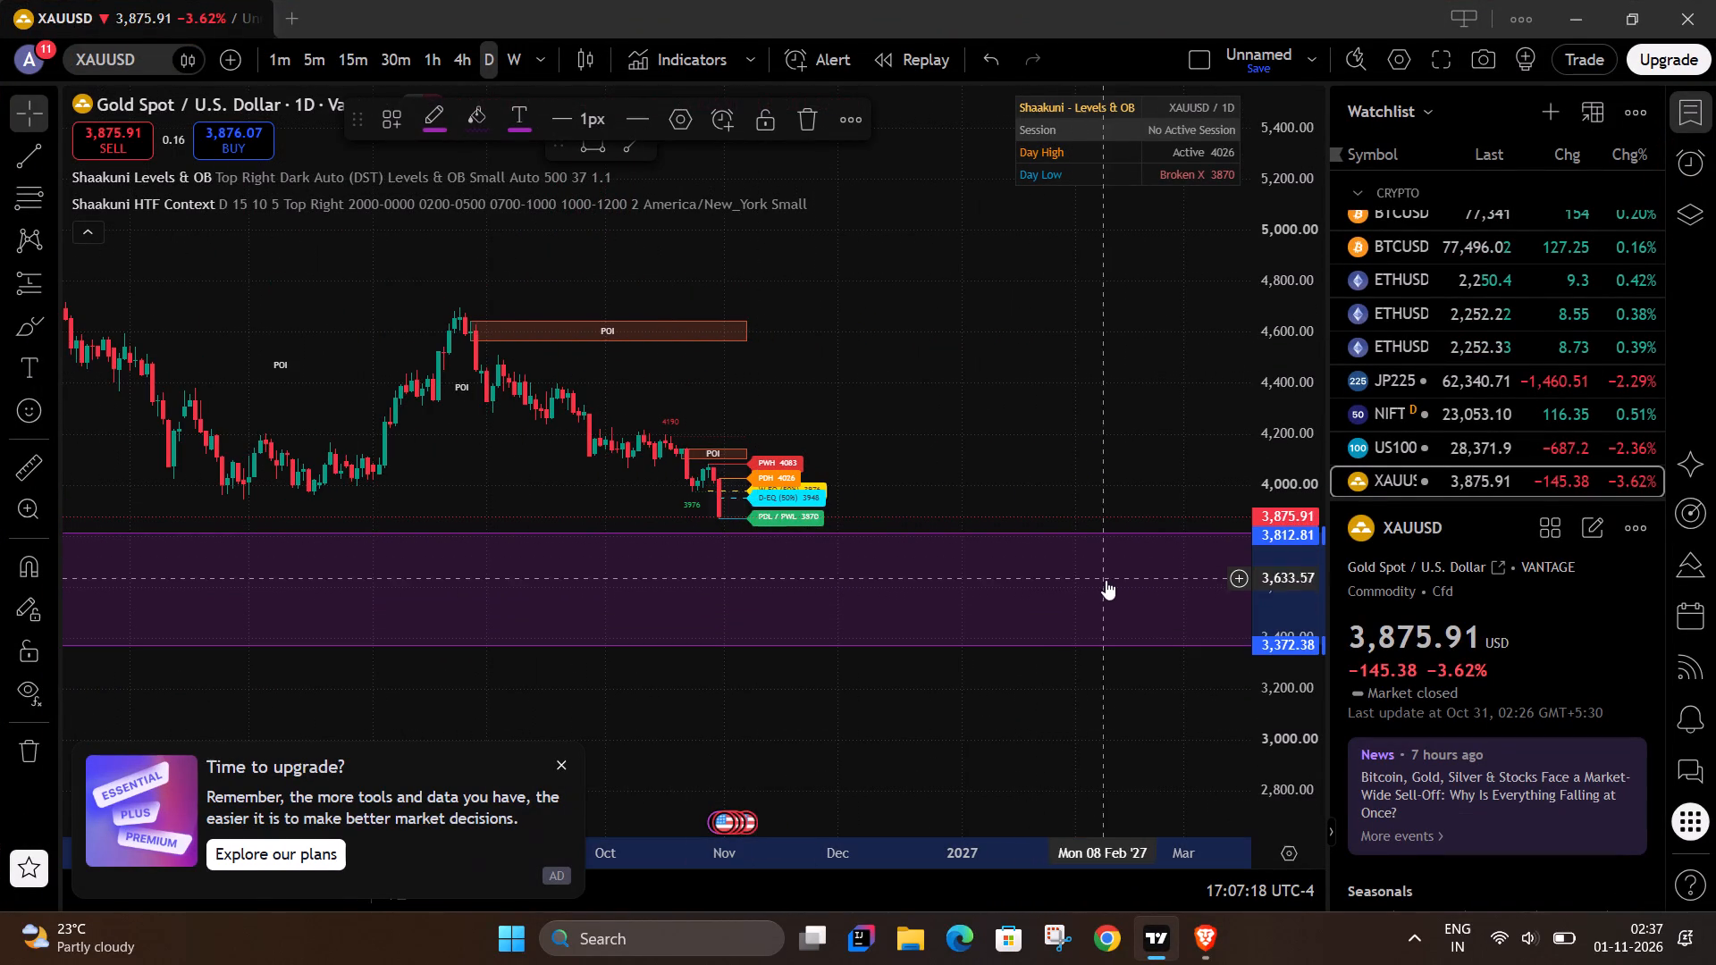
click(1023, 583)
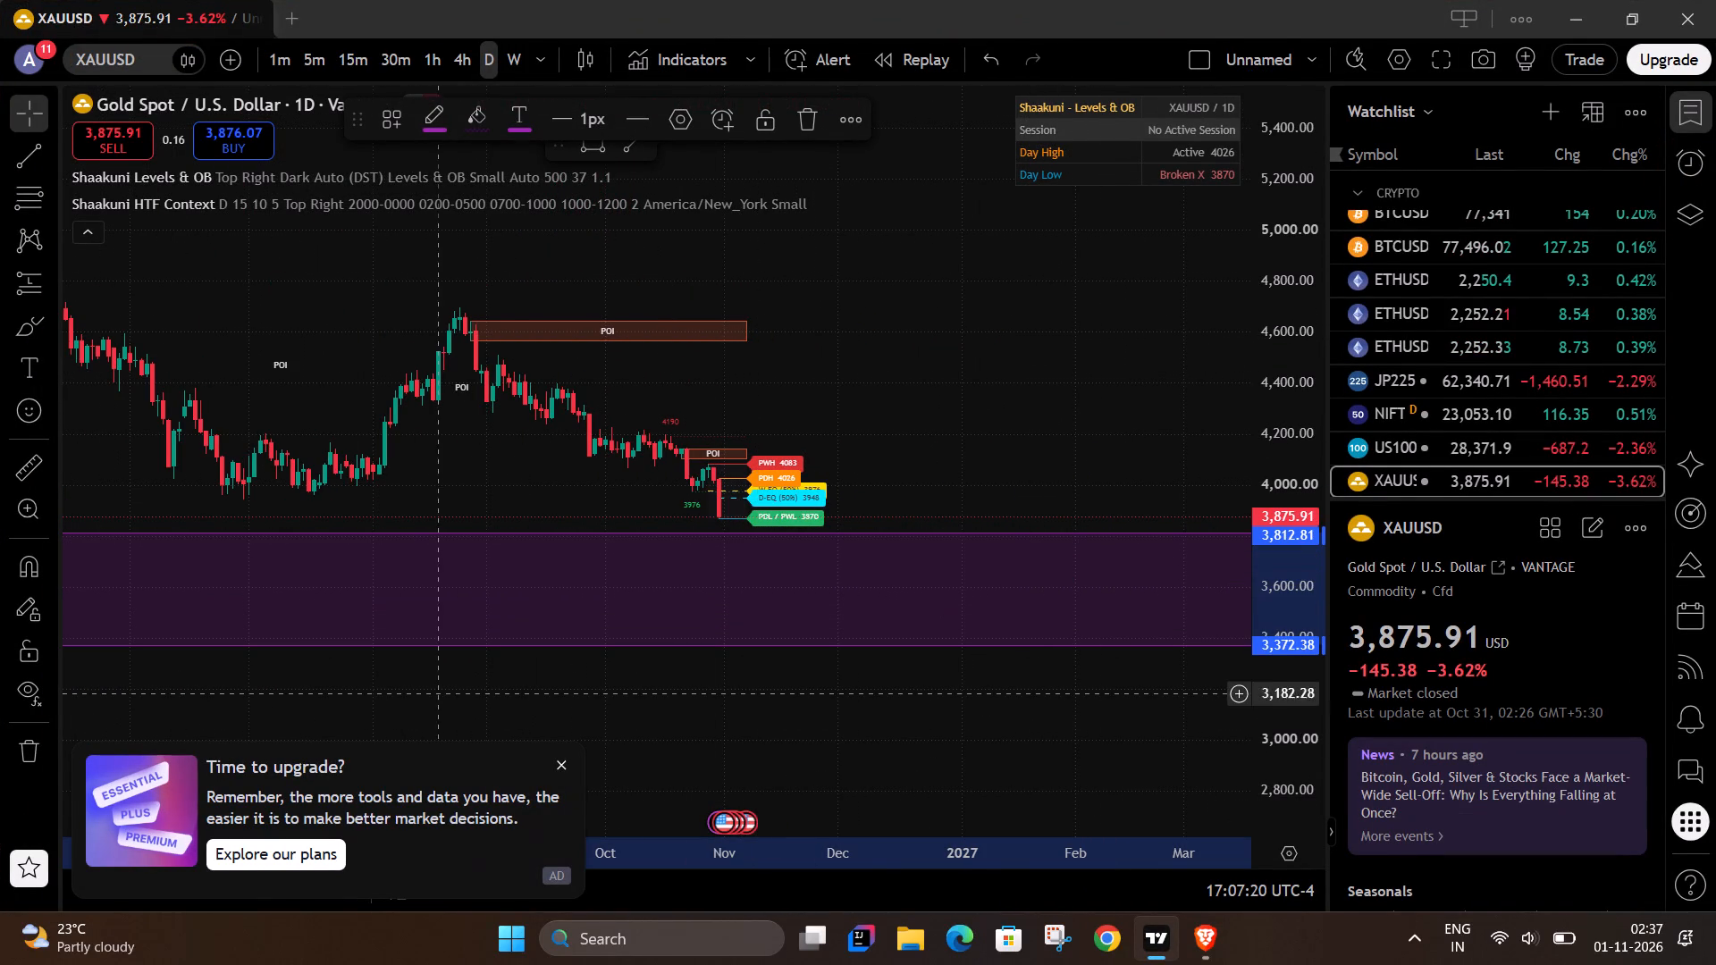
click(31, 745)
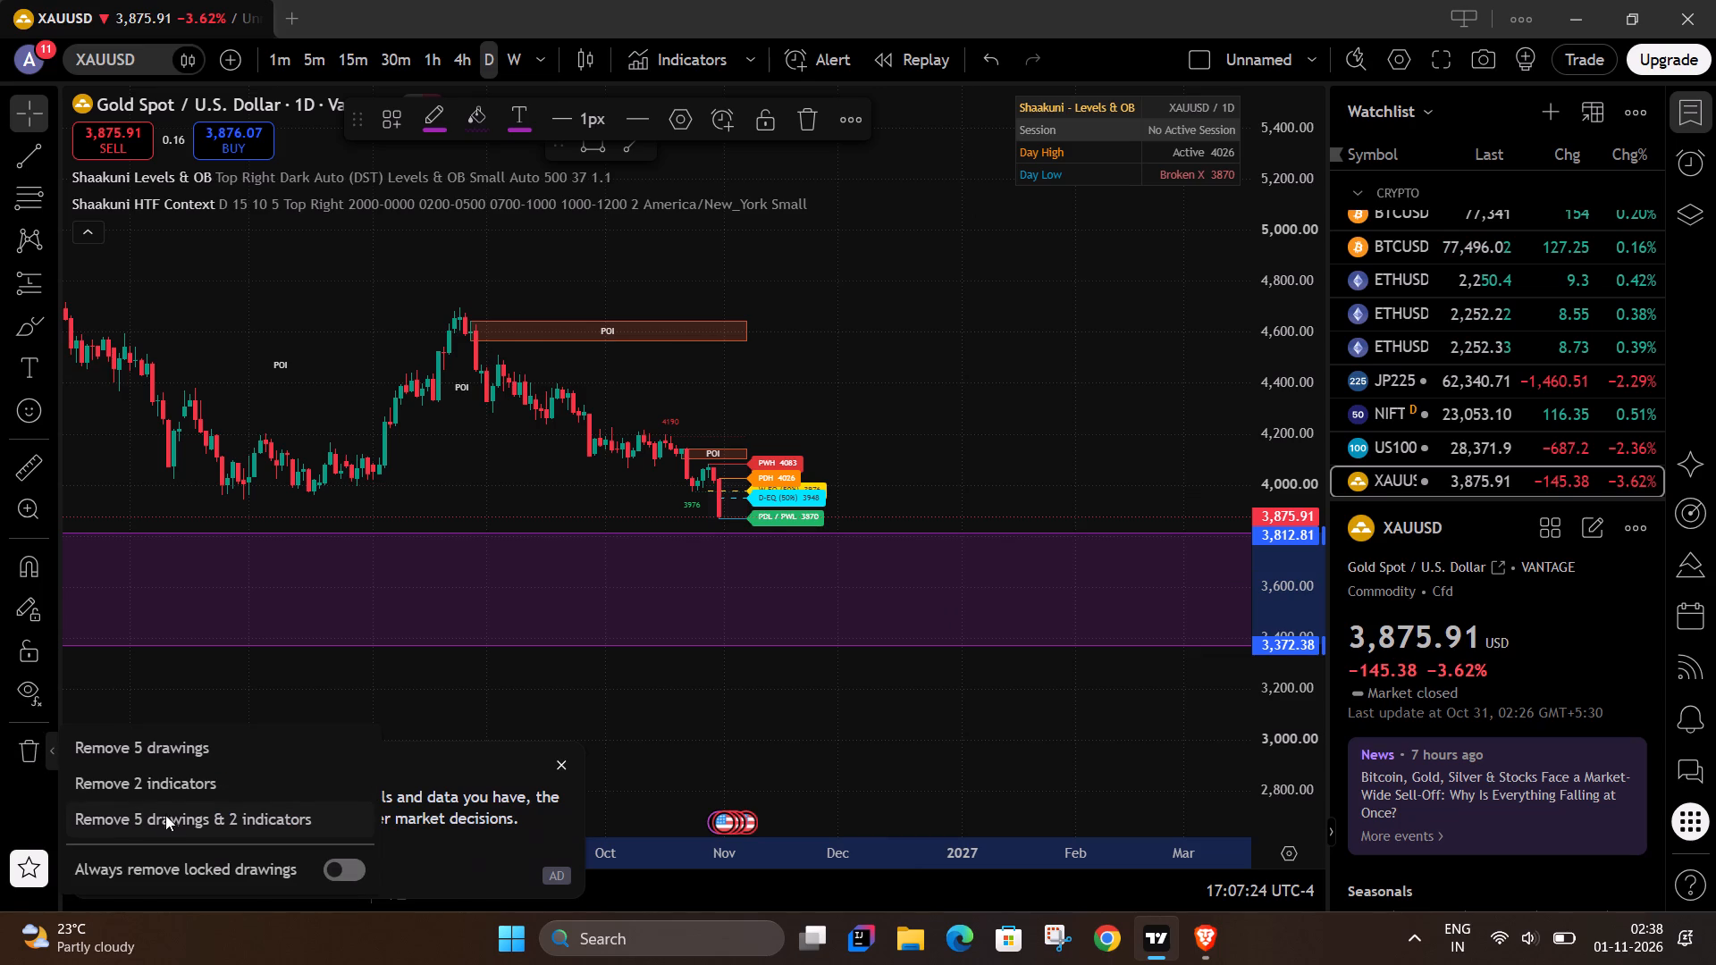
click(169, 747)
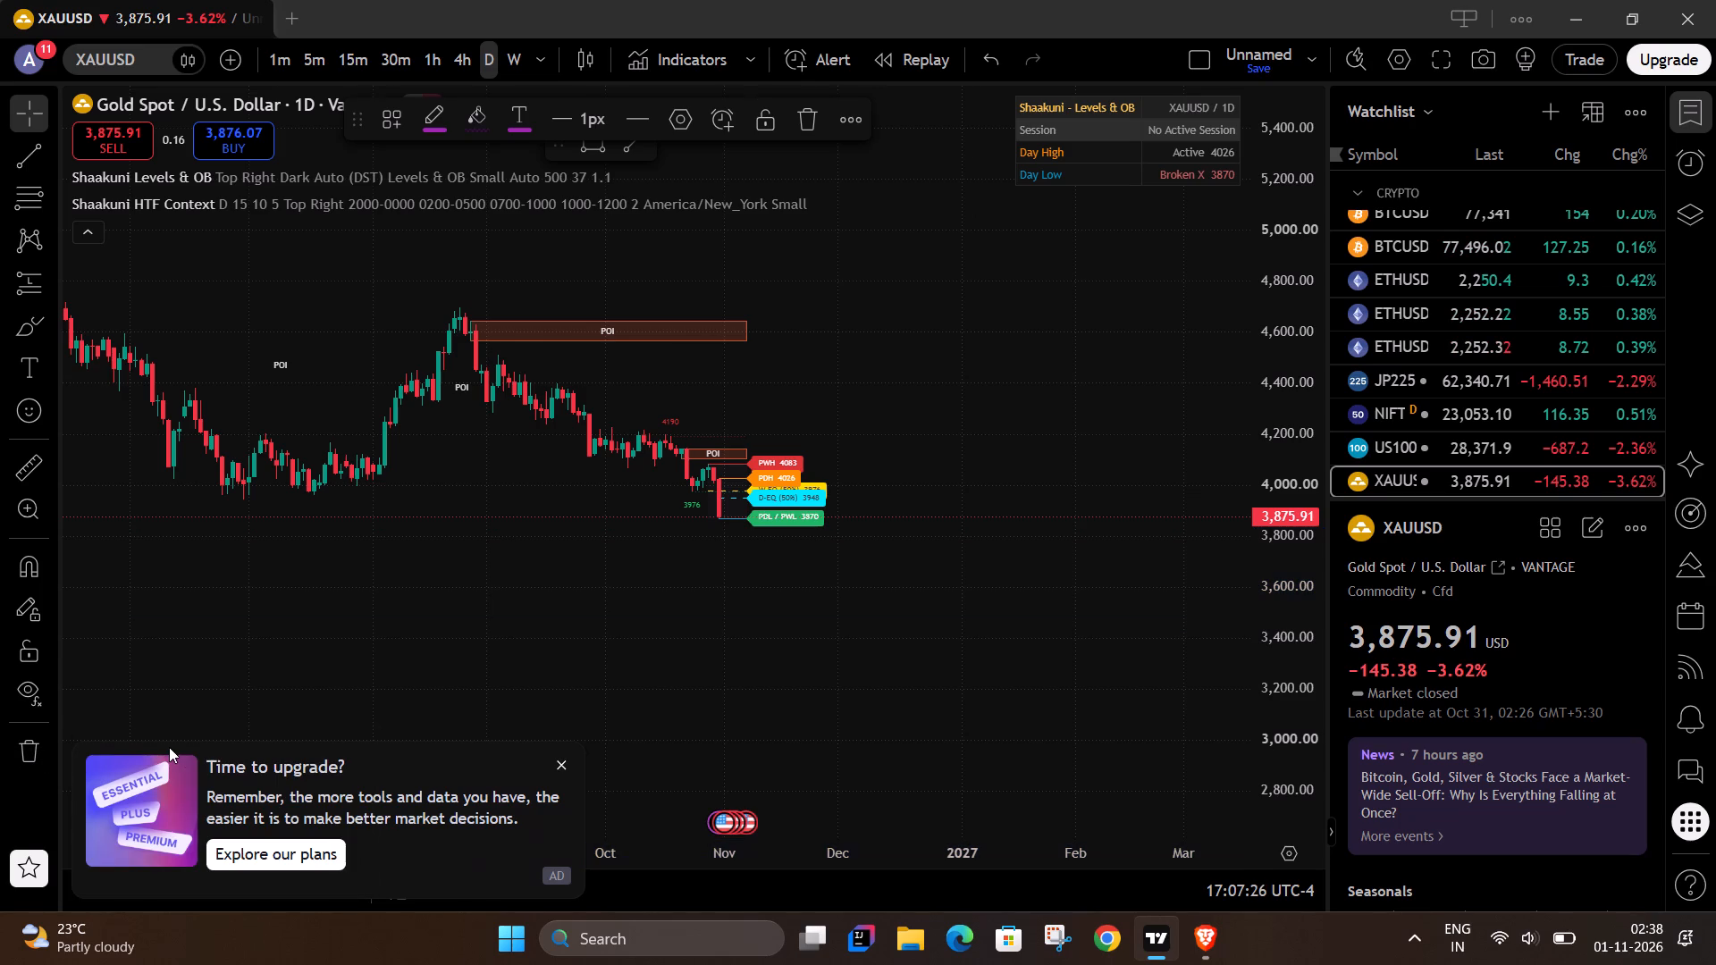
Examine the XAUUSD daily price structure, comparing the swing highs and lows leading into the latest decline.
drag(578, 723, 821, 641)
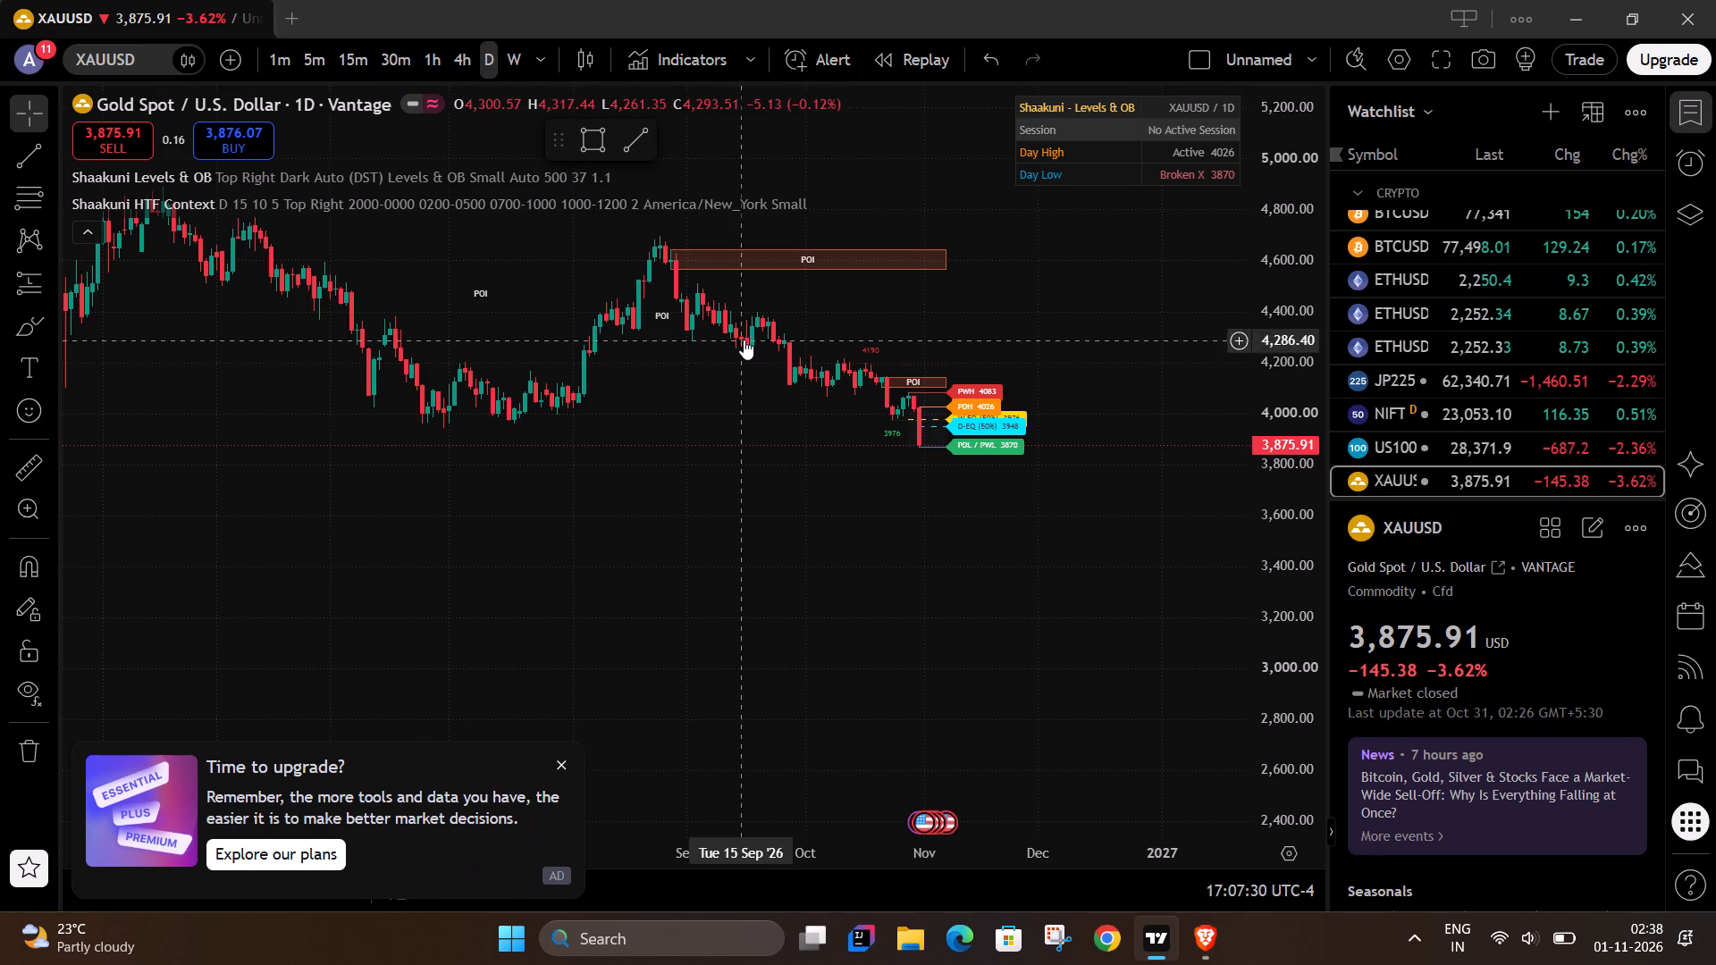
drag(1296, 690, 1271, 479)
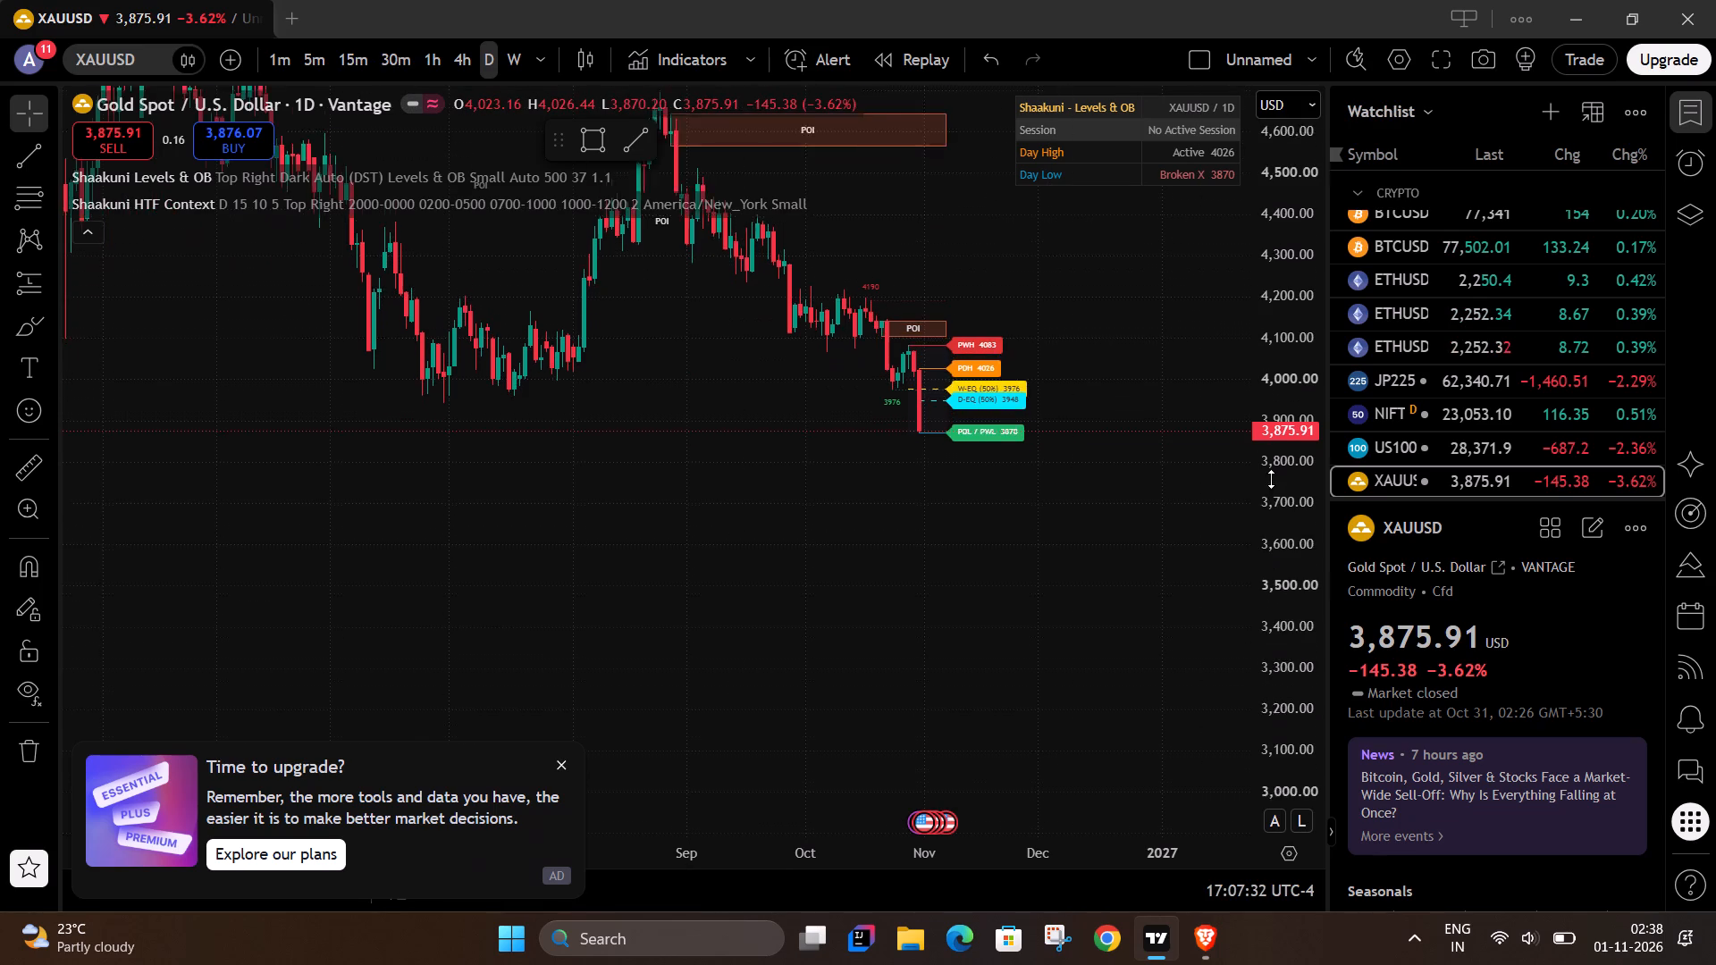
drag(1271, 479, 1315, 683)
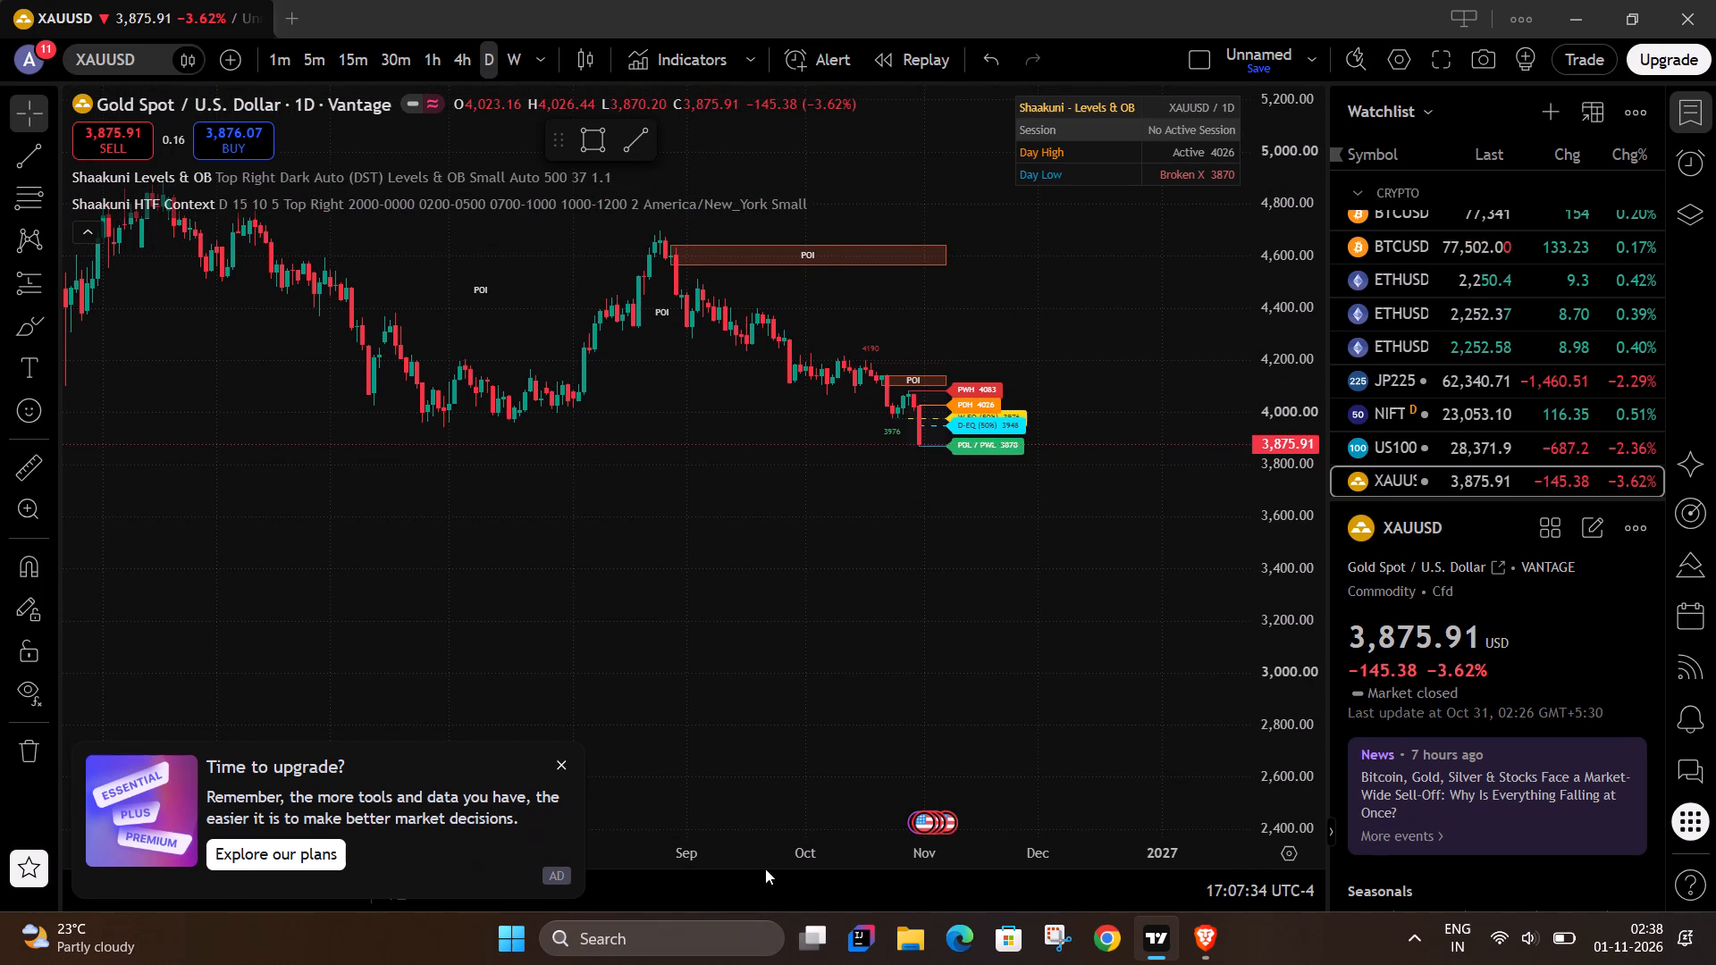
drag(771, 858, 1119, 844)
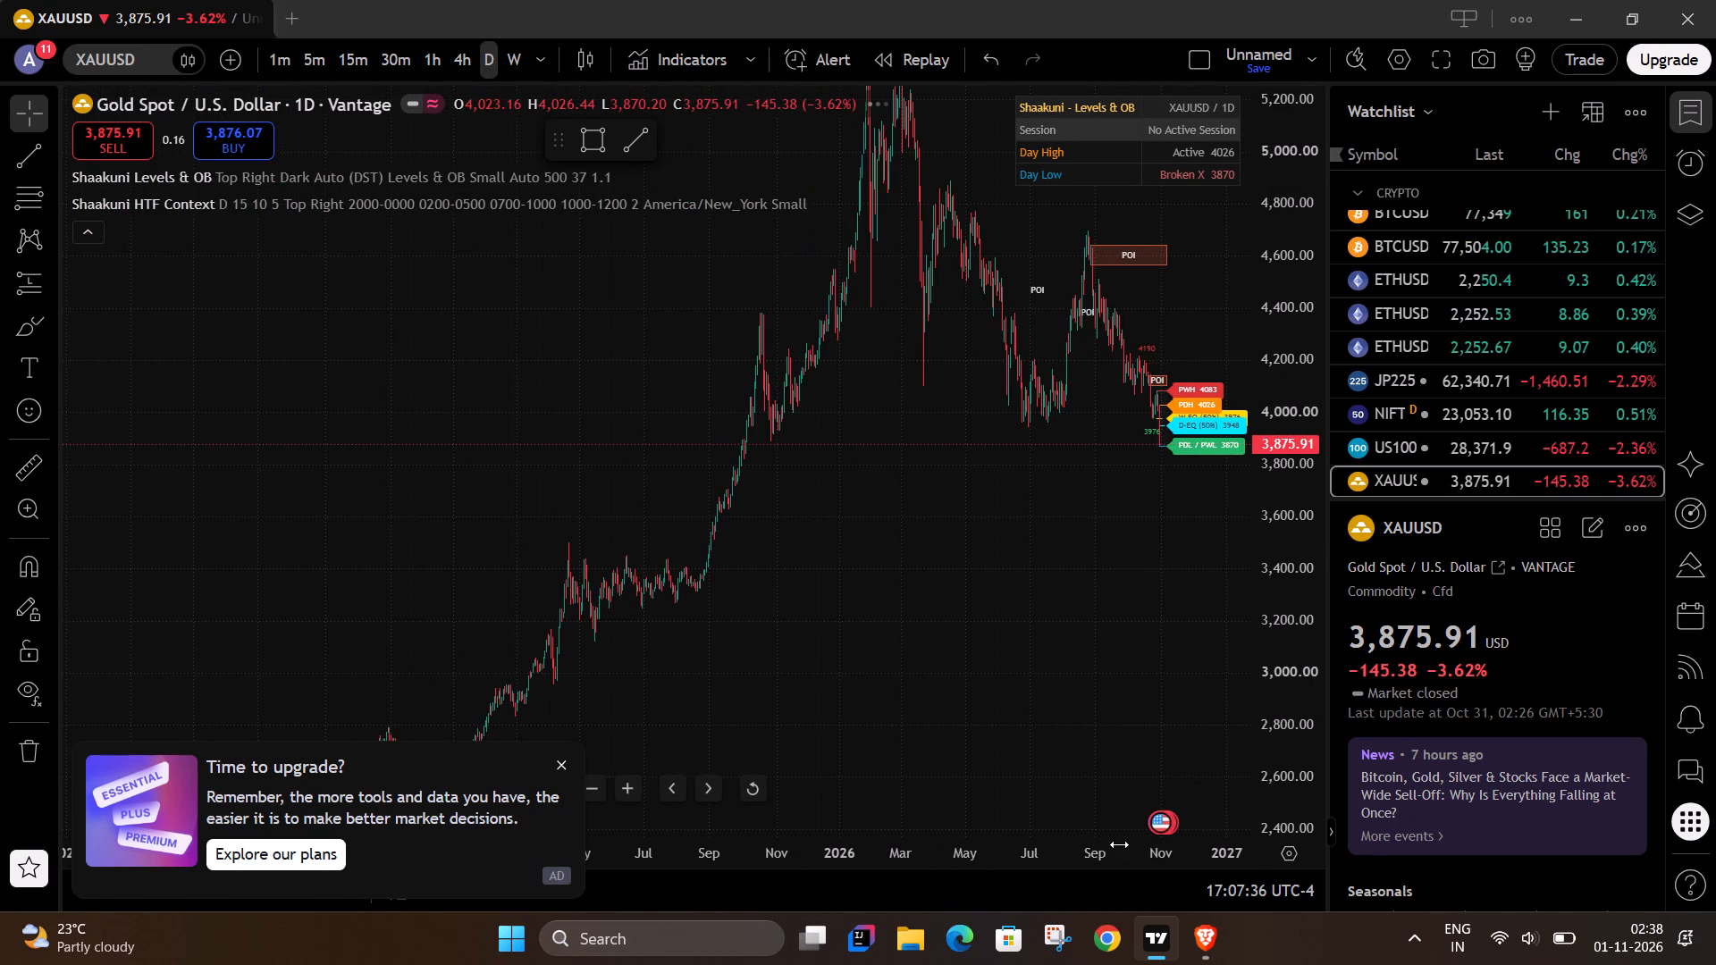
drag(1119, 844, 871, 880)
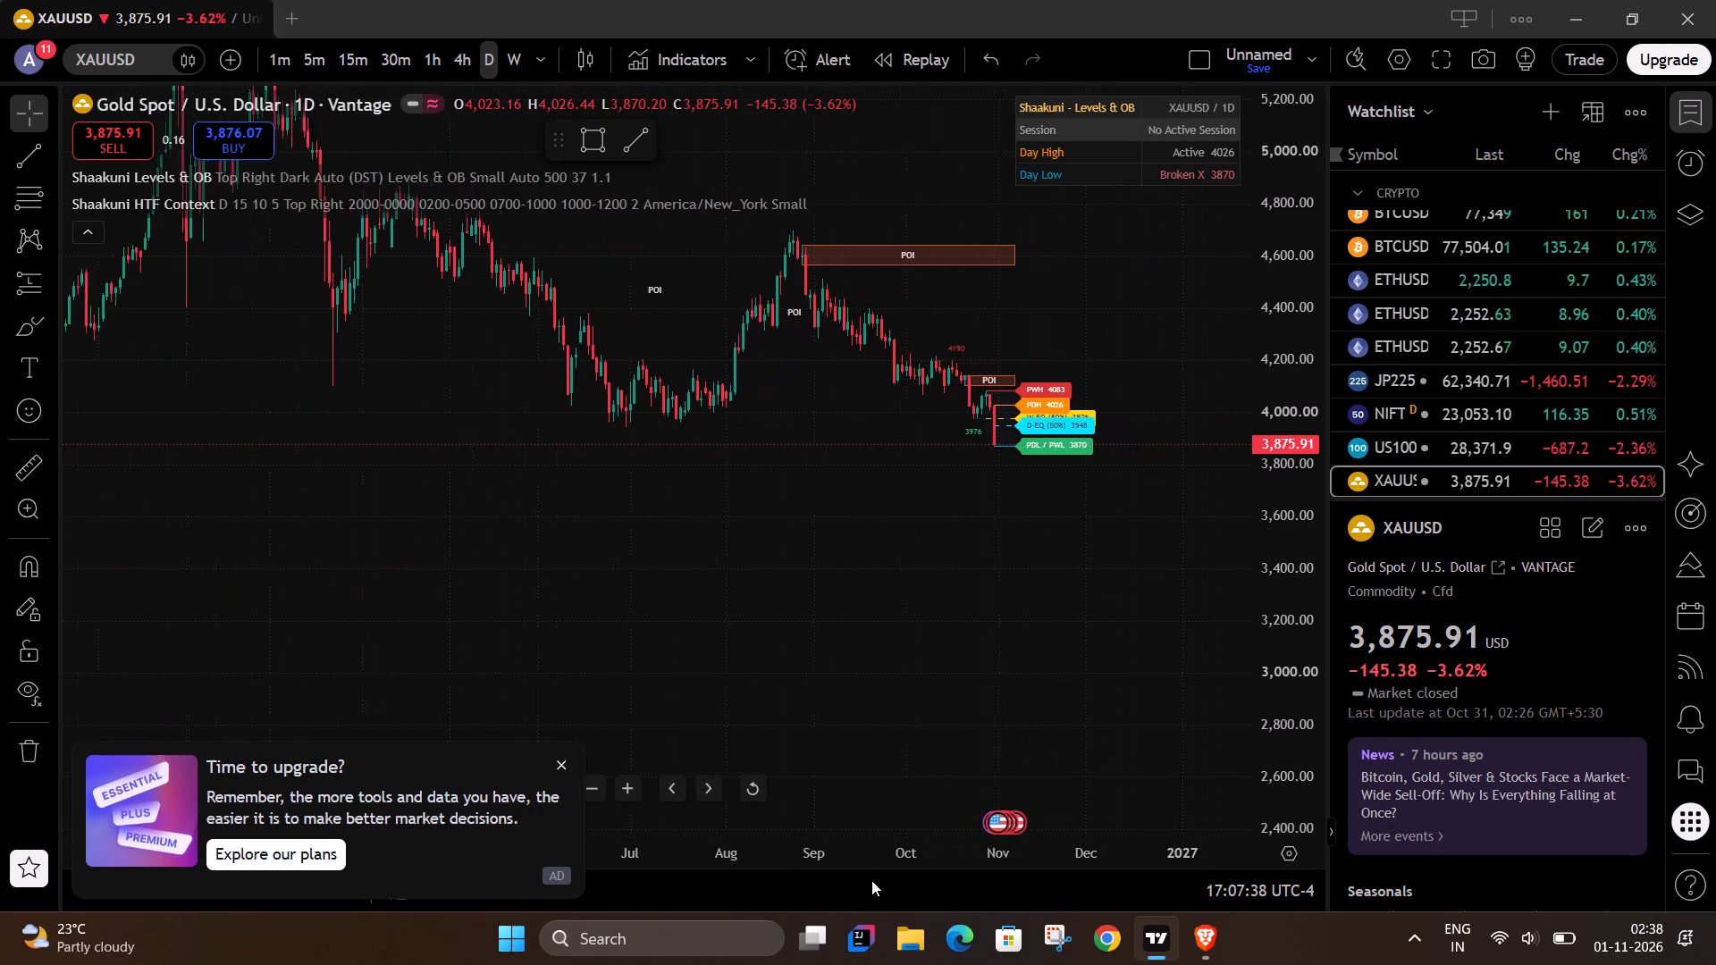
drag(871, 880, 867, 880)
drag(860, 578, 980, 698)
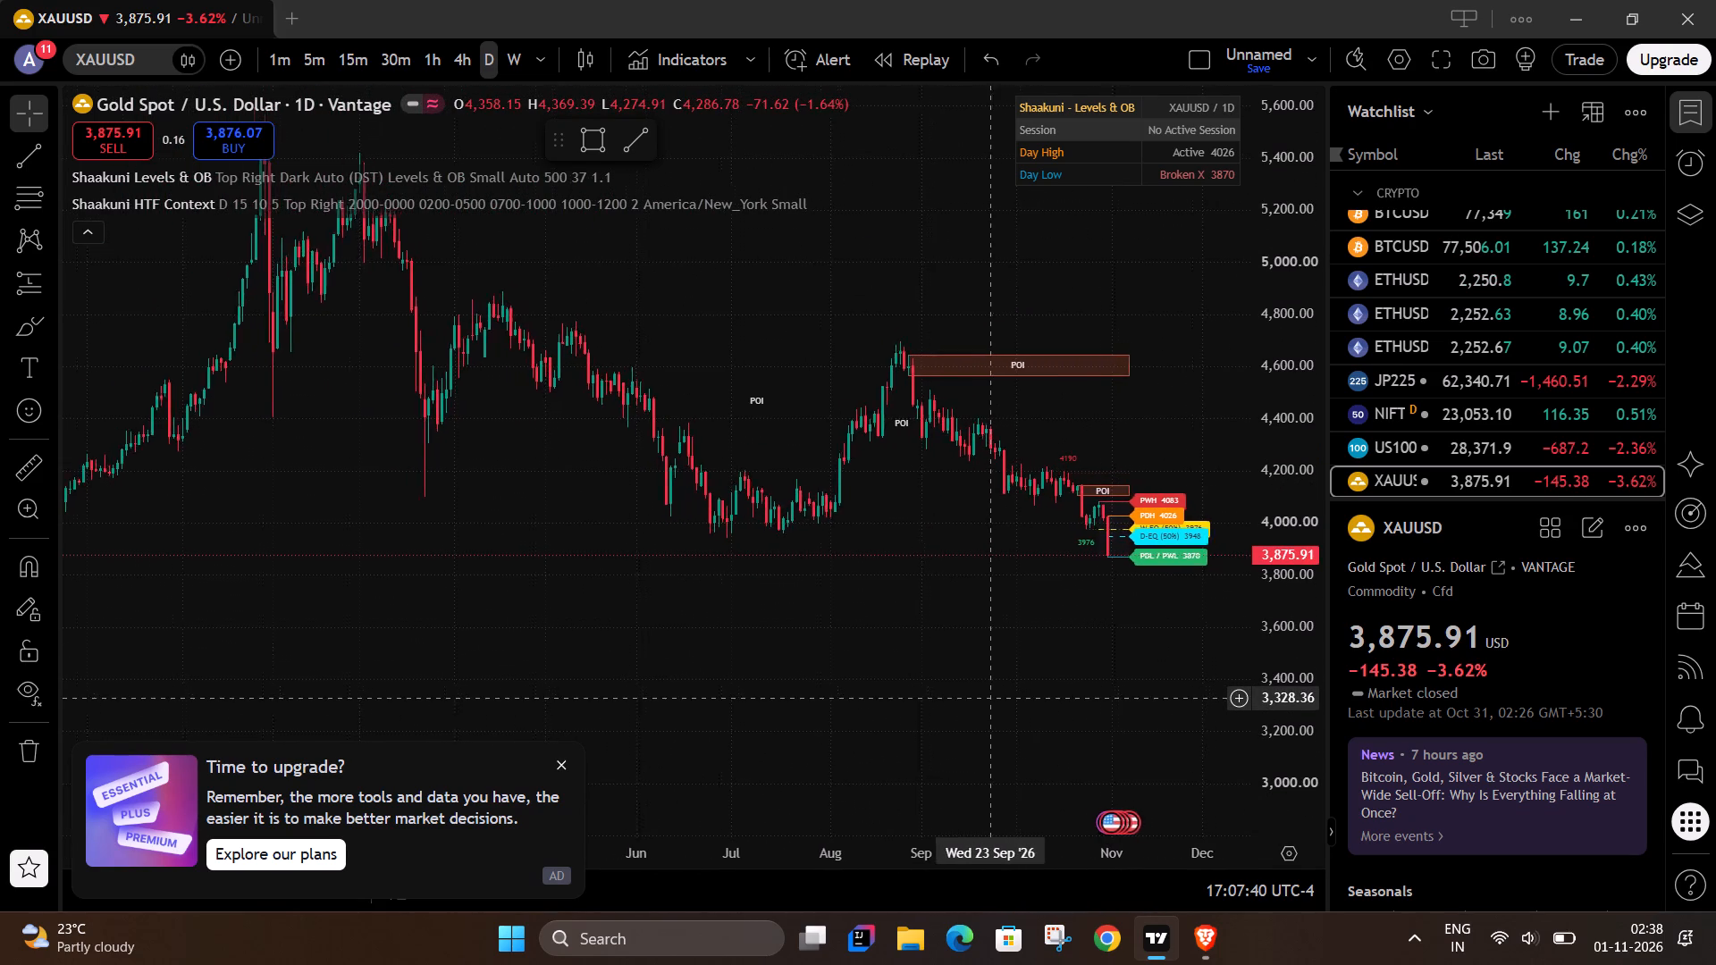
drag(980, 698, 828, 662)
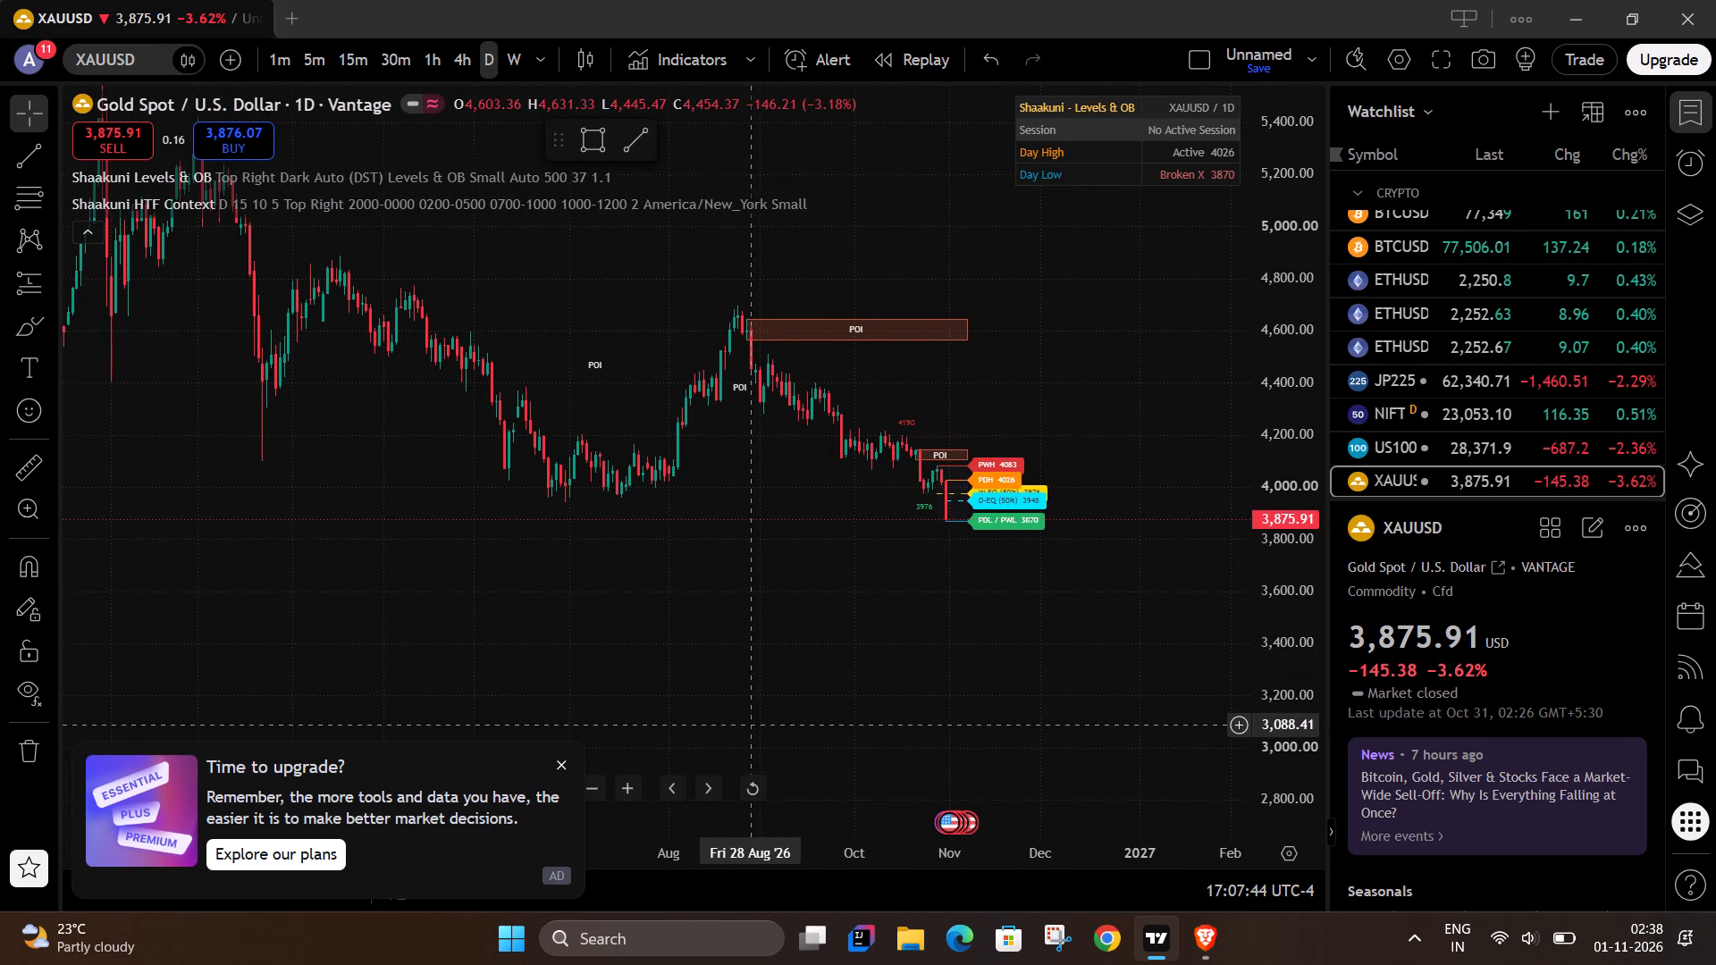
drag(728, 859, 801, 841)
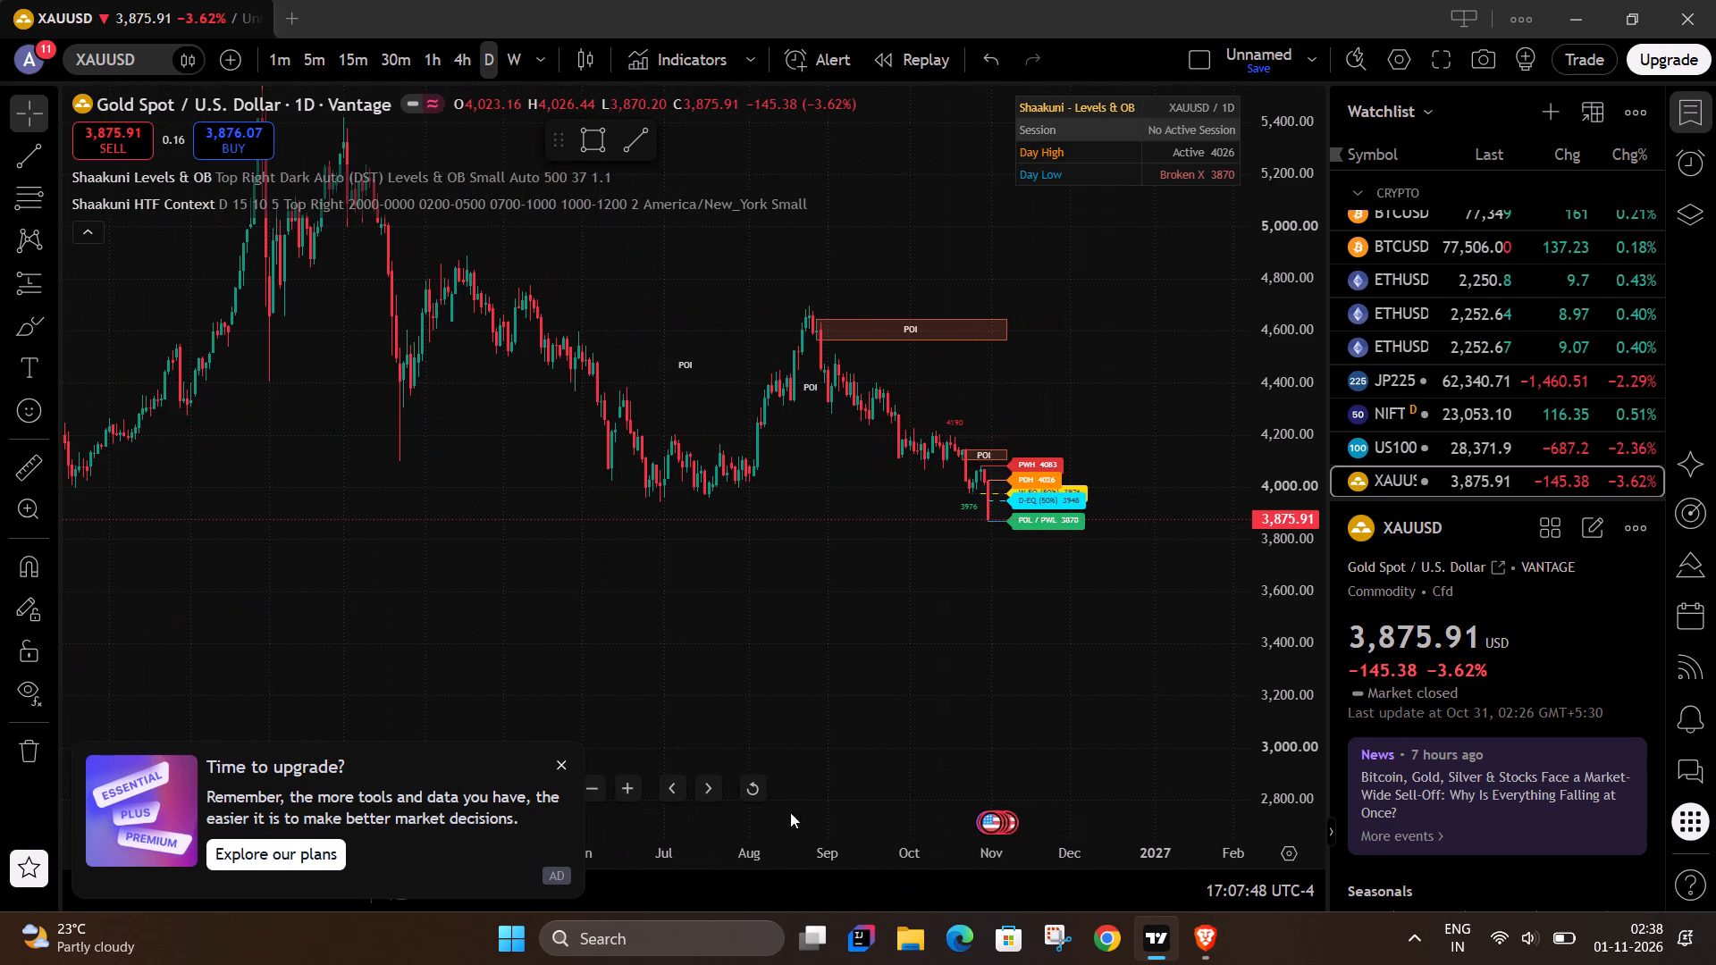
Switch the XAUUSD chart to the 15-minute timeframe.
click(358, 53)
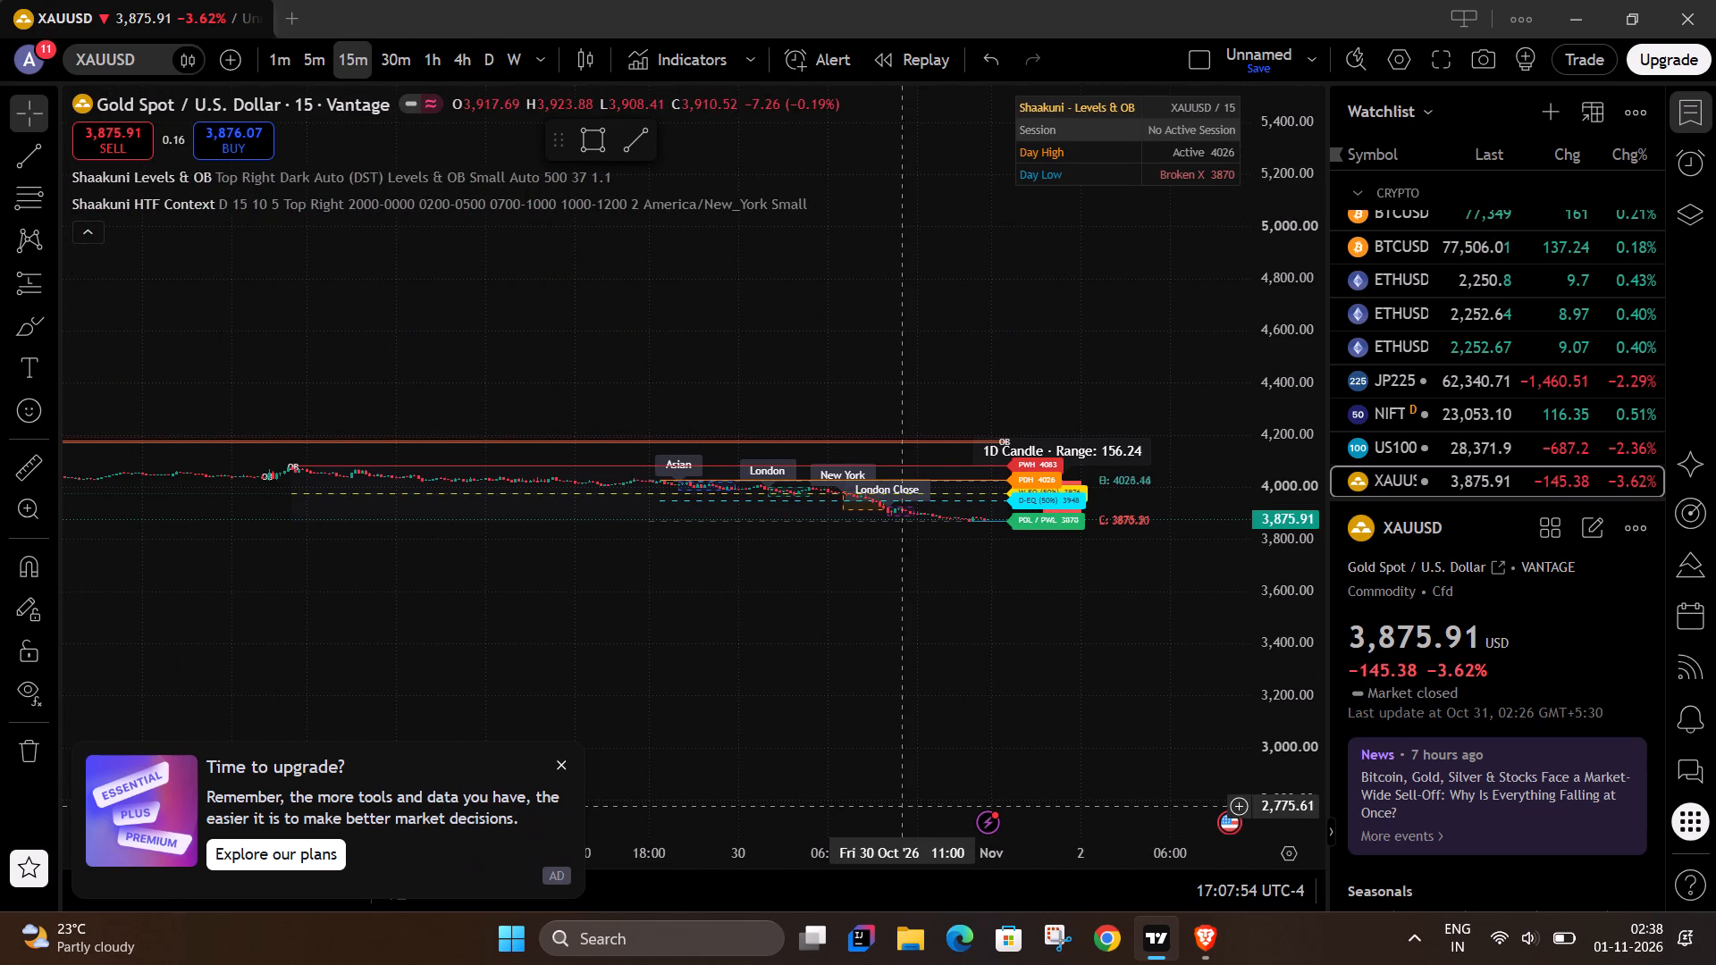
drag(736, 725, 1312, 754)
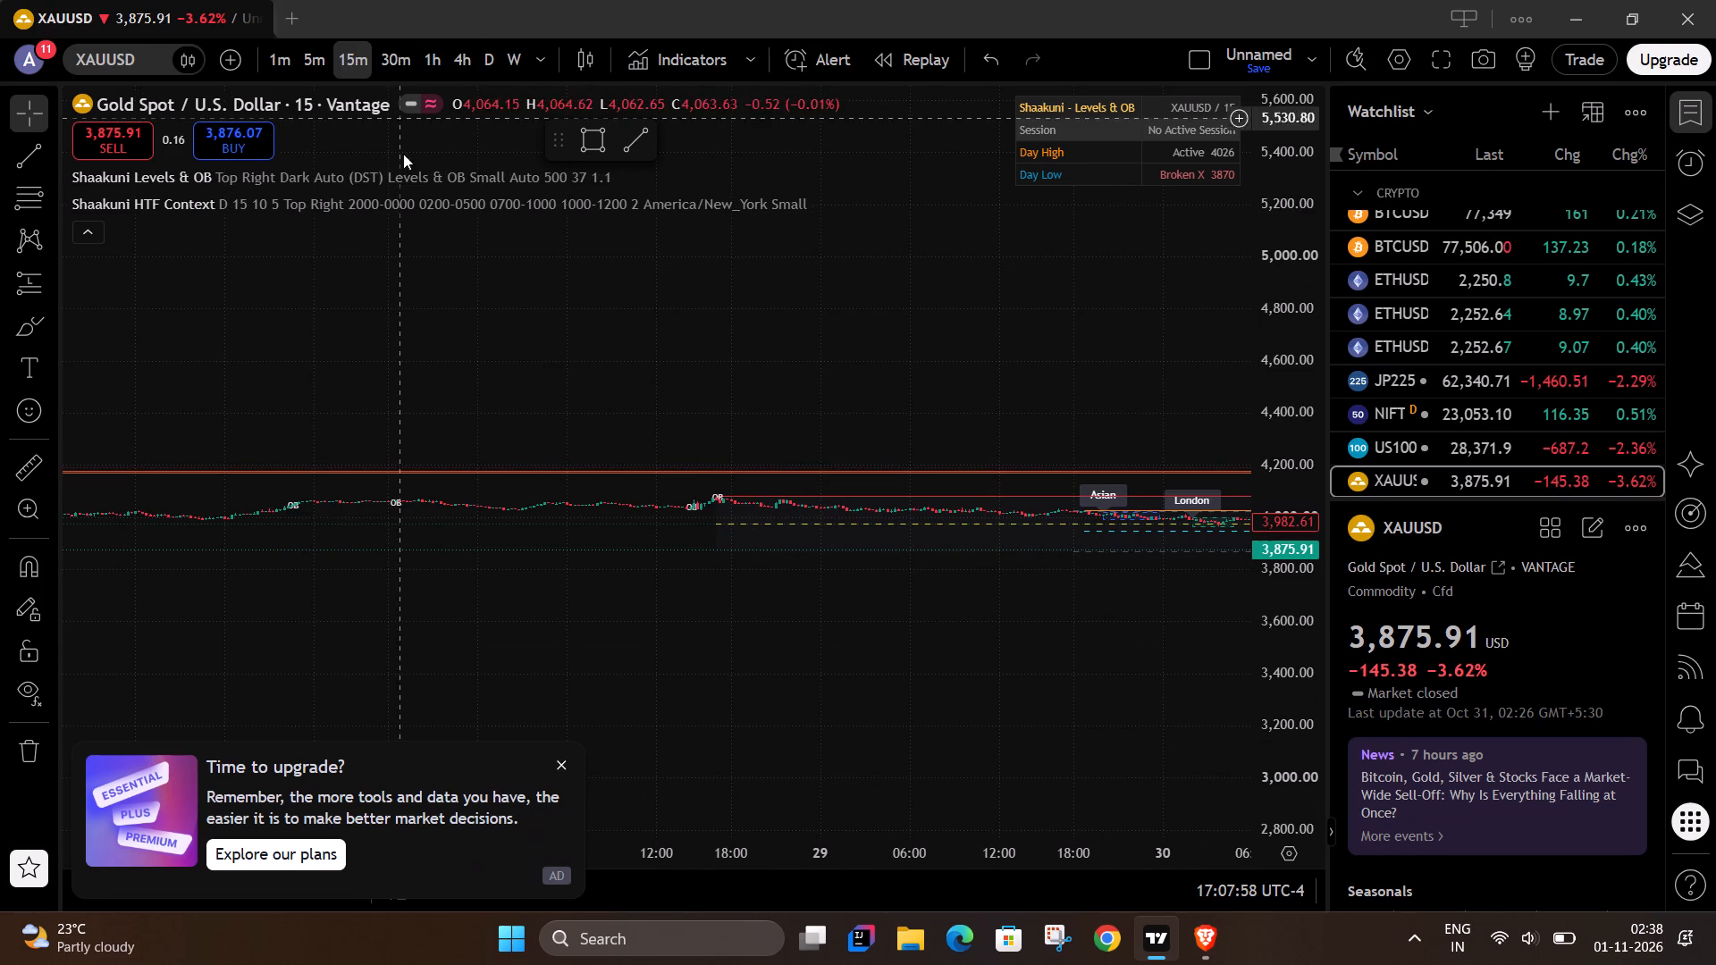
drag(1297, 717, 1289, 365)
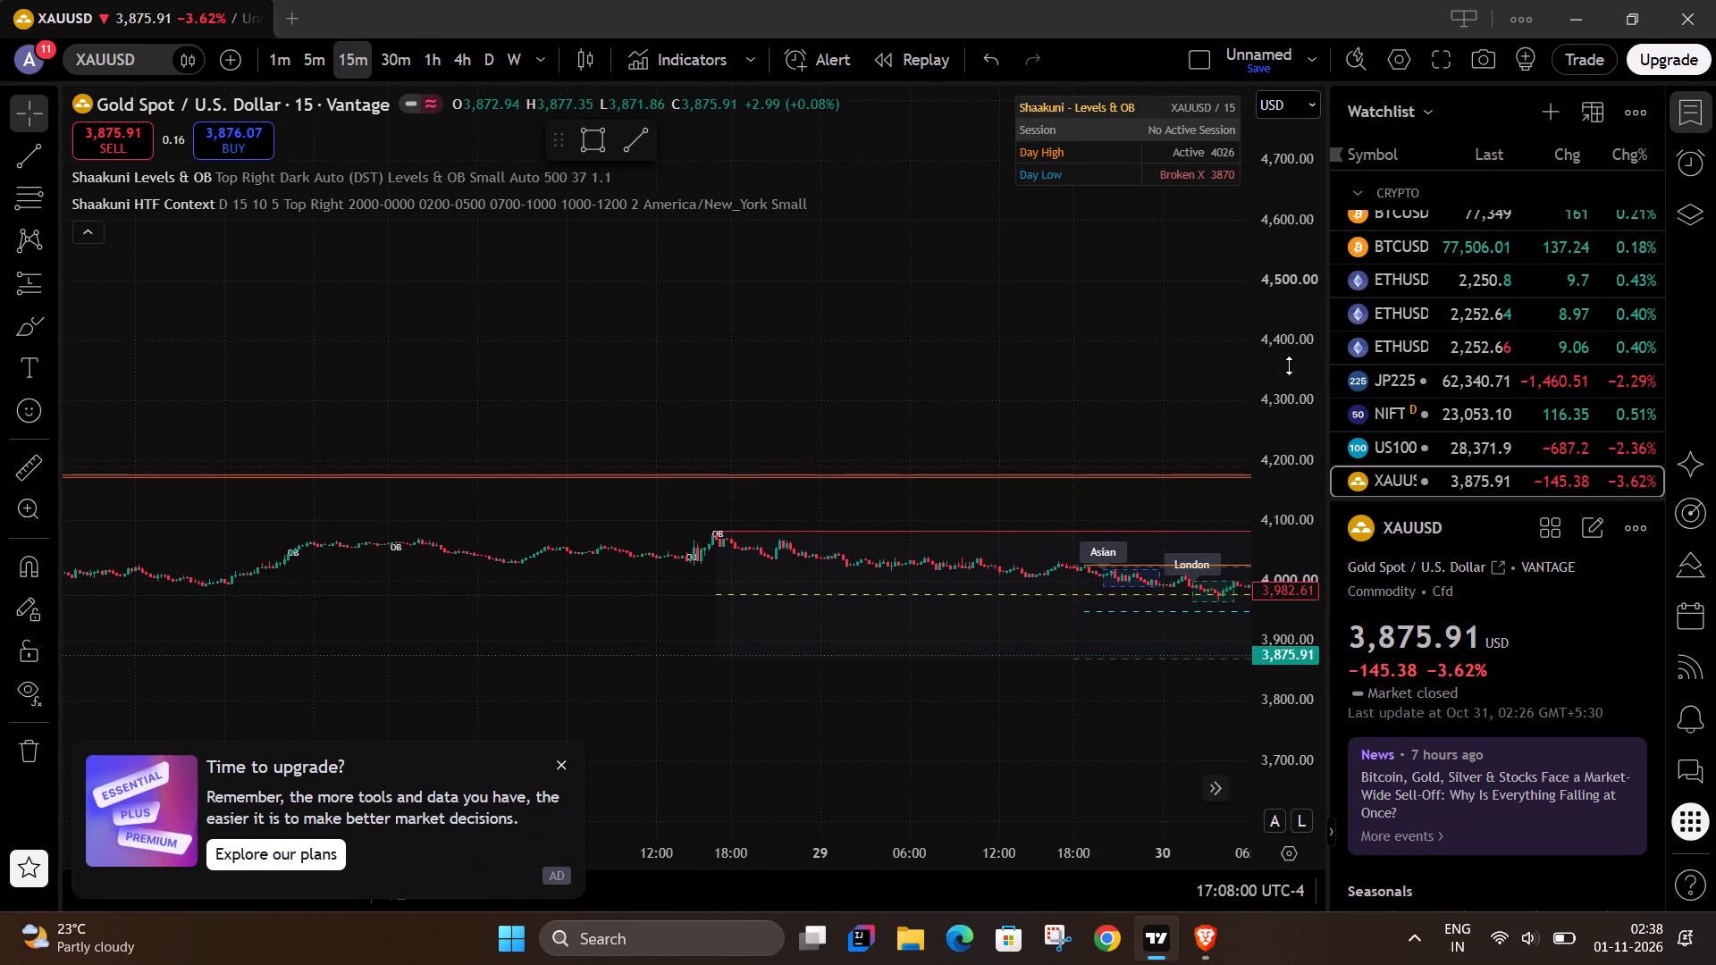
drag(1297, 740, 1308, 365)
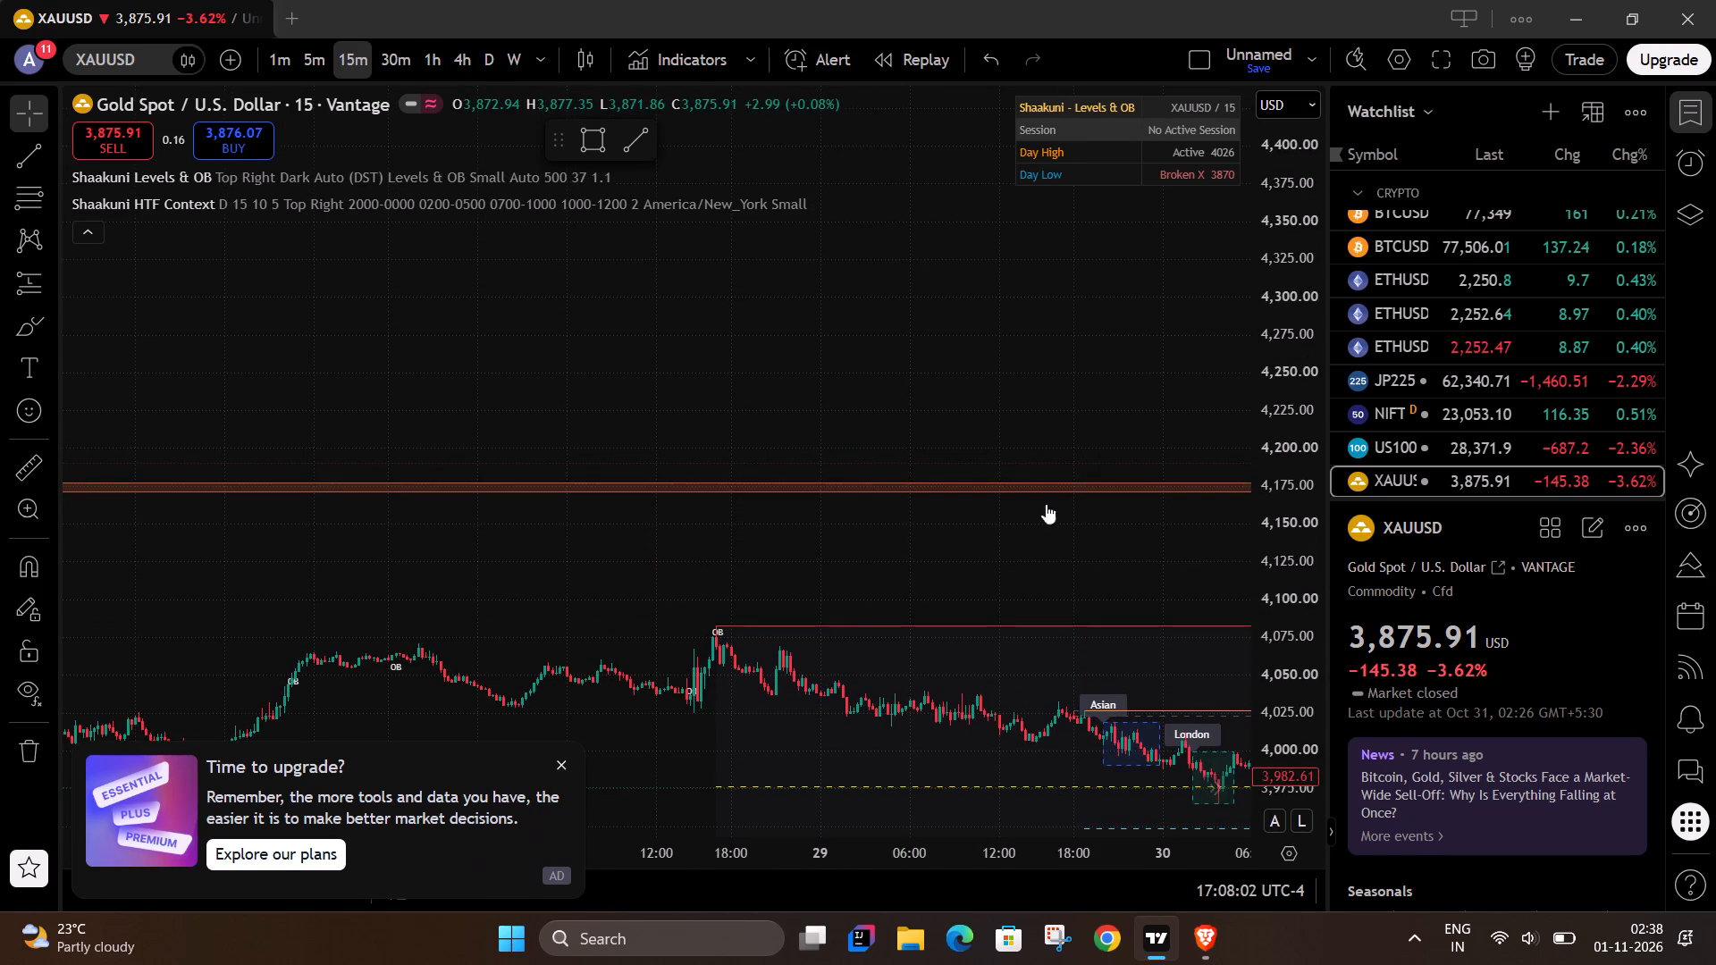
drag(860, 556, 841, 275)
drag(1278, 687, 1269, 600)
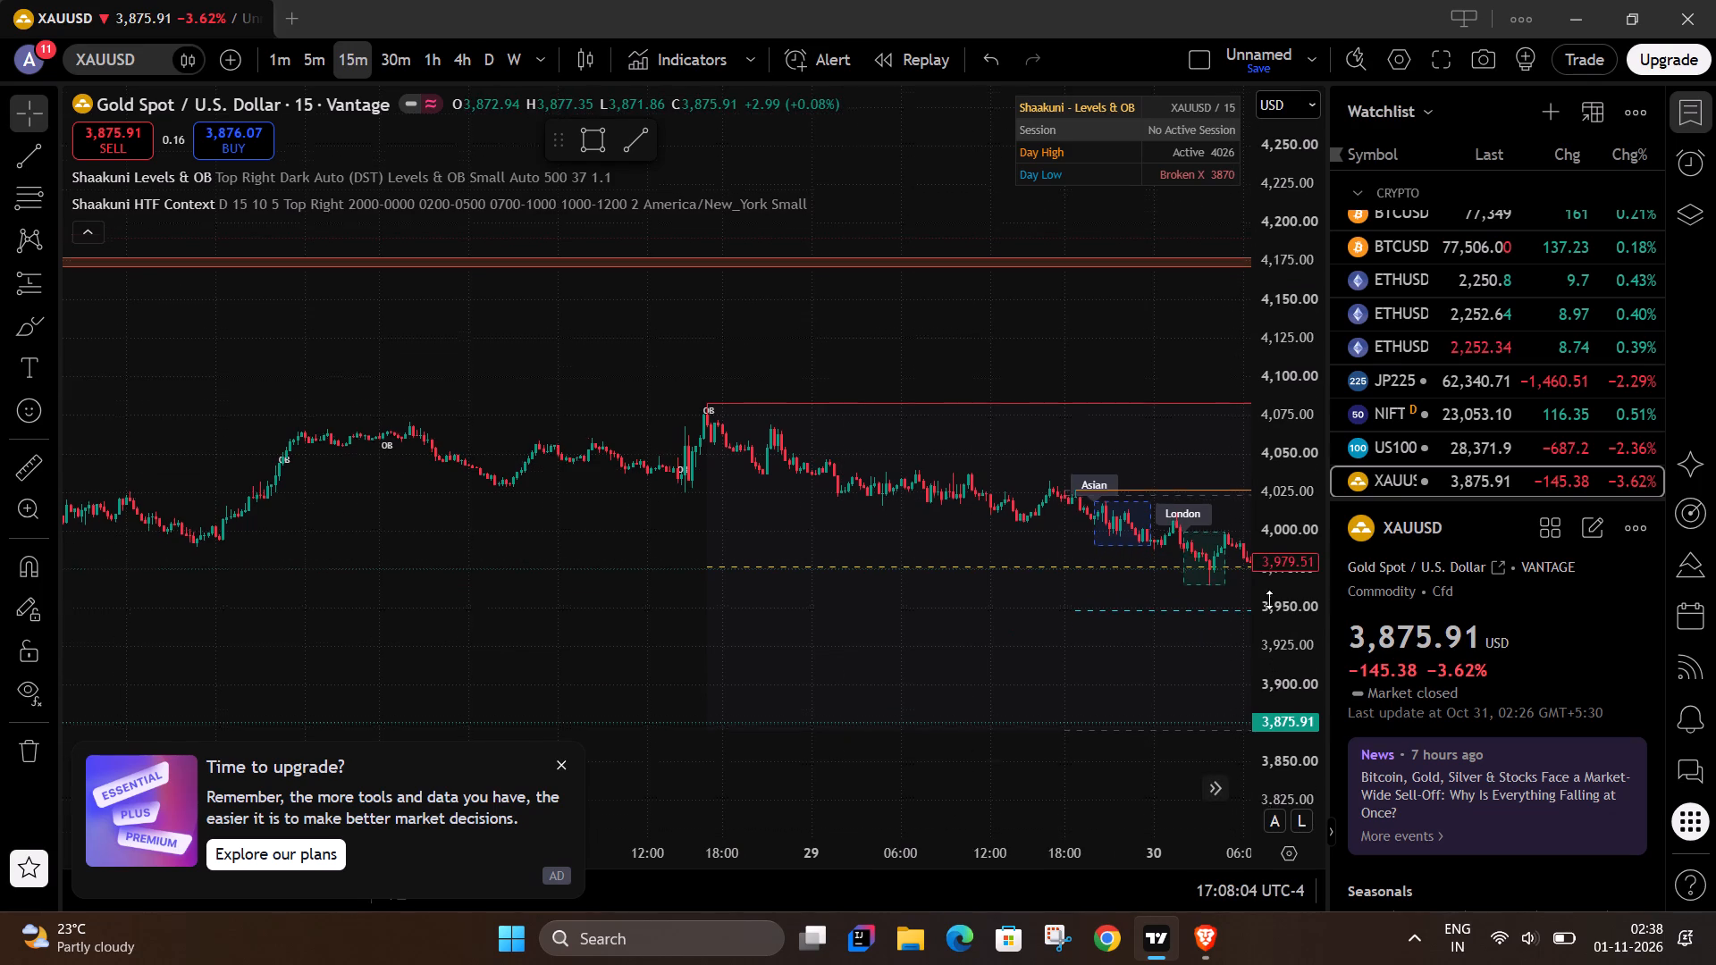
drag(1269, 600, 1294, 298)
drag(1283, 658, 1266, 511)
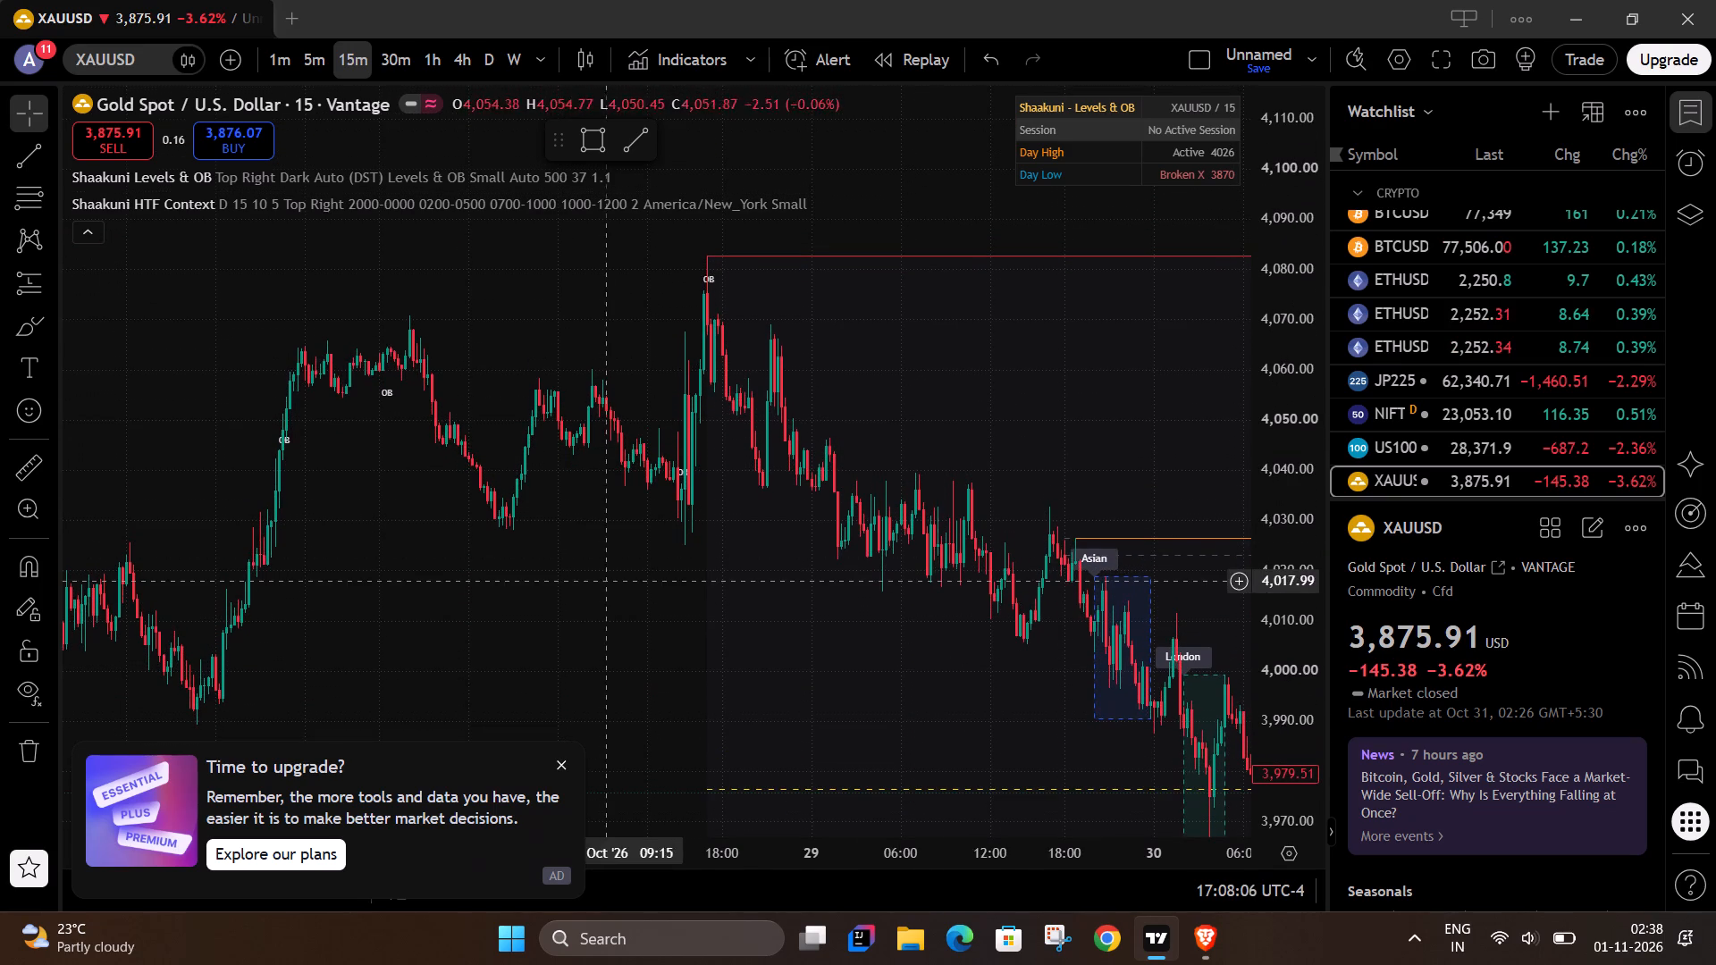
Examine earlier 15-minute XAUUSD price action back to mid-October for swing highs and lows.
drag(604, 580, 1218, 419)
drag(526, 515, 1072, 495)
drag(205, 476, 983, 579)
drag(299, 470, 1104, 620)
drag(470, 369, 1037, 736)
drag(582, 361, 1087, 559)
drag(834, 481, 886, 221)
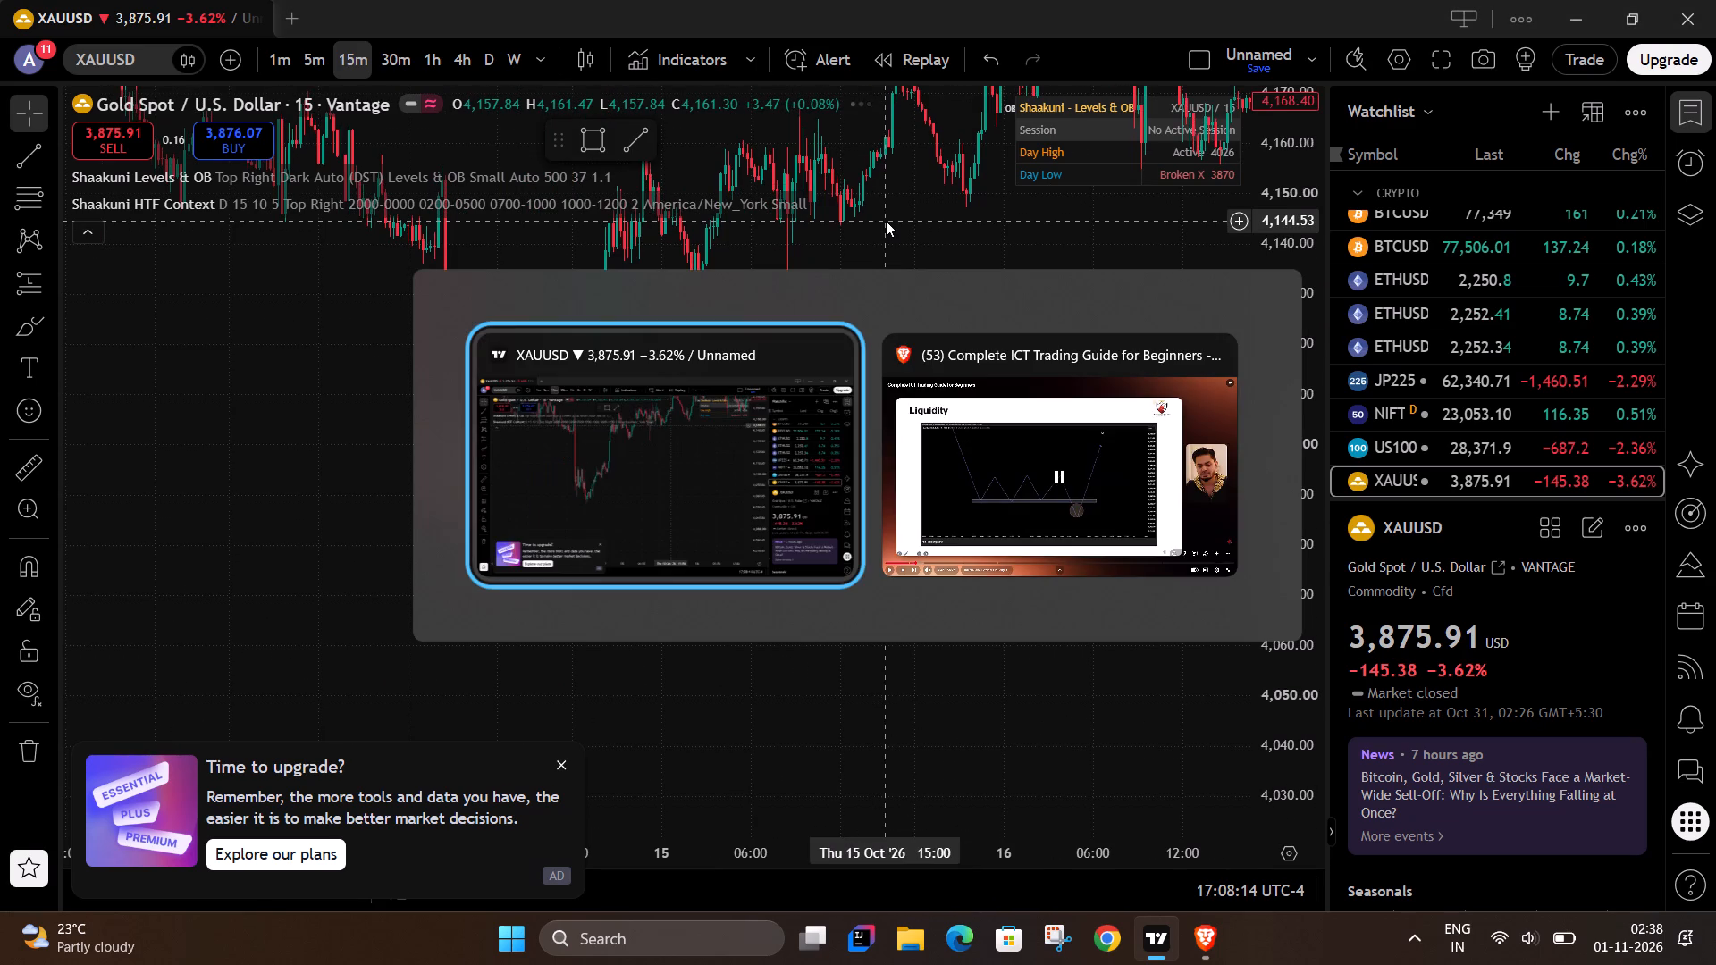
drag(781, 317, 551, 408)
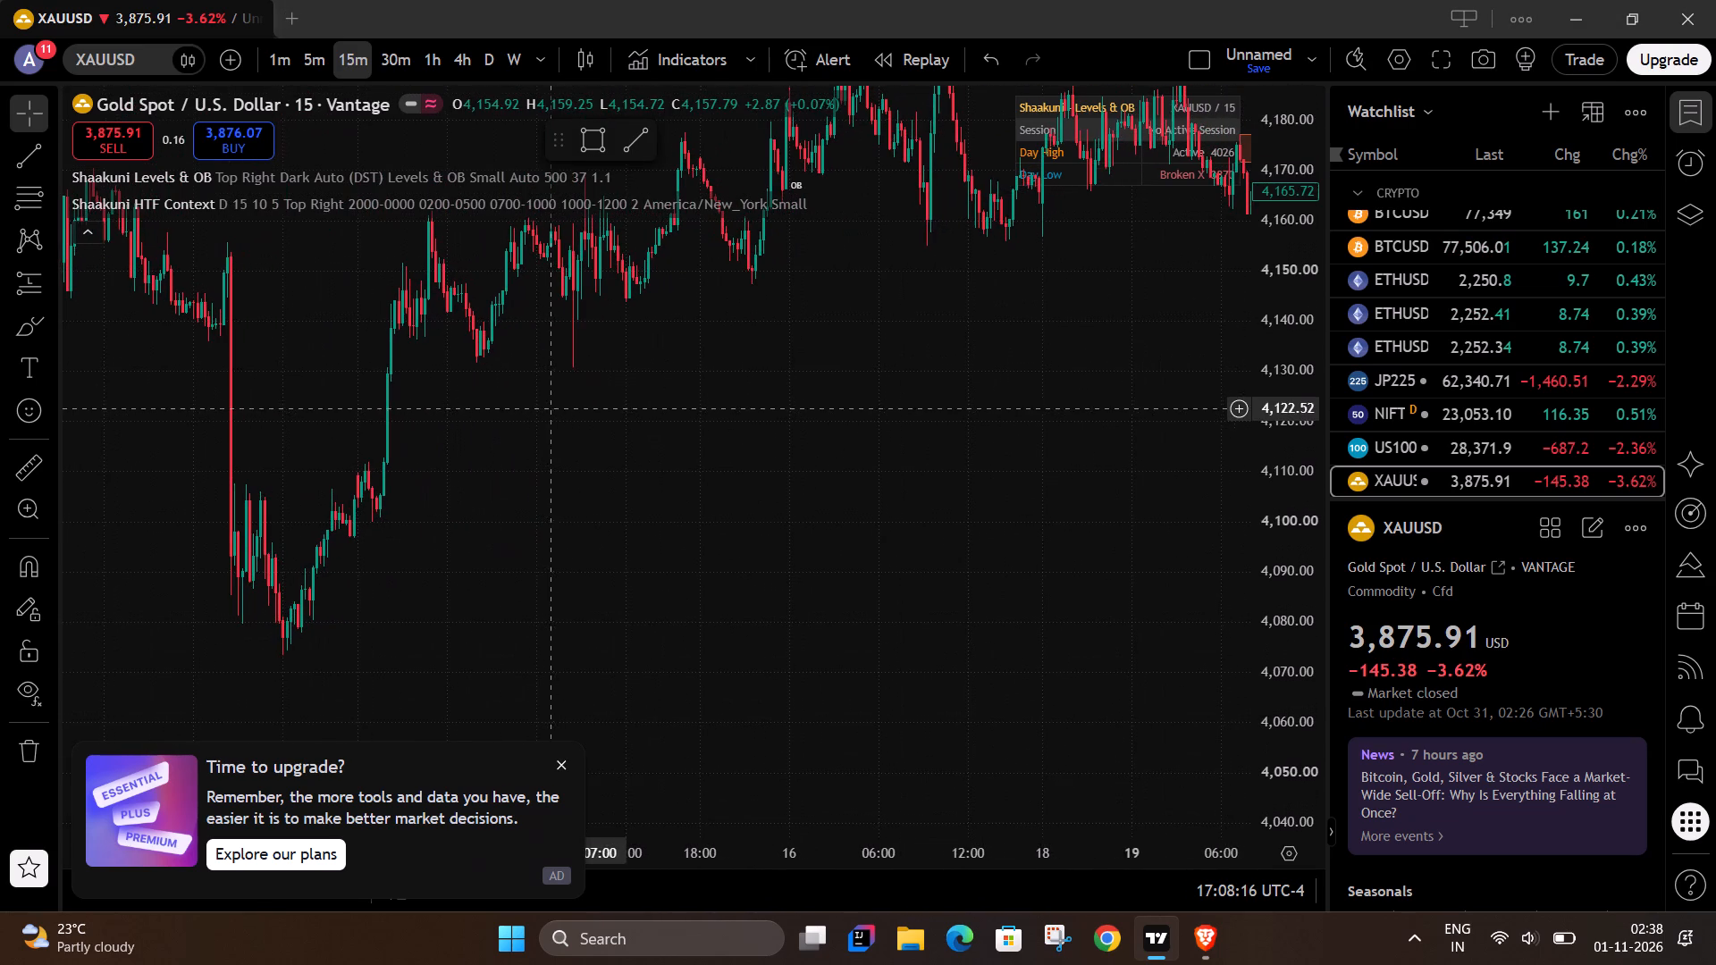
drag(1306, 324, 1319, 613)
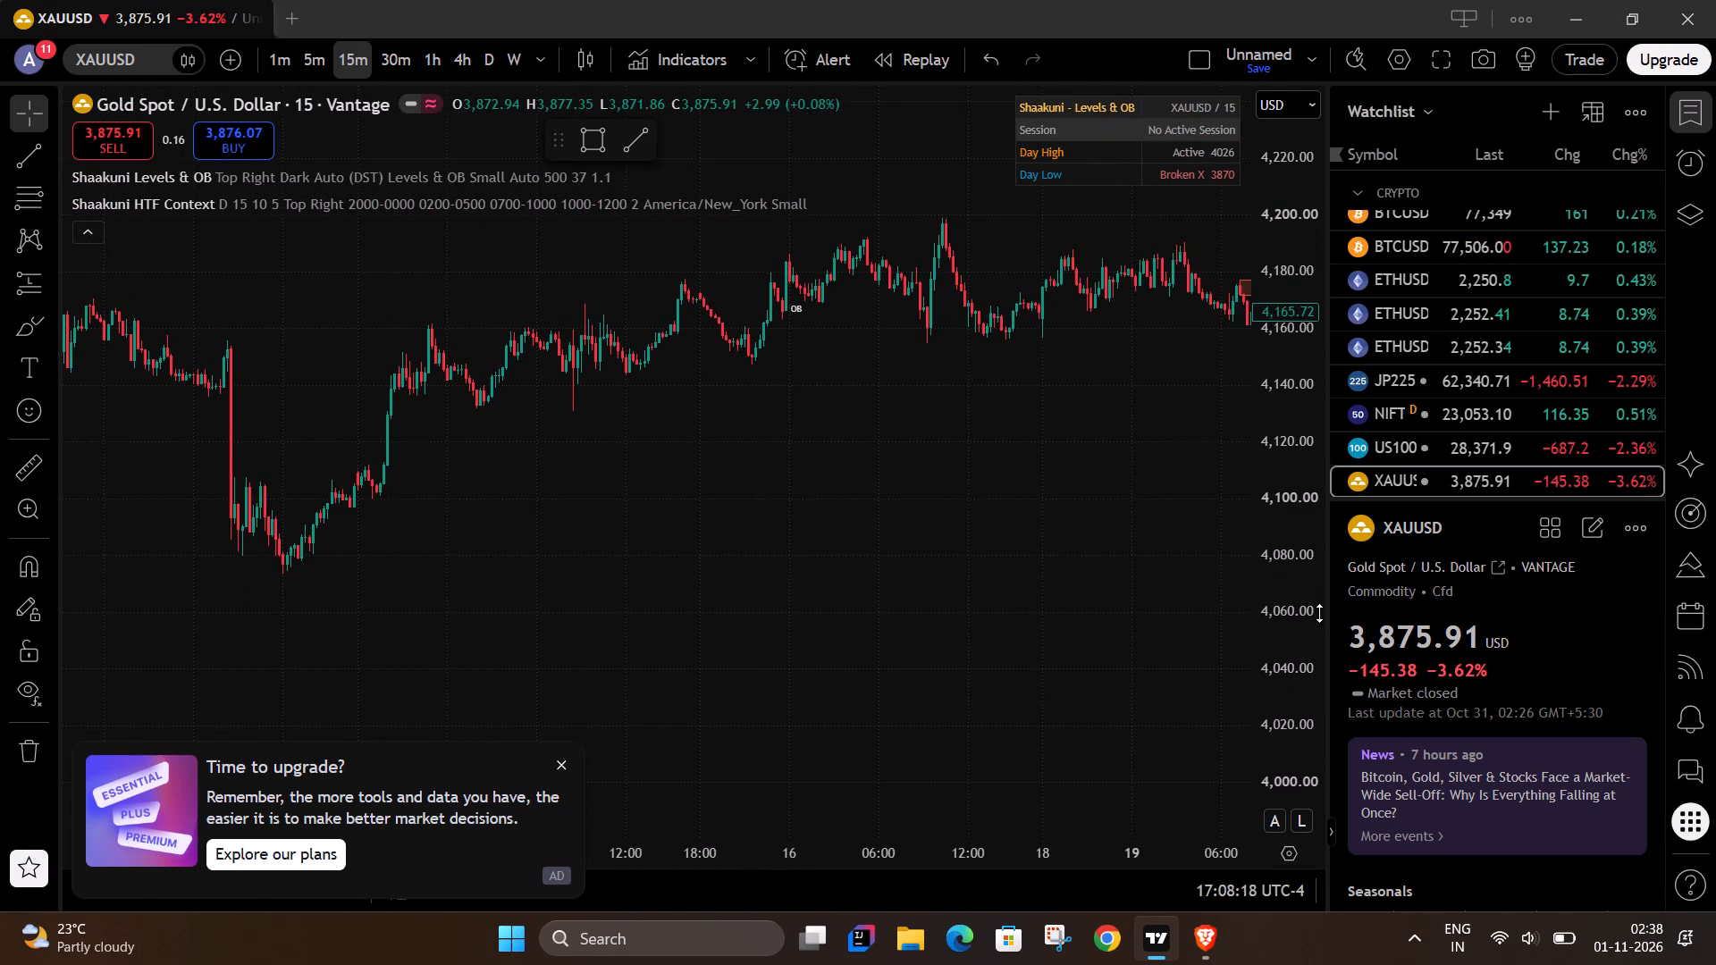
Examine 15-minute XAUUSD price action forward from 19 October to 29 October for swing highs and lows.
drag(1169, 613, 856, 668)
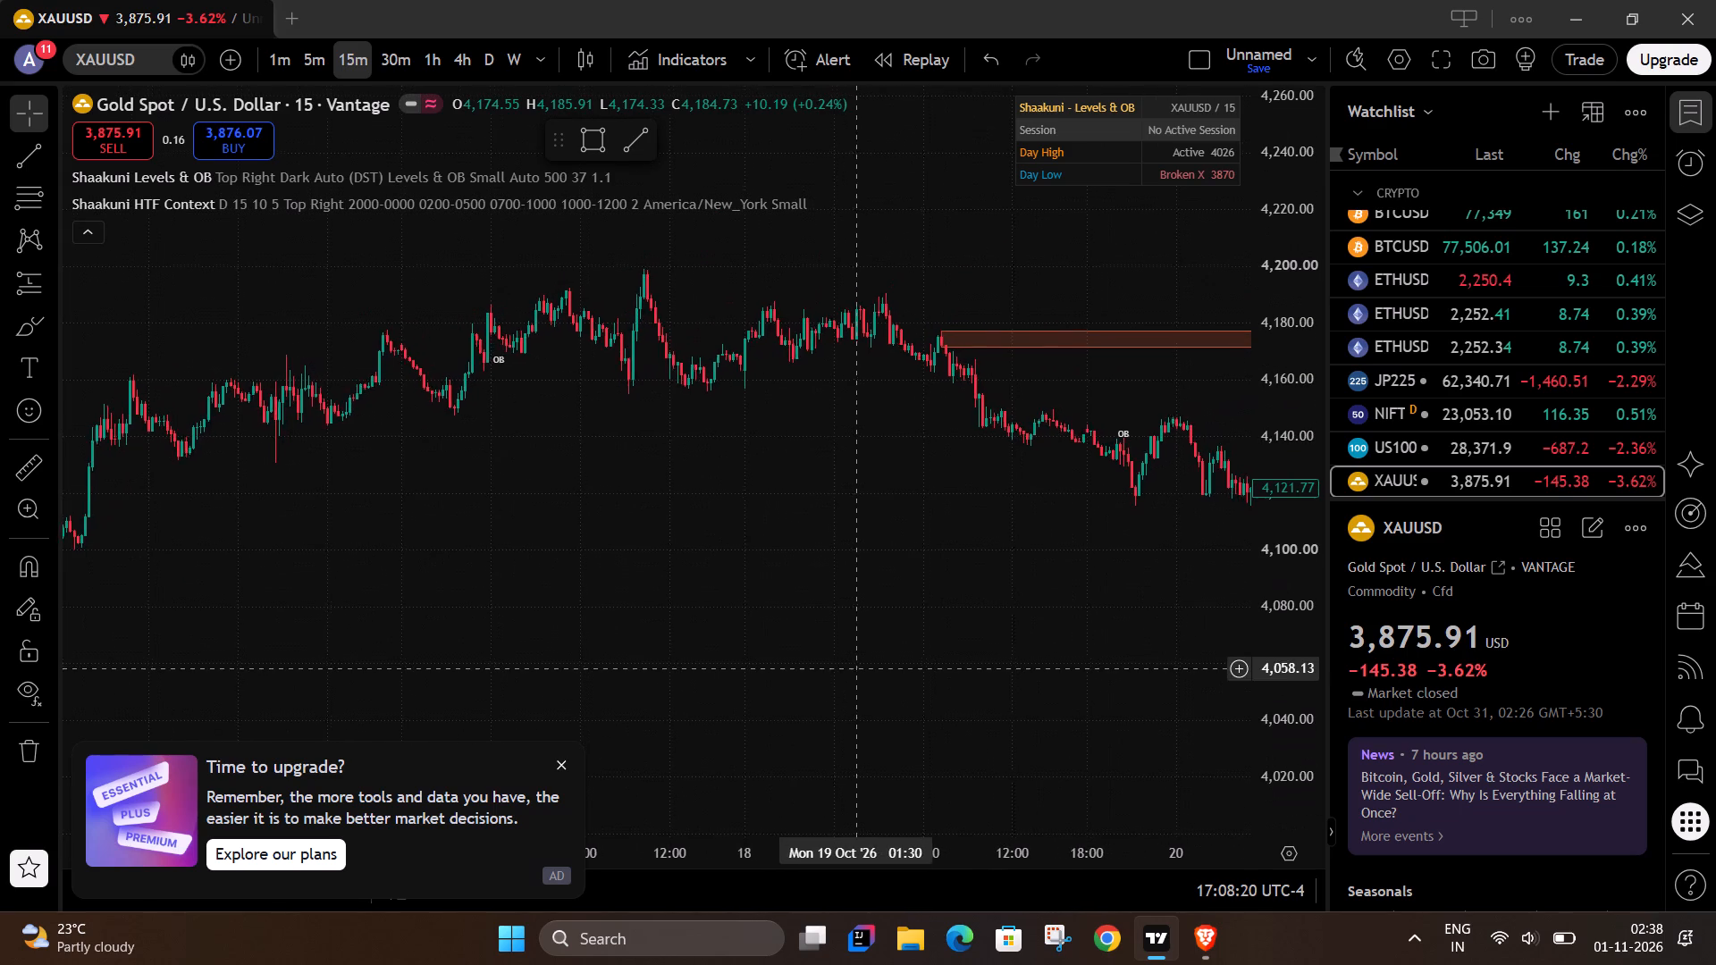
drag(856, 668, 855, 668)
drag(1094, 550, 729, 540)
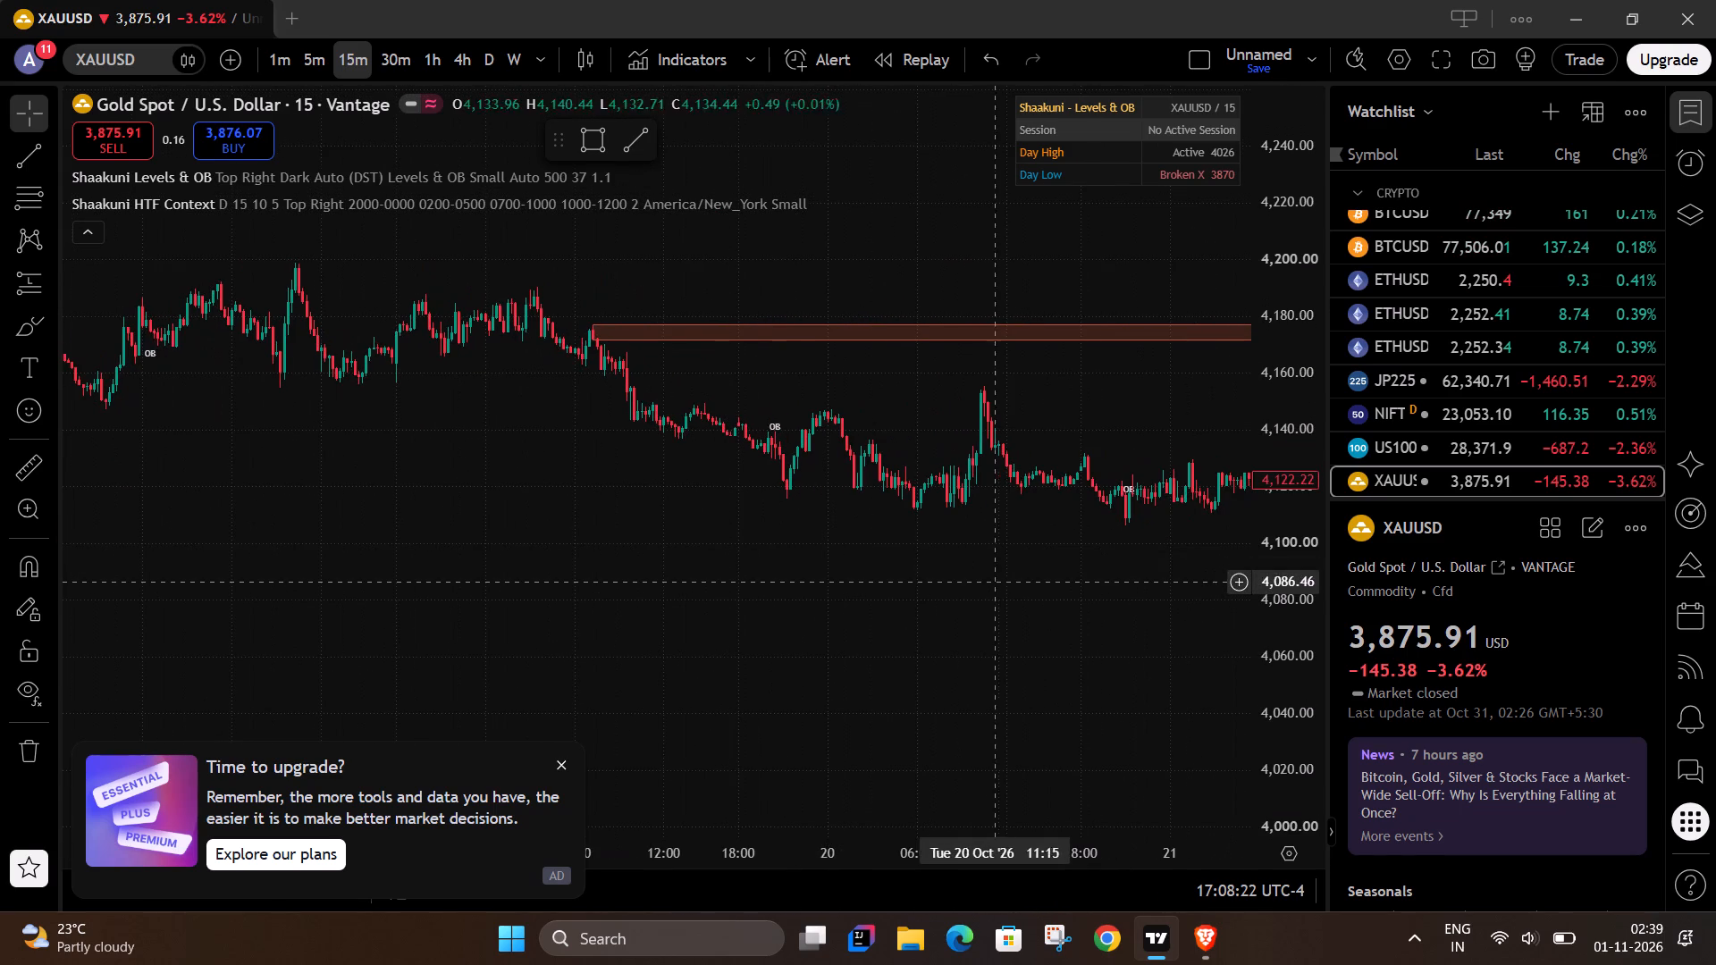
drag(1005, 582, 641, 567)
drag(960, 649, 488, 558)
drag(915, 624, 630, 406)
drag(971, 606, 626, 553)
drag(1005, 654, 684, 585)
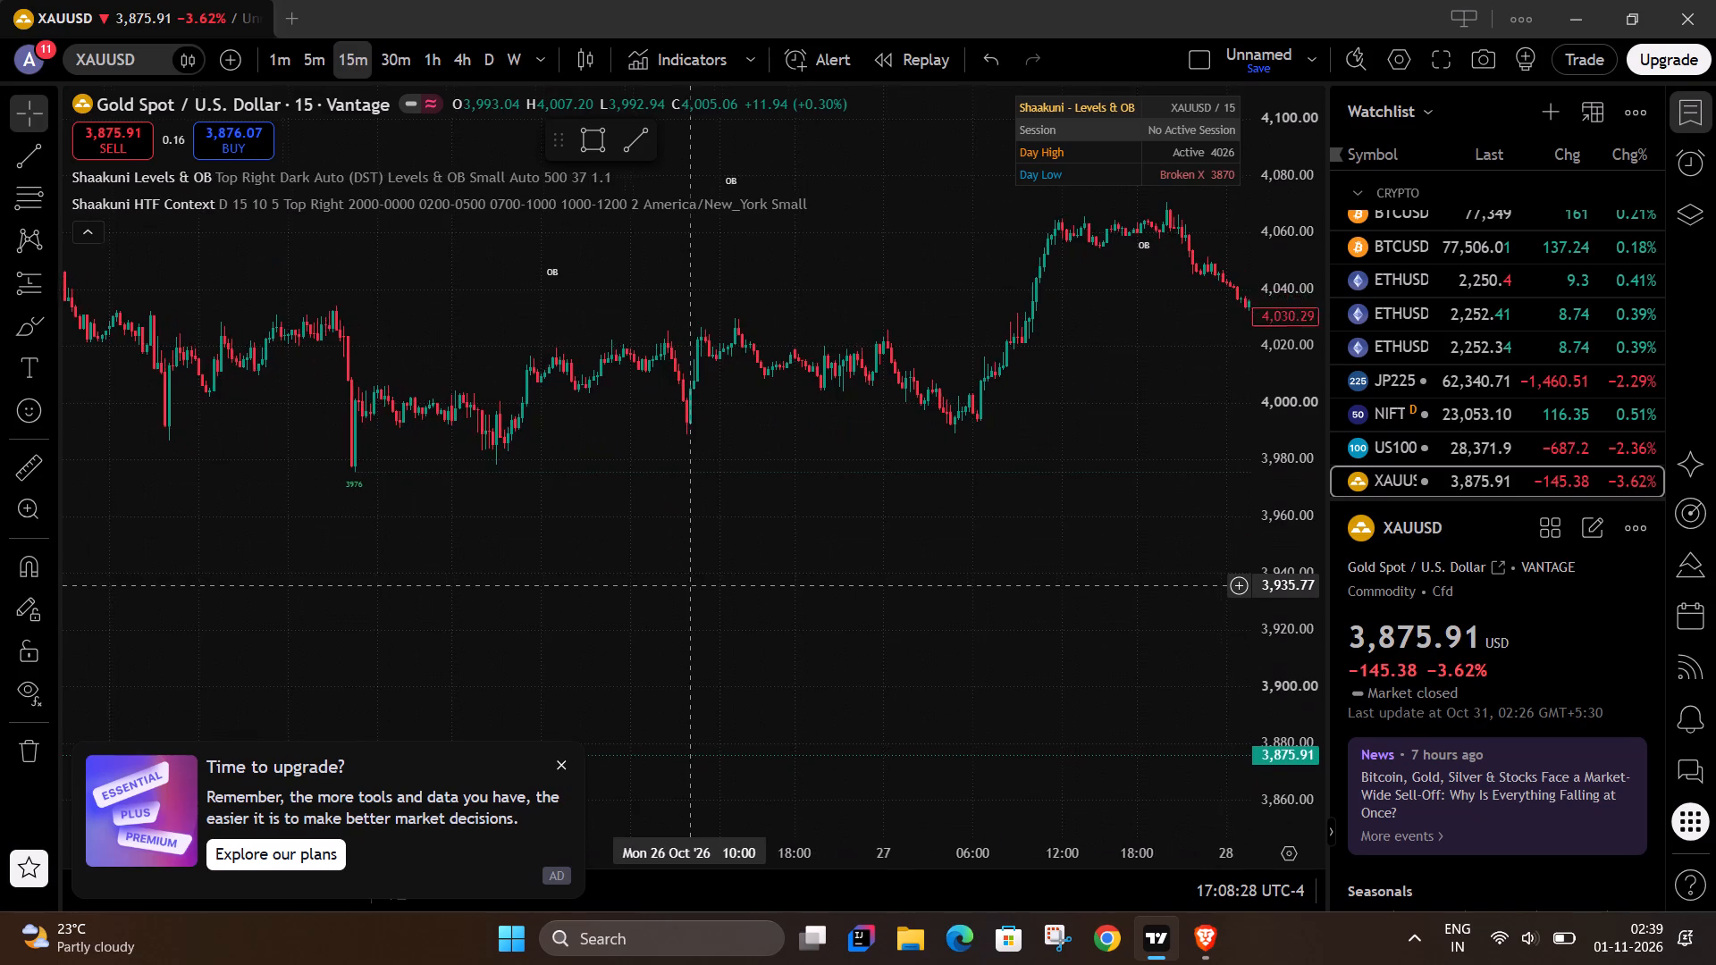
drag(684, 585, 573, 664)
drag(908, 616, 579, 619)
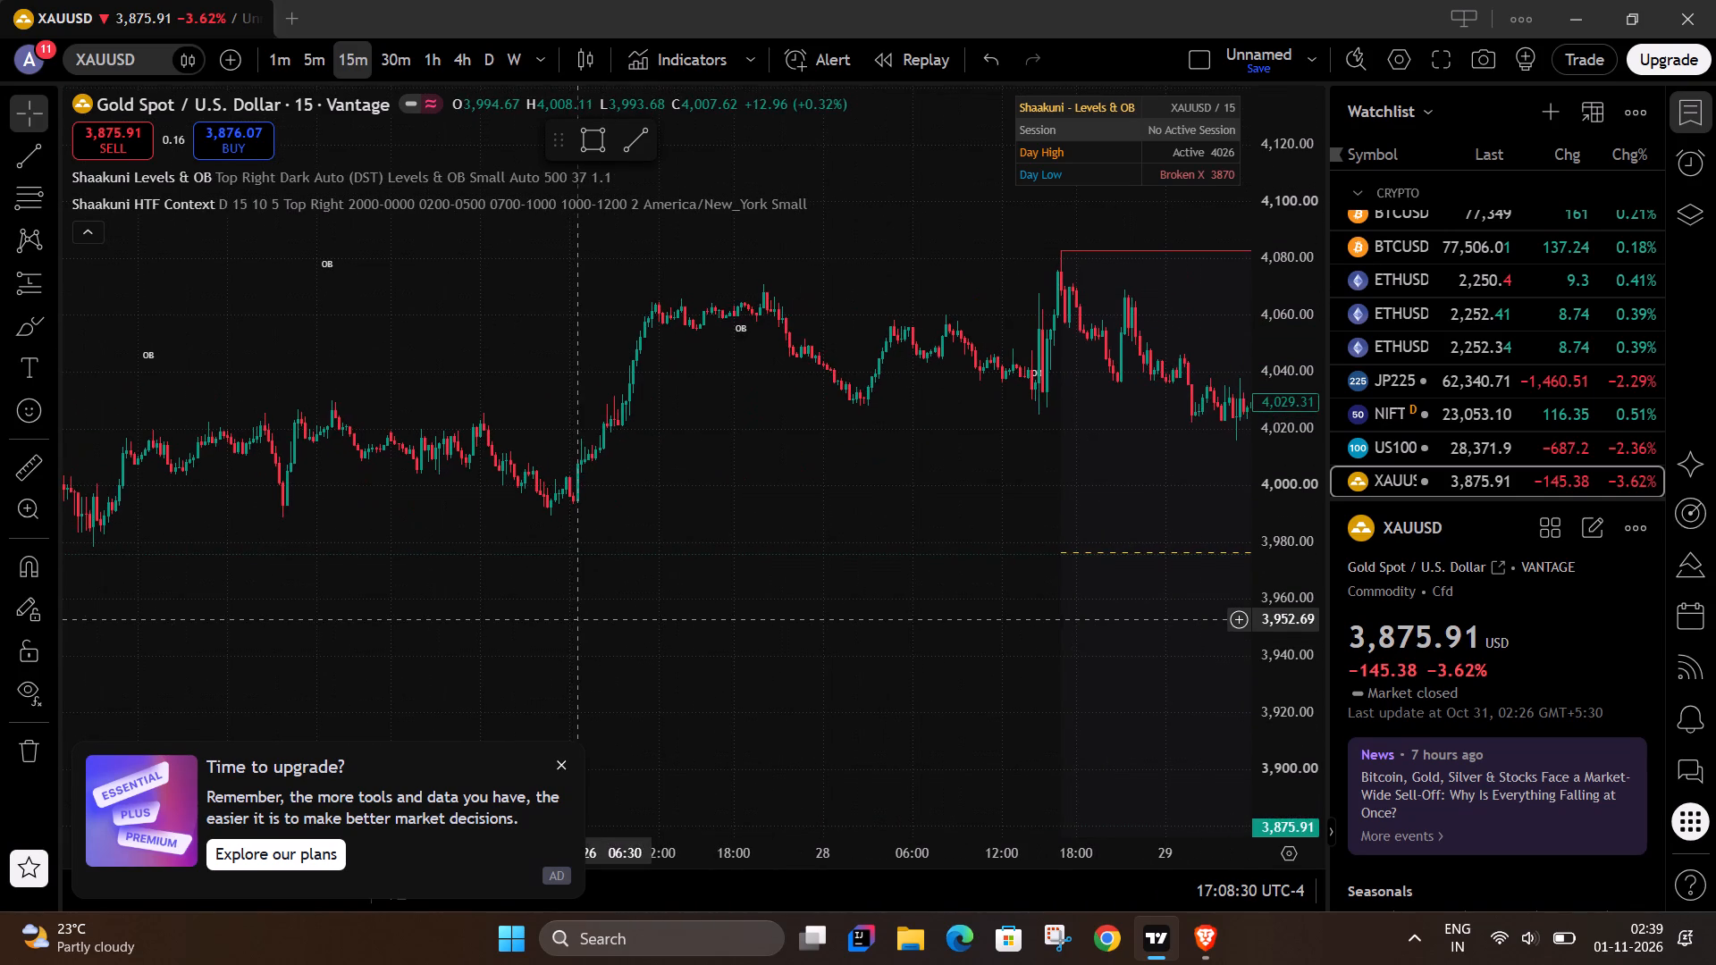
Compress the 15-minute chart's time scale and examine the wider XAUUSD structure from the late-October decline back to early October.
drag(628, 860, 1028, 882)
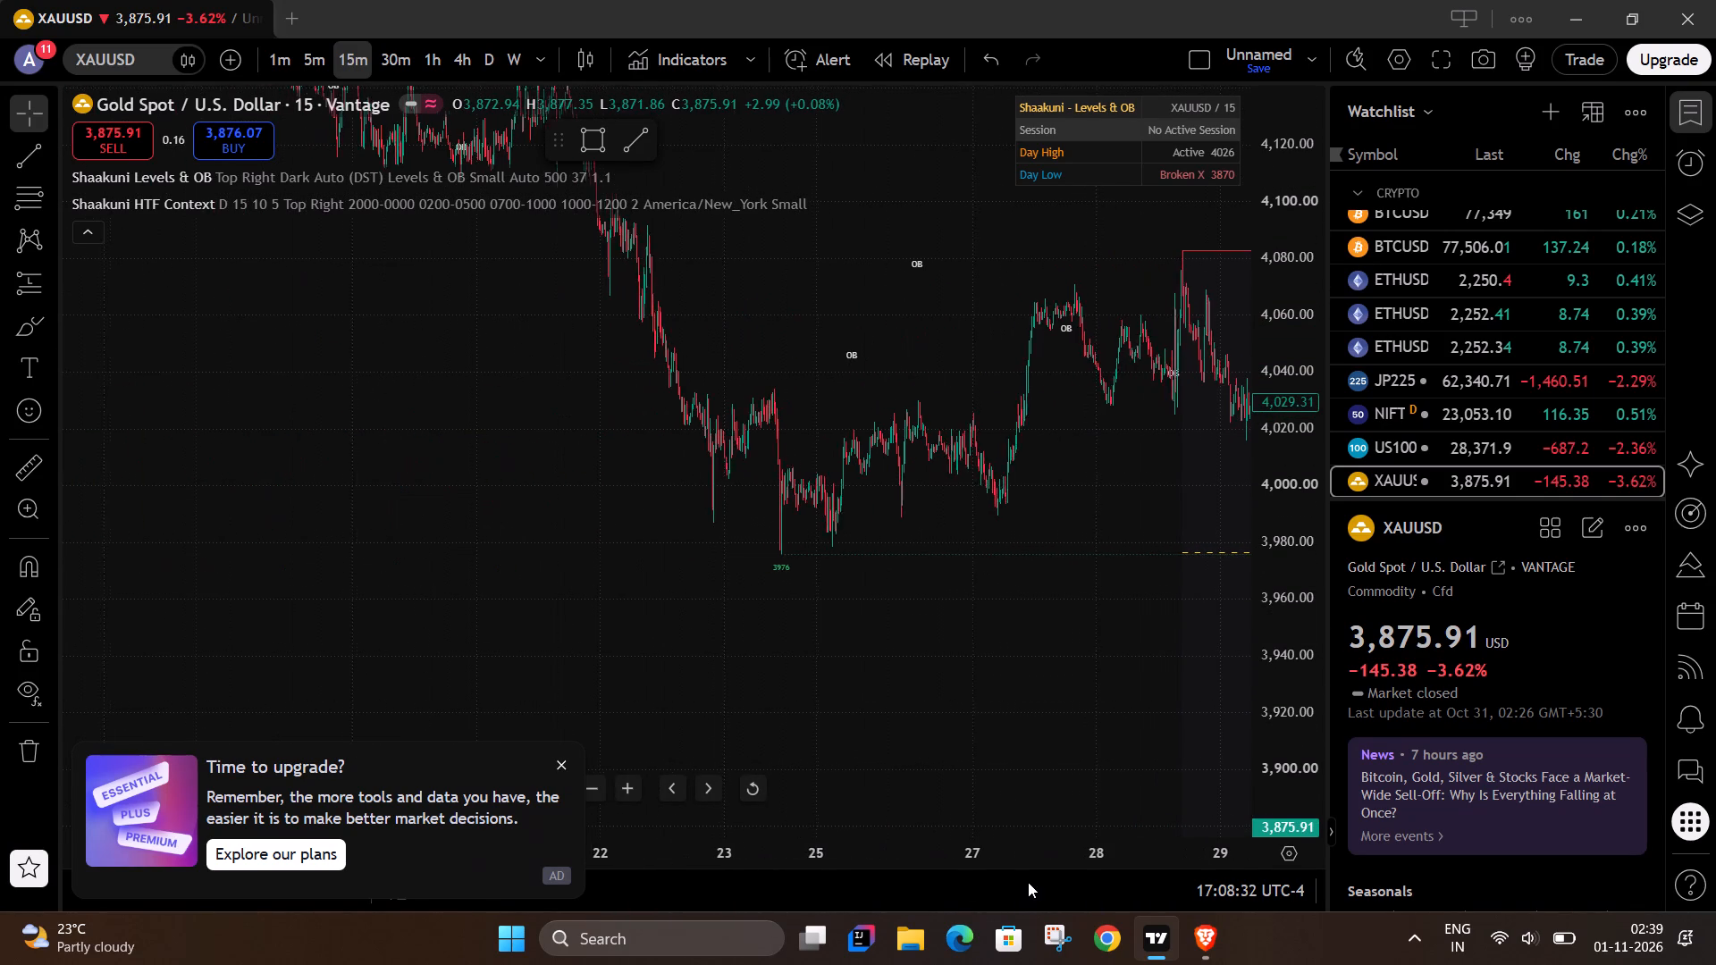
drag(1028, 882, 1029, 882)
drag(1093, 697, 866, 715)
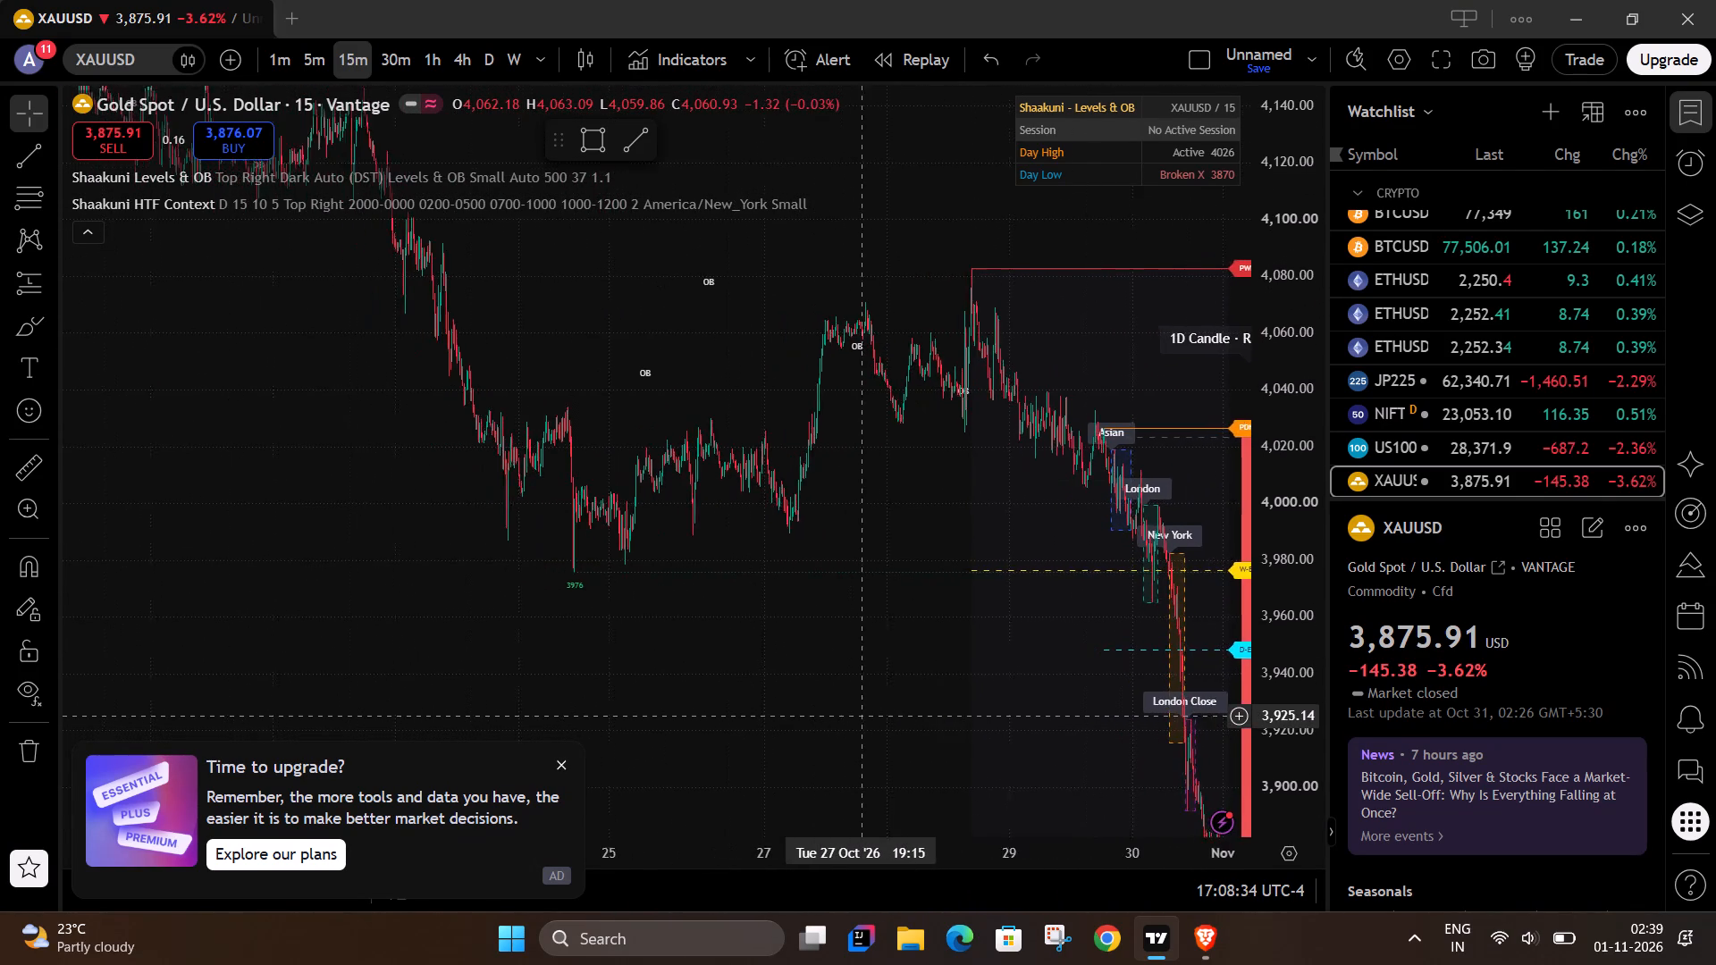
drag(866, 715, 974, 731)
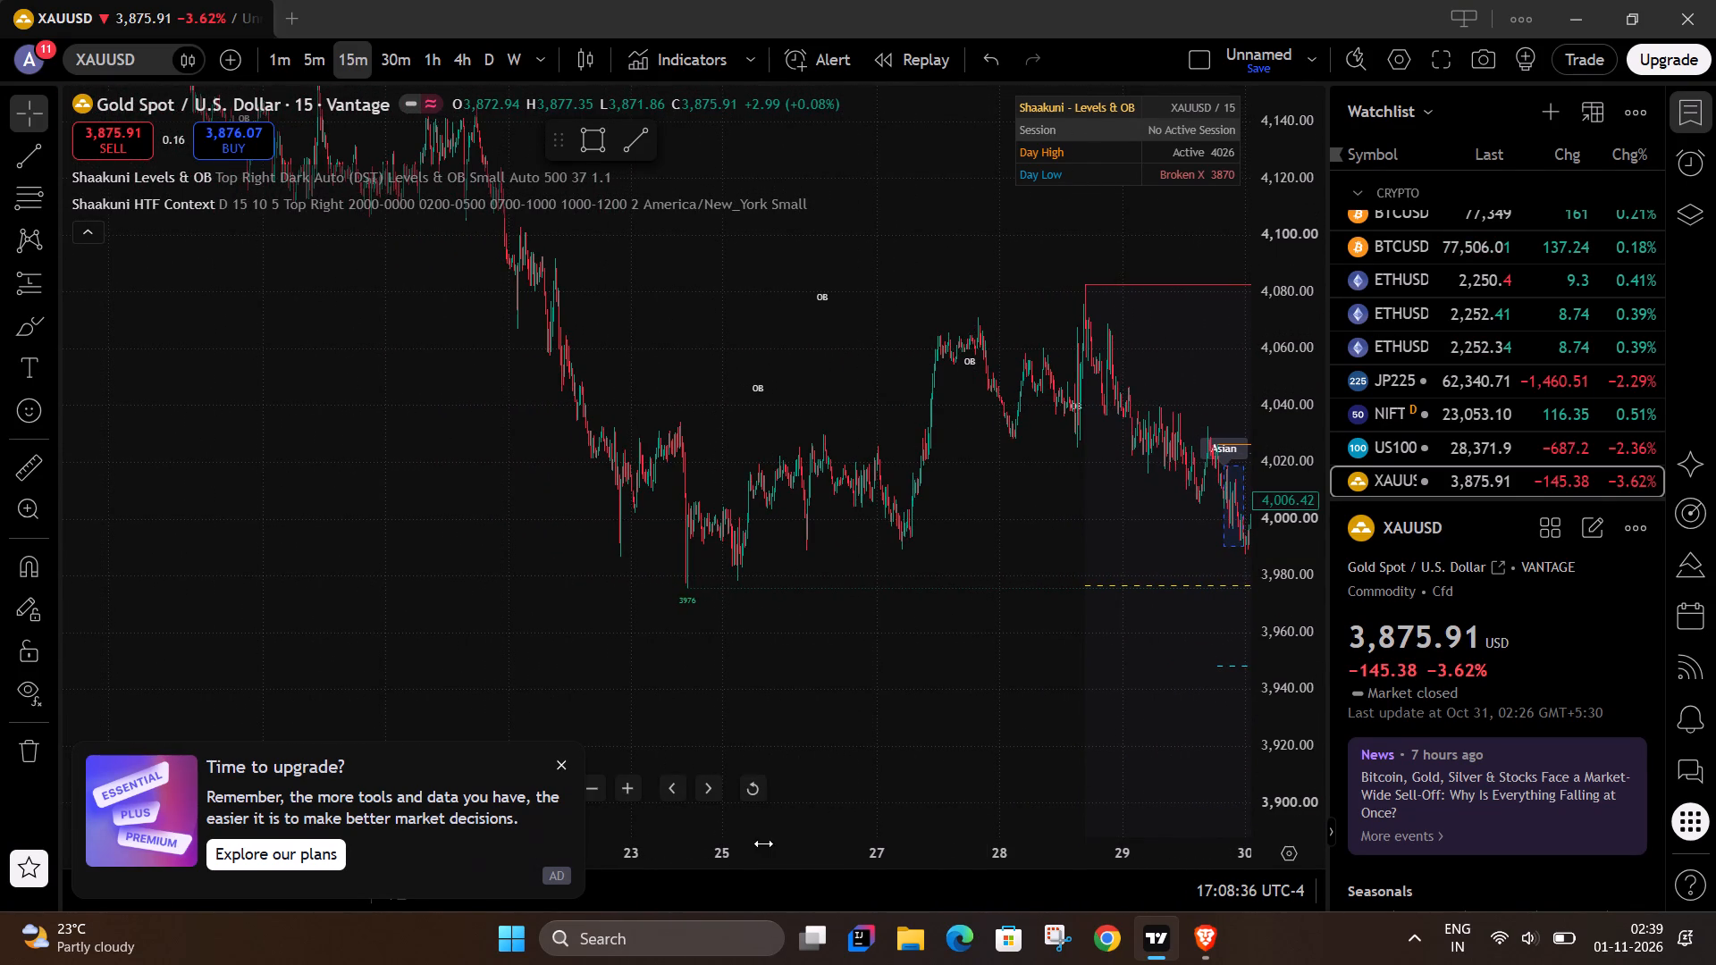
drag(750, 853, 1003, 868)
drag(954, 583, 972, 688)
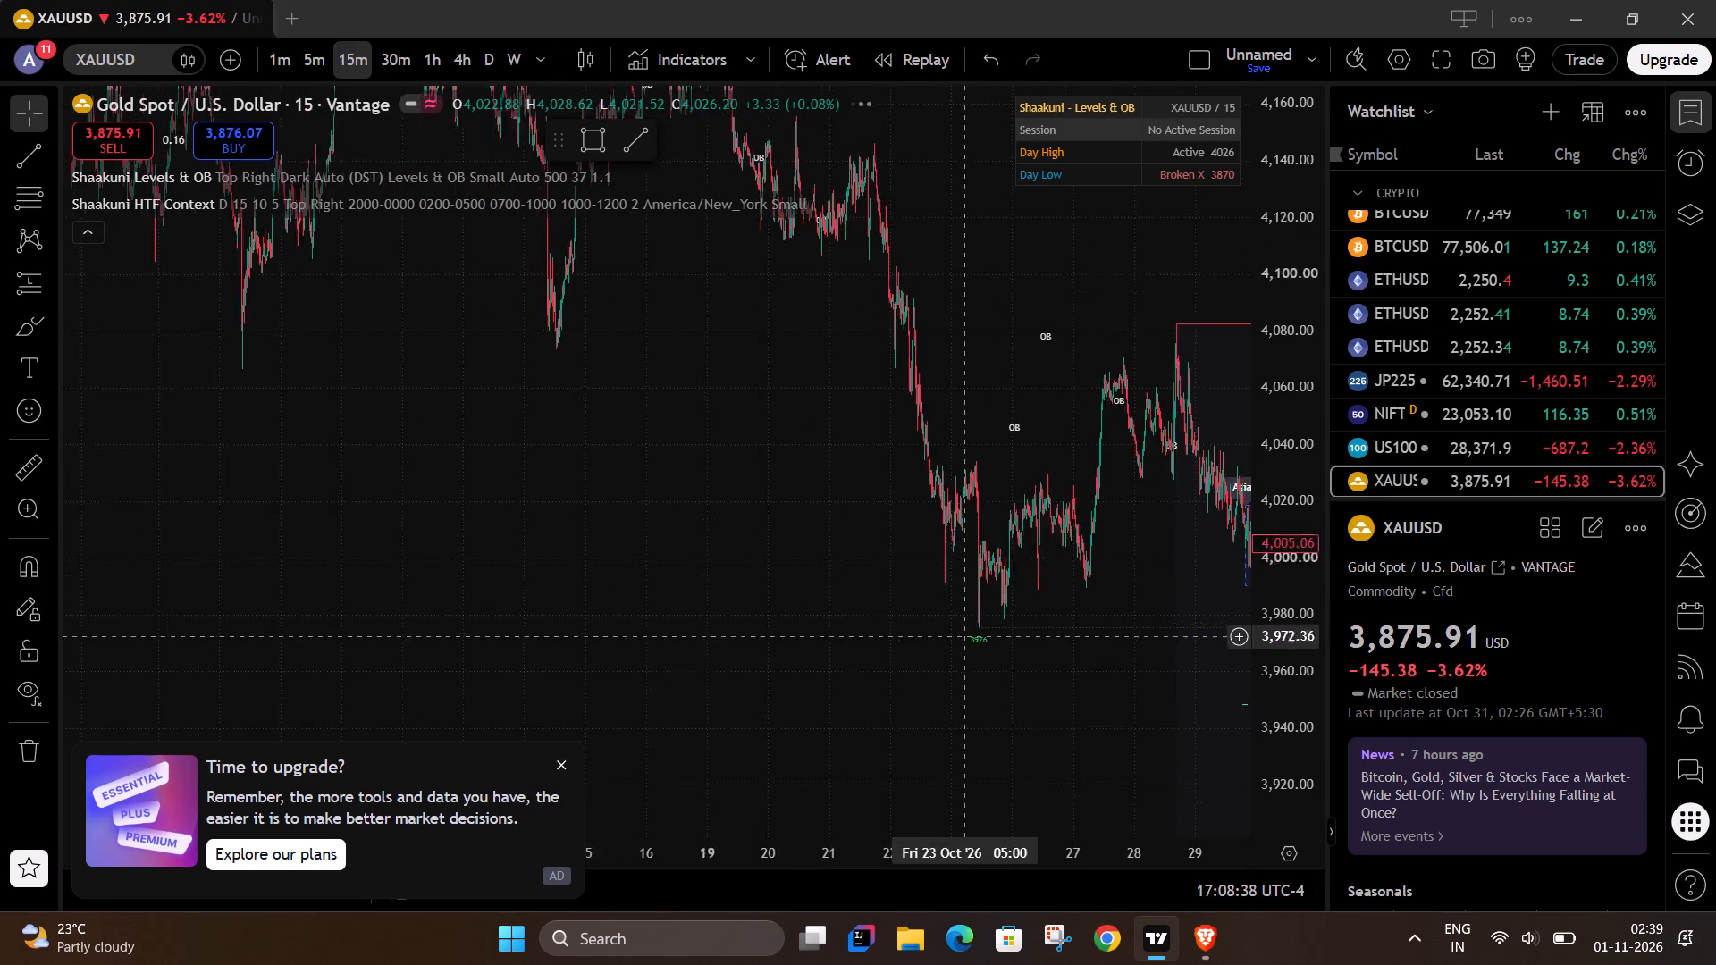
drag(972, 688, 1017, 835)
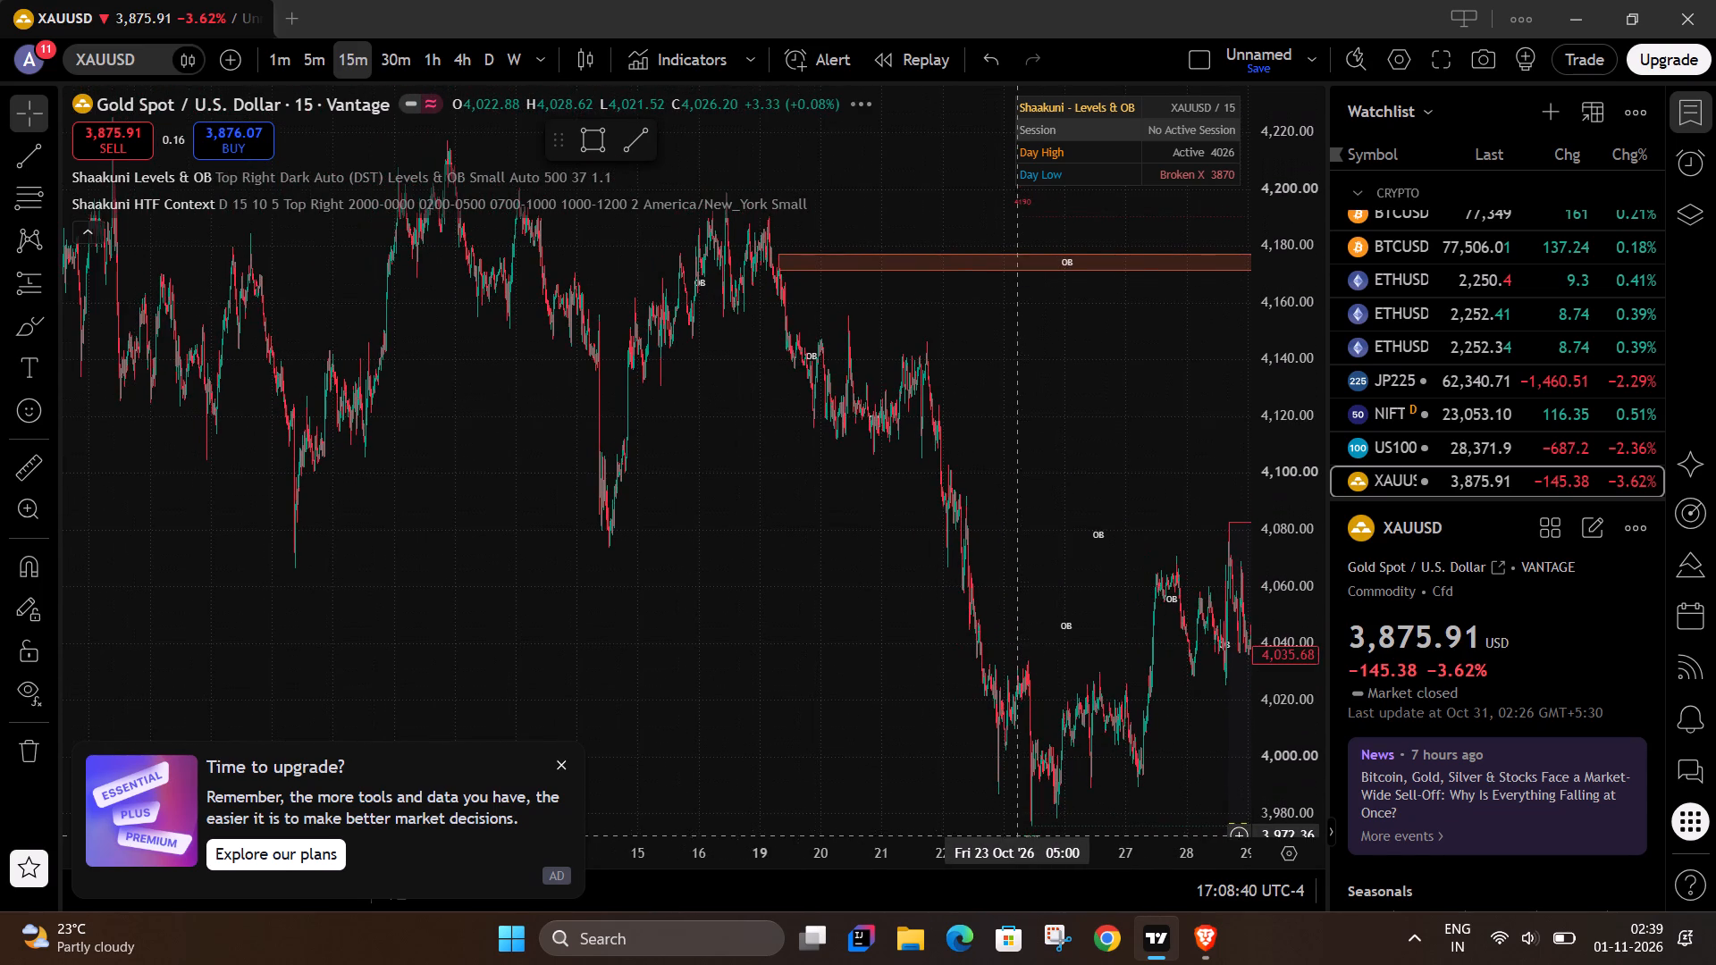
drag(794, 432, 1131, 582)
drag(484, 438, 1099, 474)
drag(1031, 373, 783, 348)
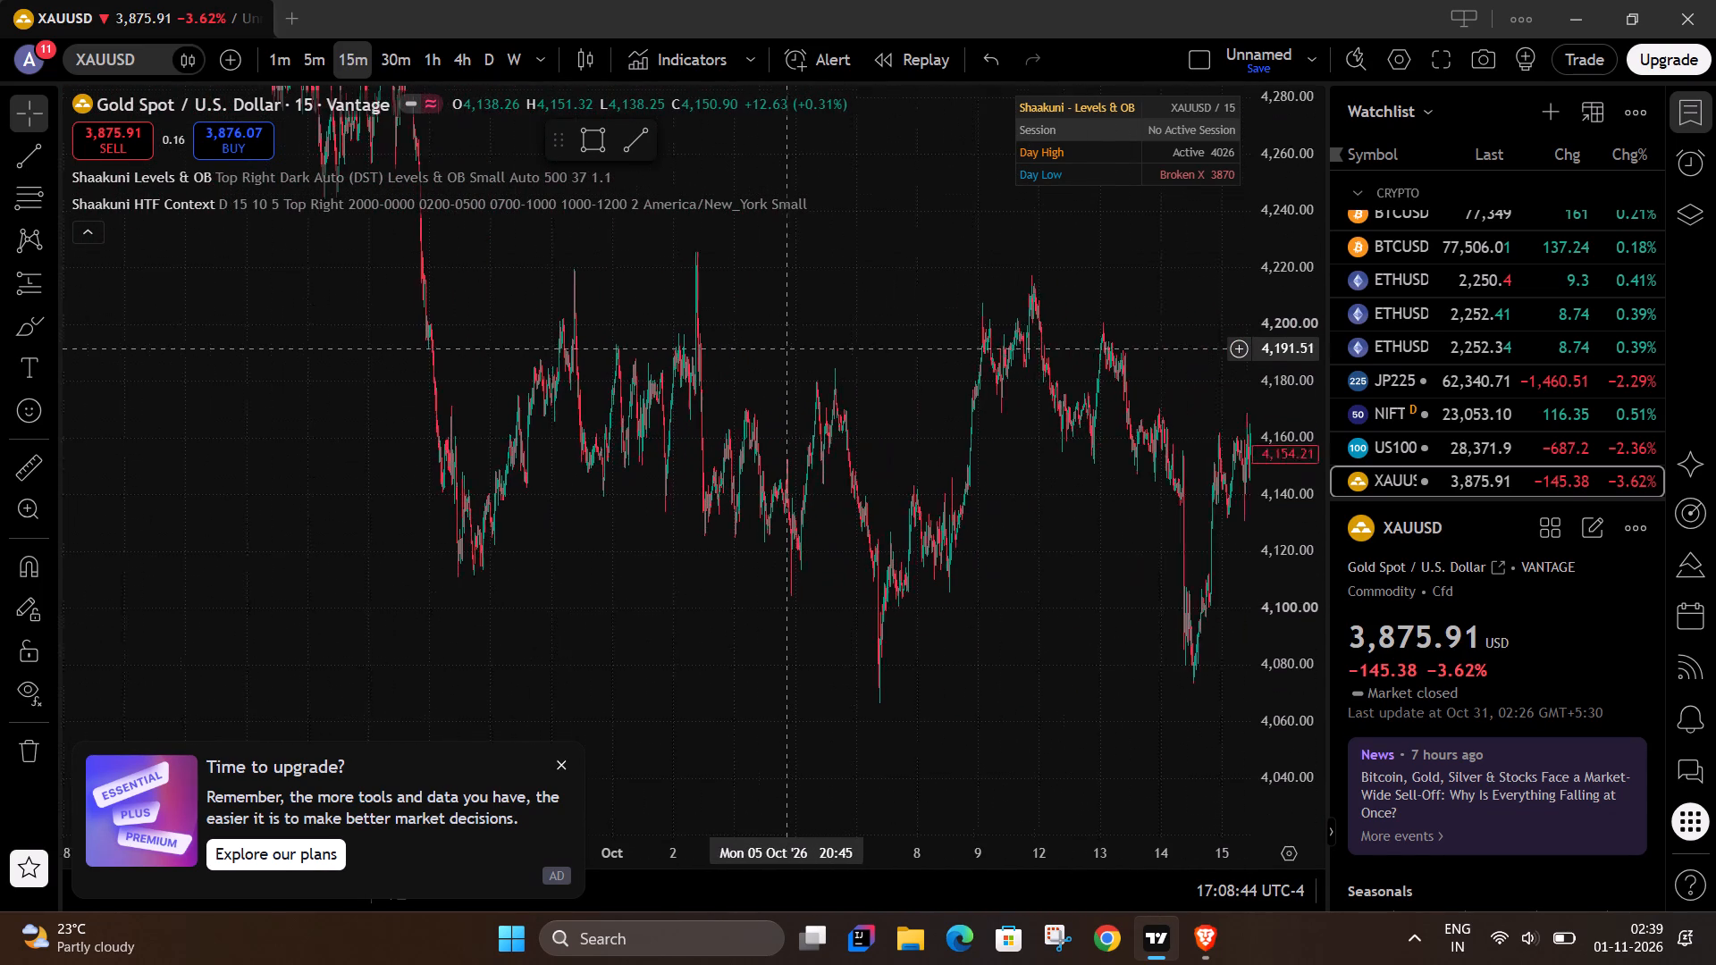
drag(783, 348, 782, 348)
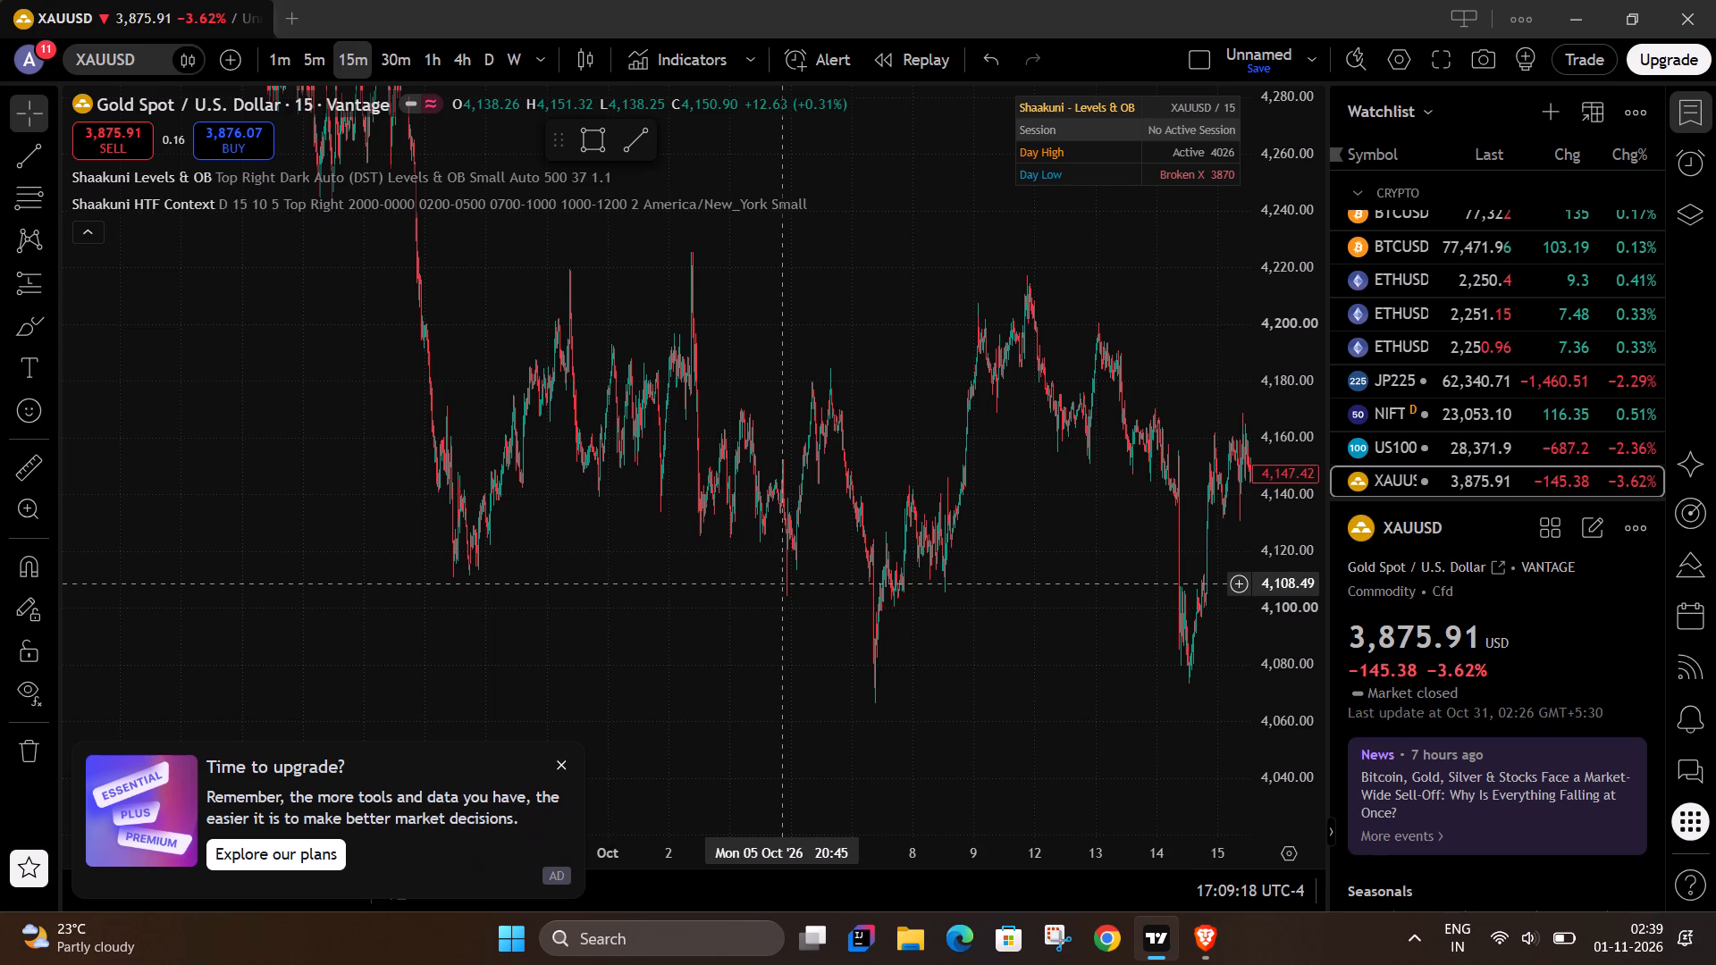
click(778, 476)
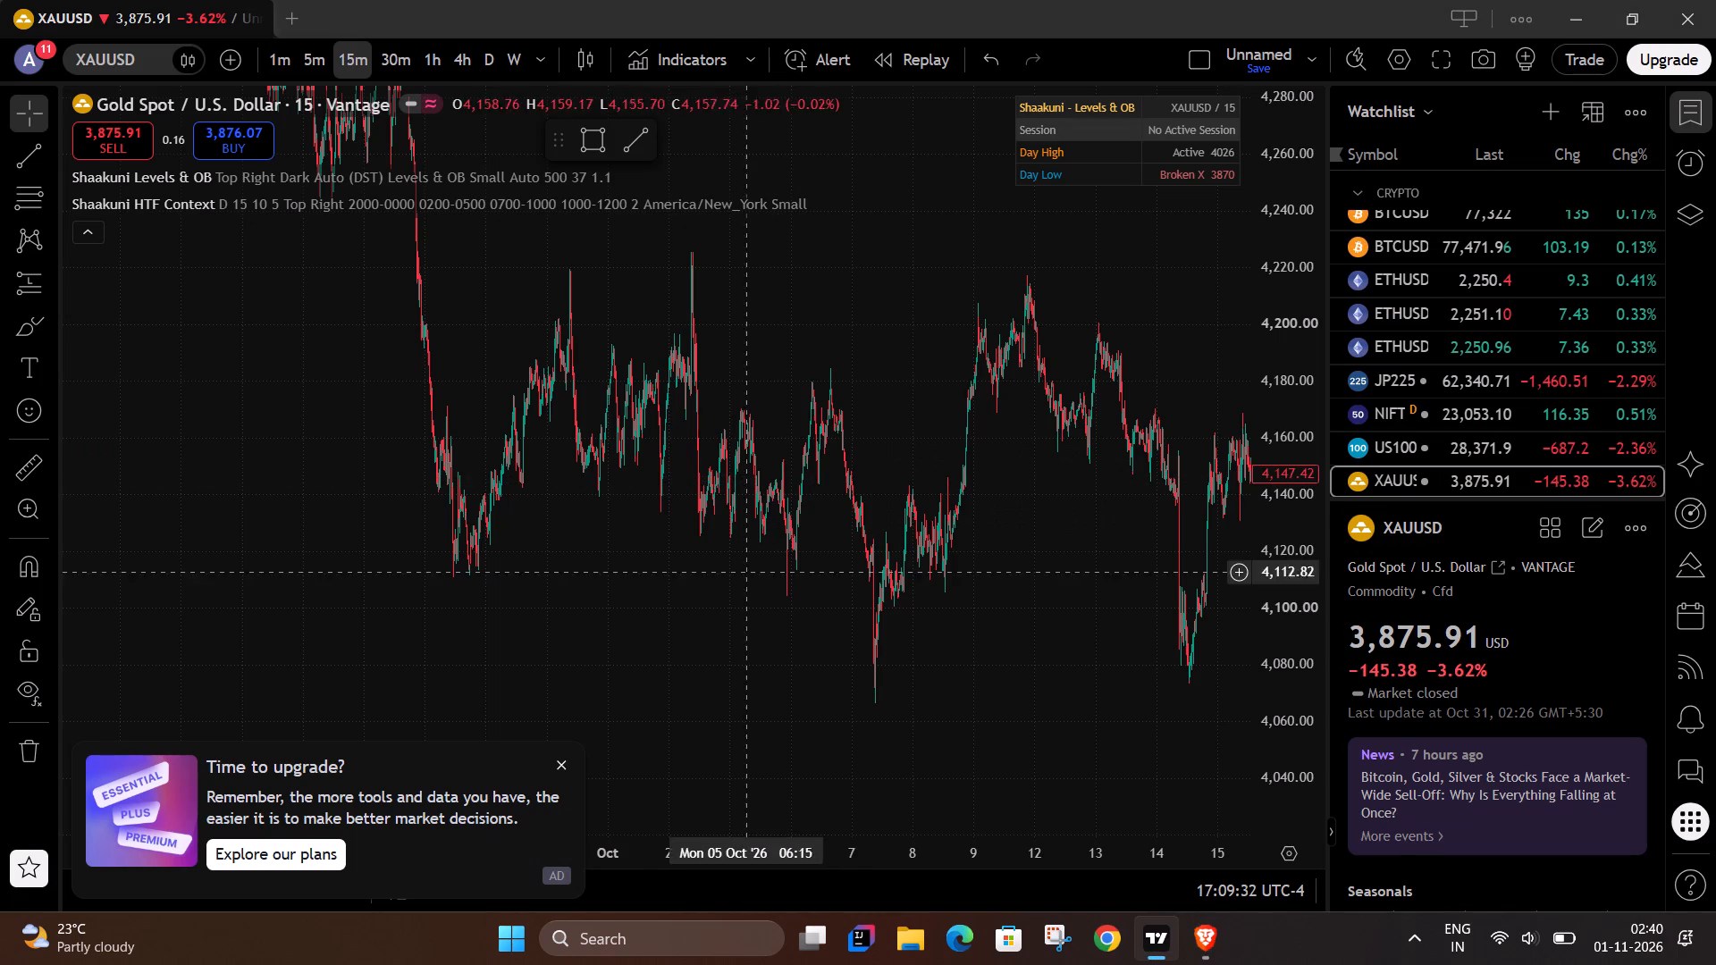
Examine the 15-minute XAUUSD swing highs and lows from early October into the decline around 22 October.
drag(872, 590, 442, 581)
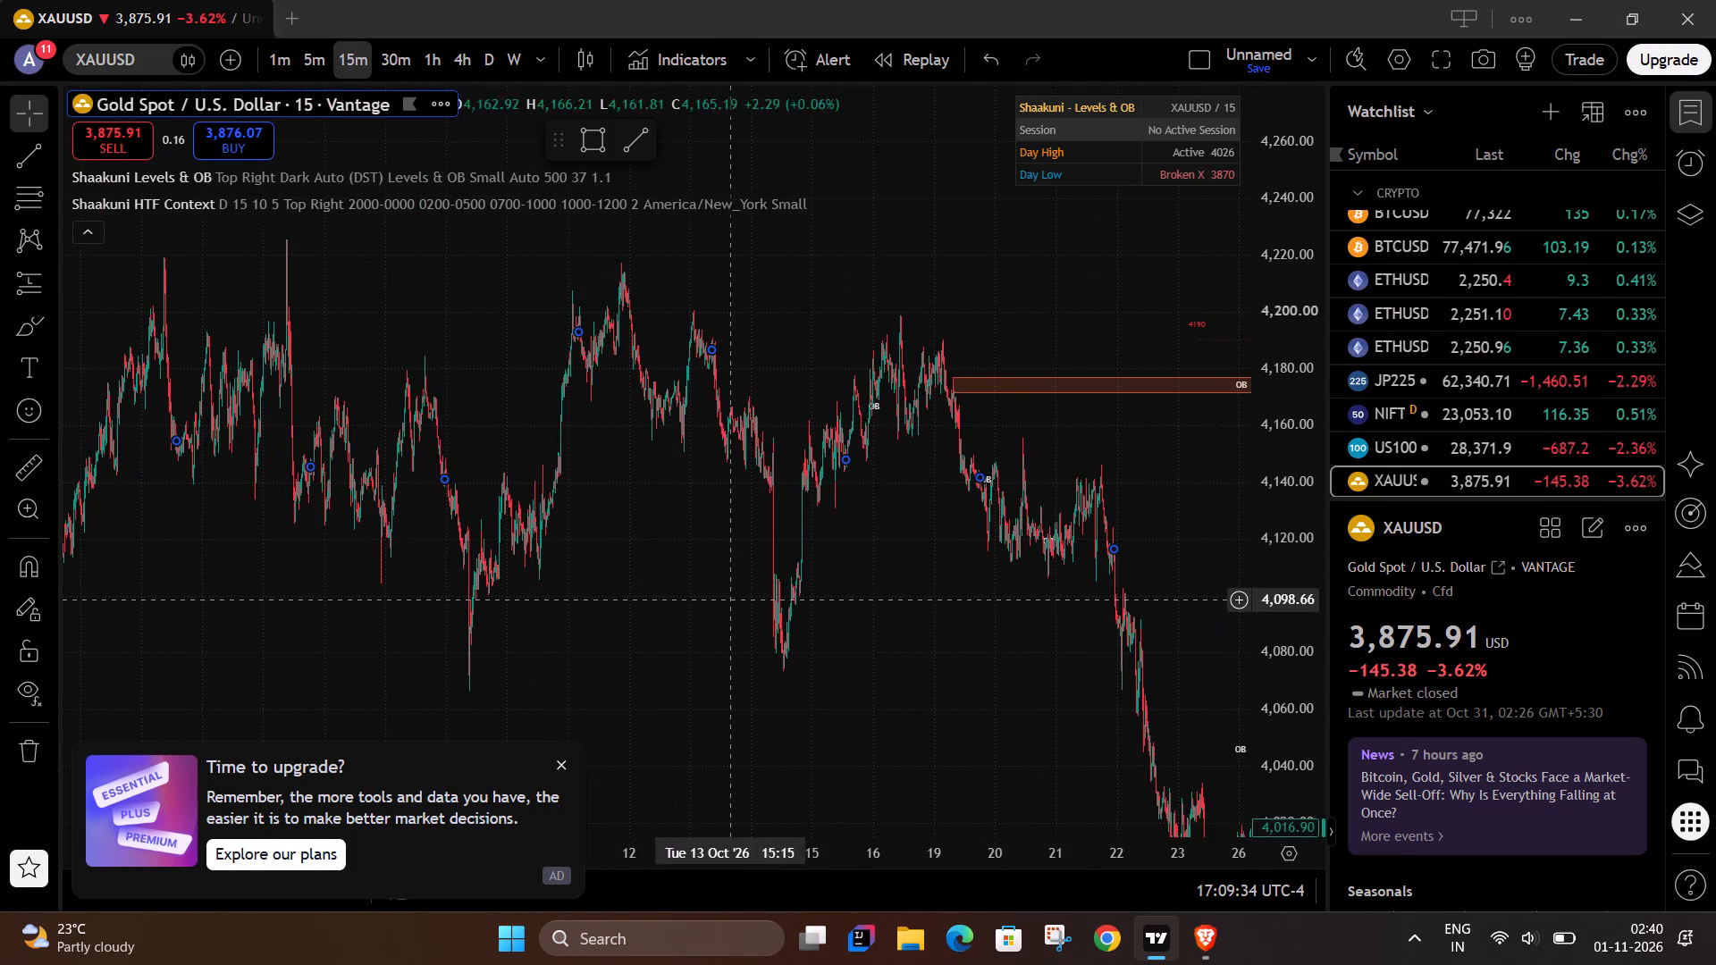
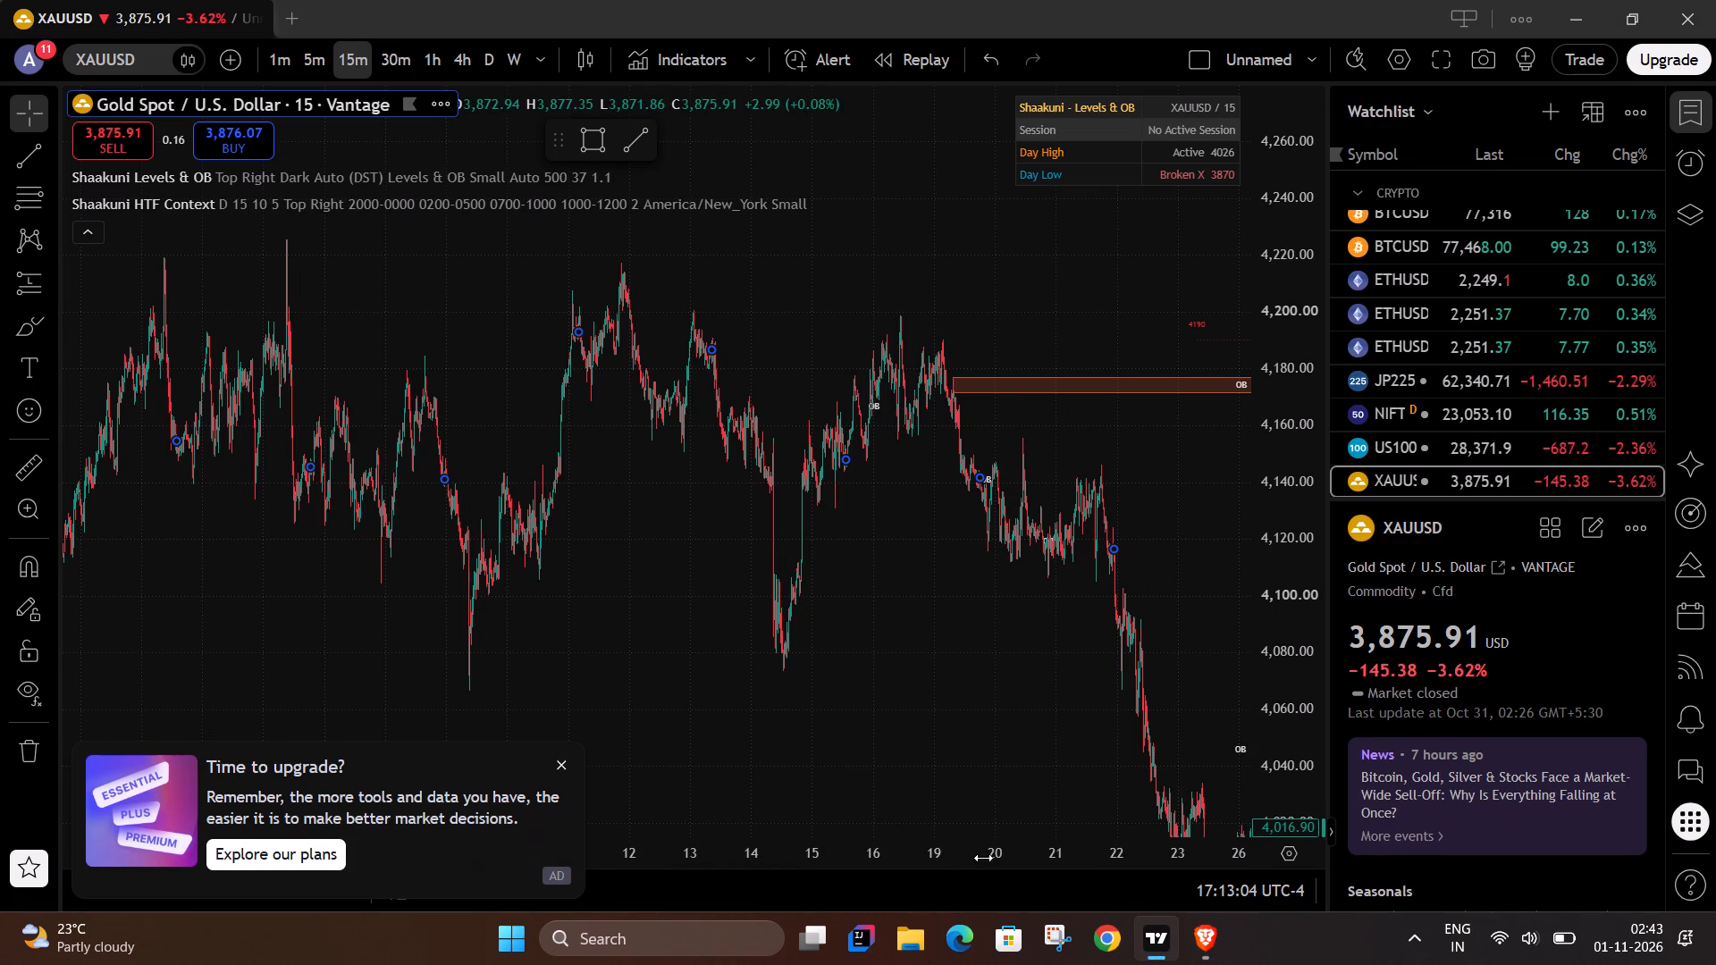
Switch the 15-minute XAUUSD chart style to Line, with the time scale stretched around the 19–23 October decline.
drag(965, 855, 467, 858)
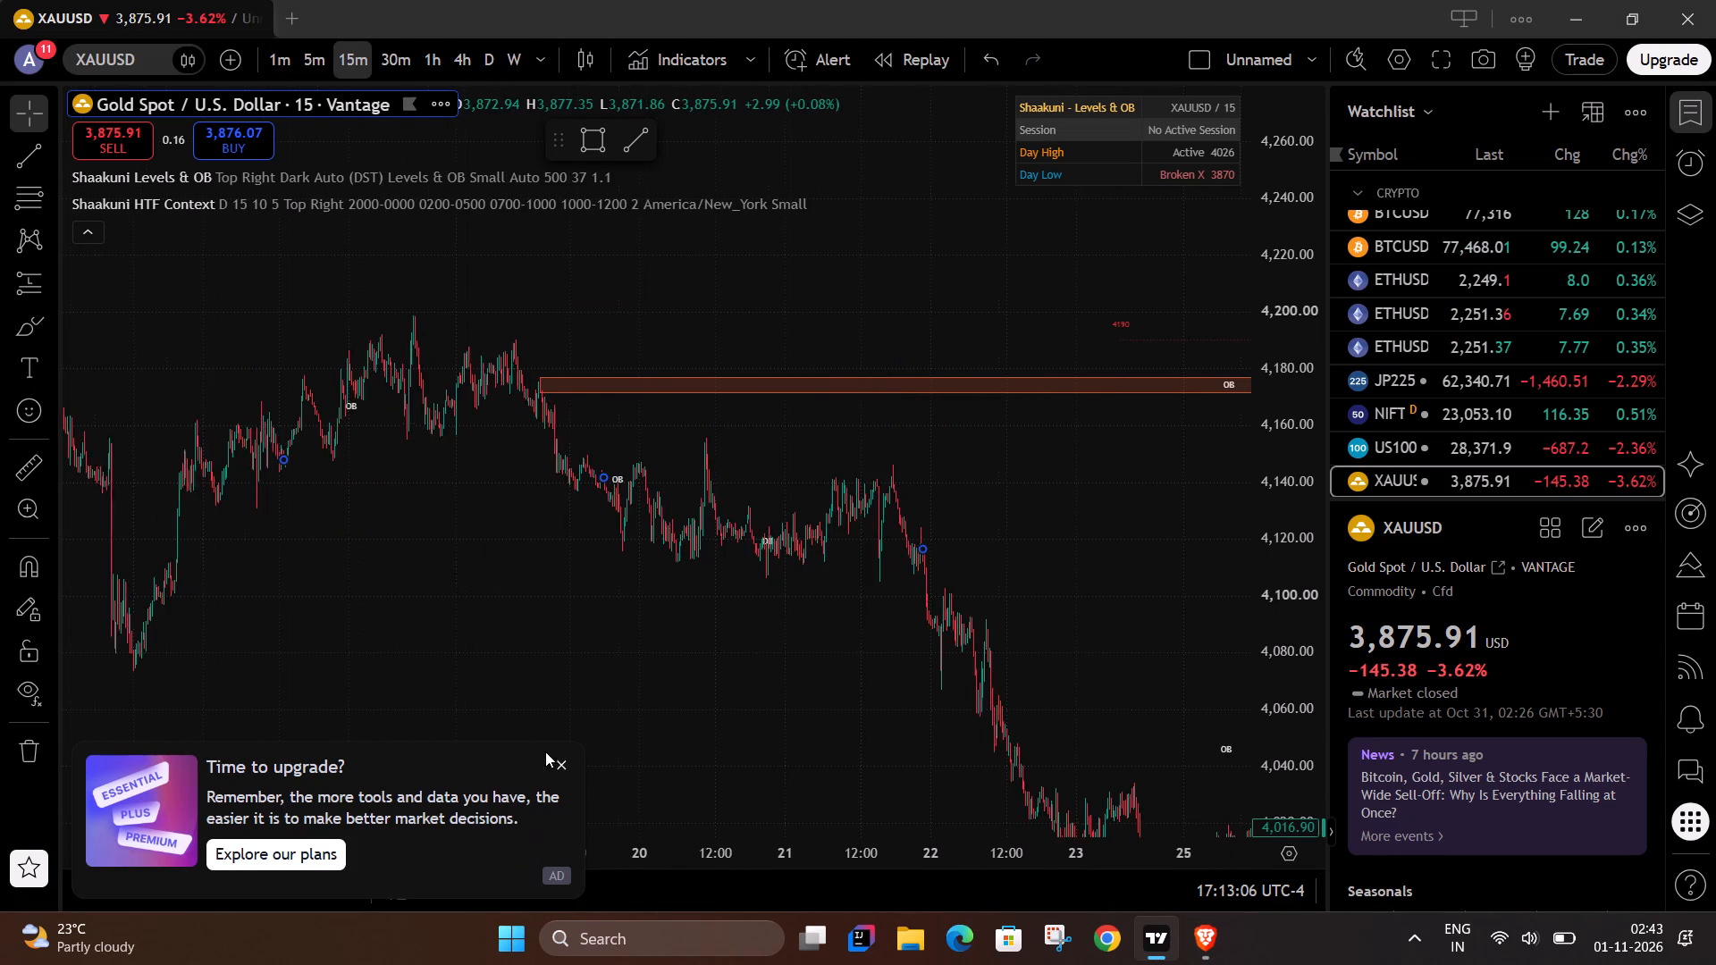
click(534, 491)
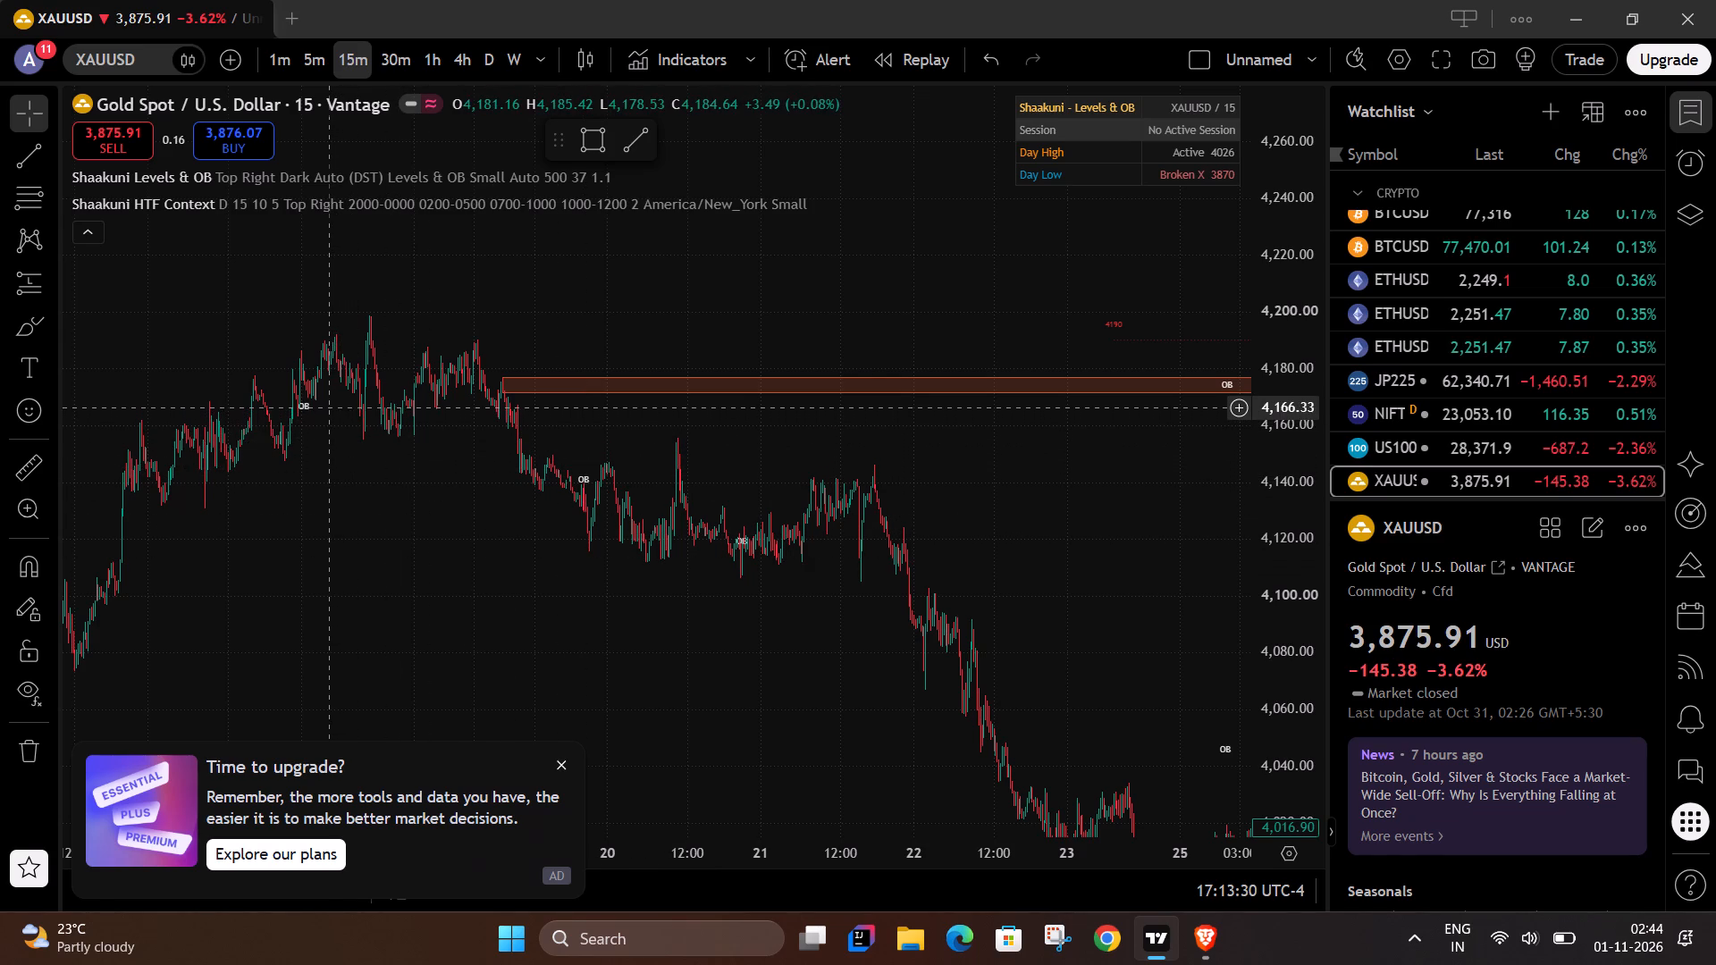
click(576, 58)
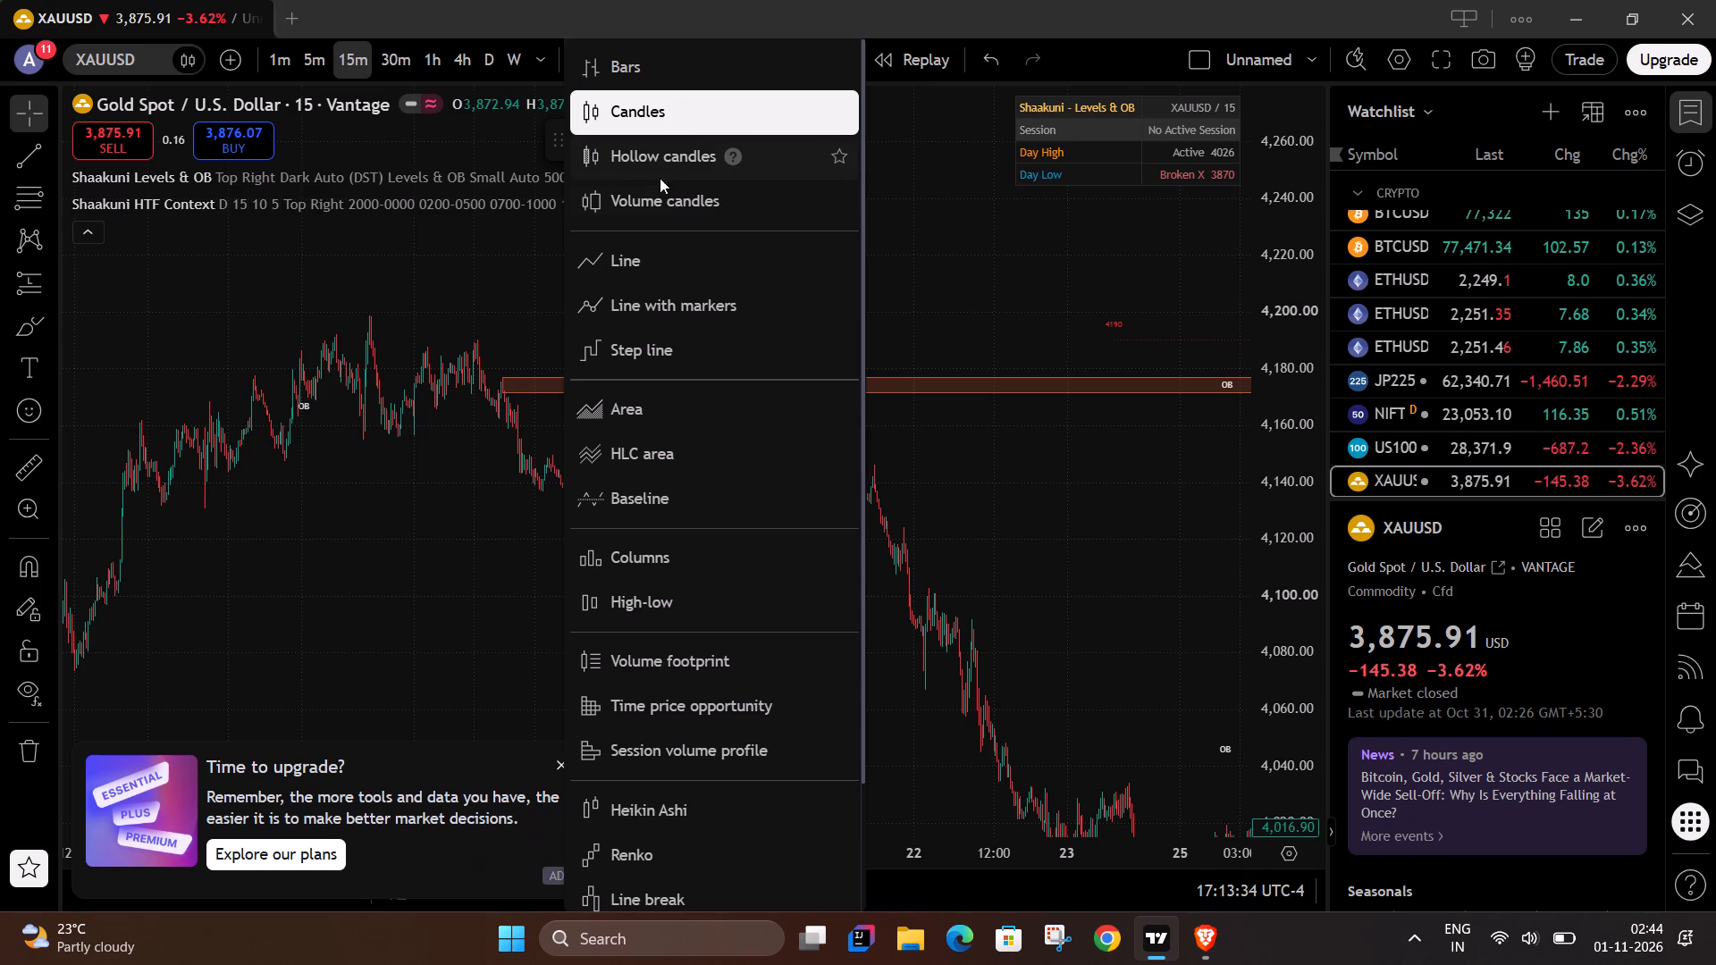
click(675, 267)
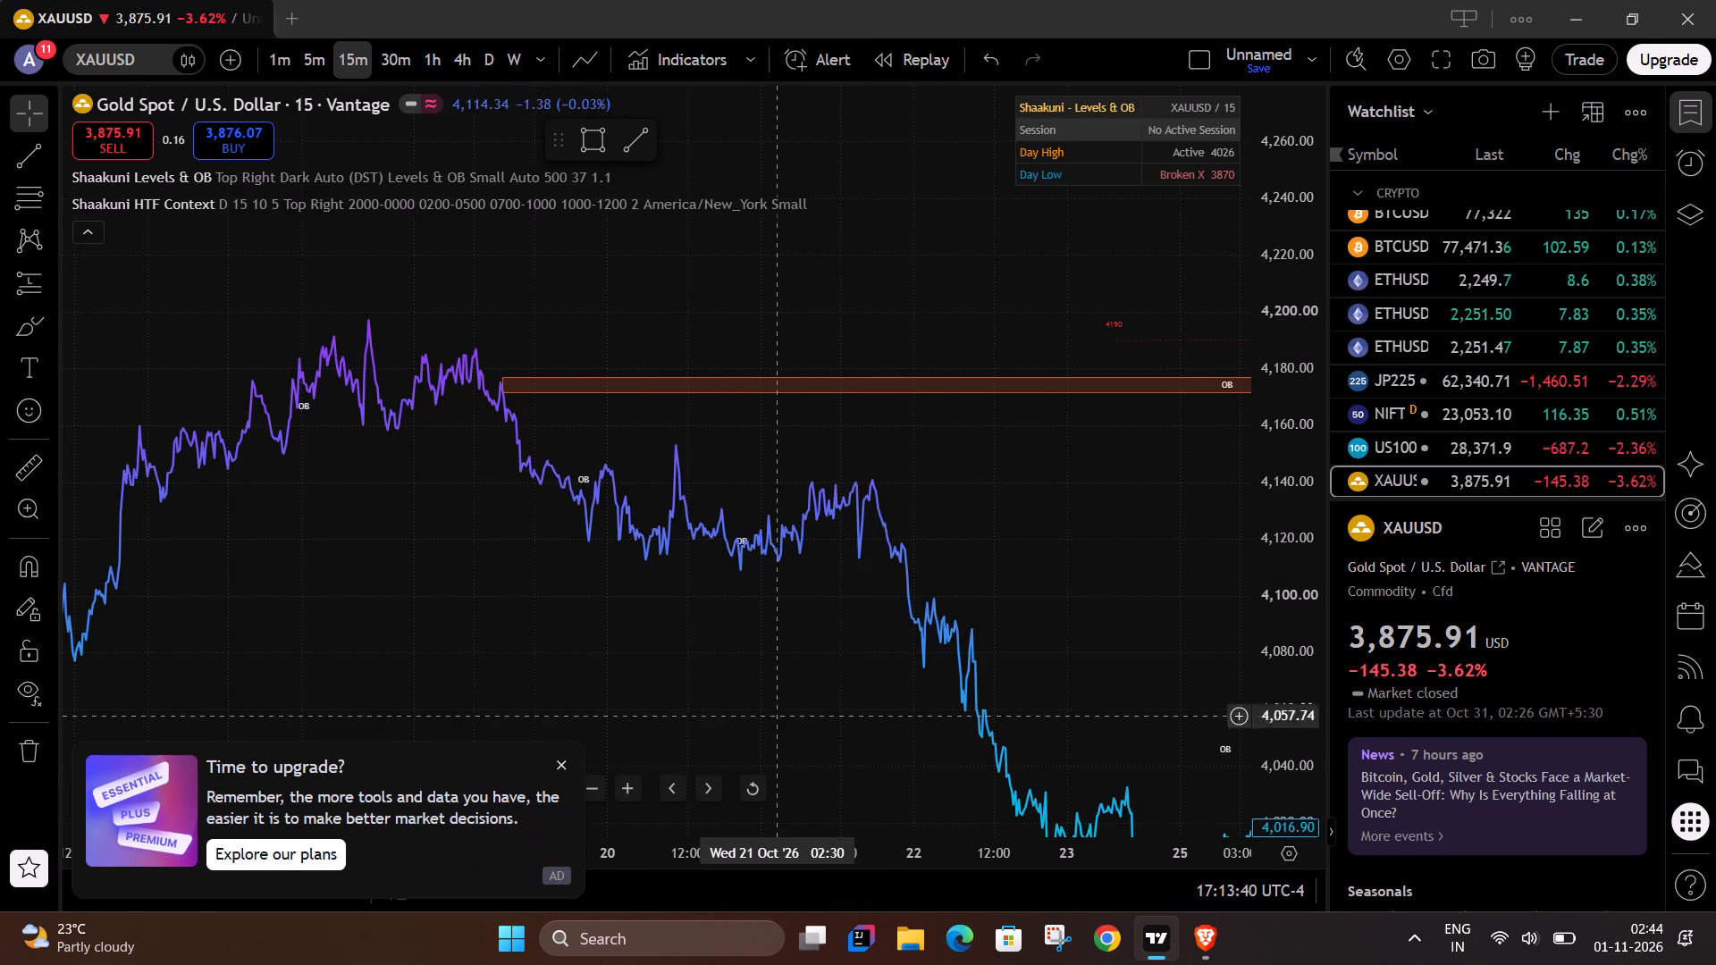
Examine the XAUUSD line chart's swing highs and lows from the 21 October decline forward to 28 October.
click(790, 637)
drag(974, 652, 800, 491)
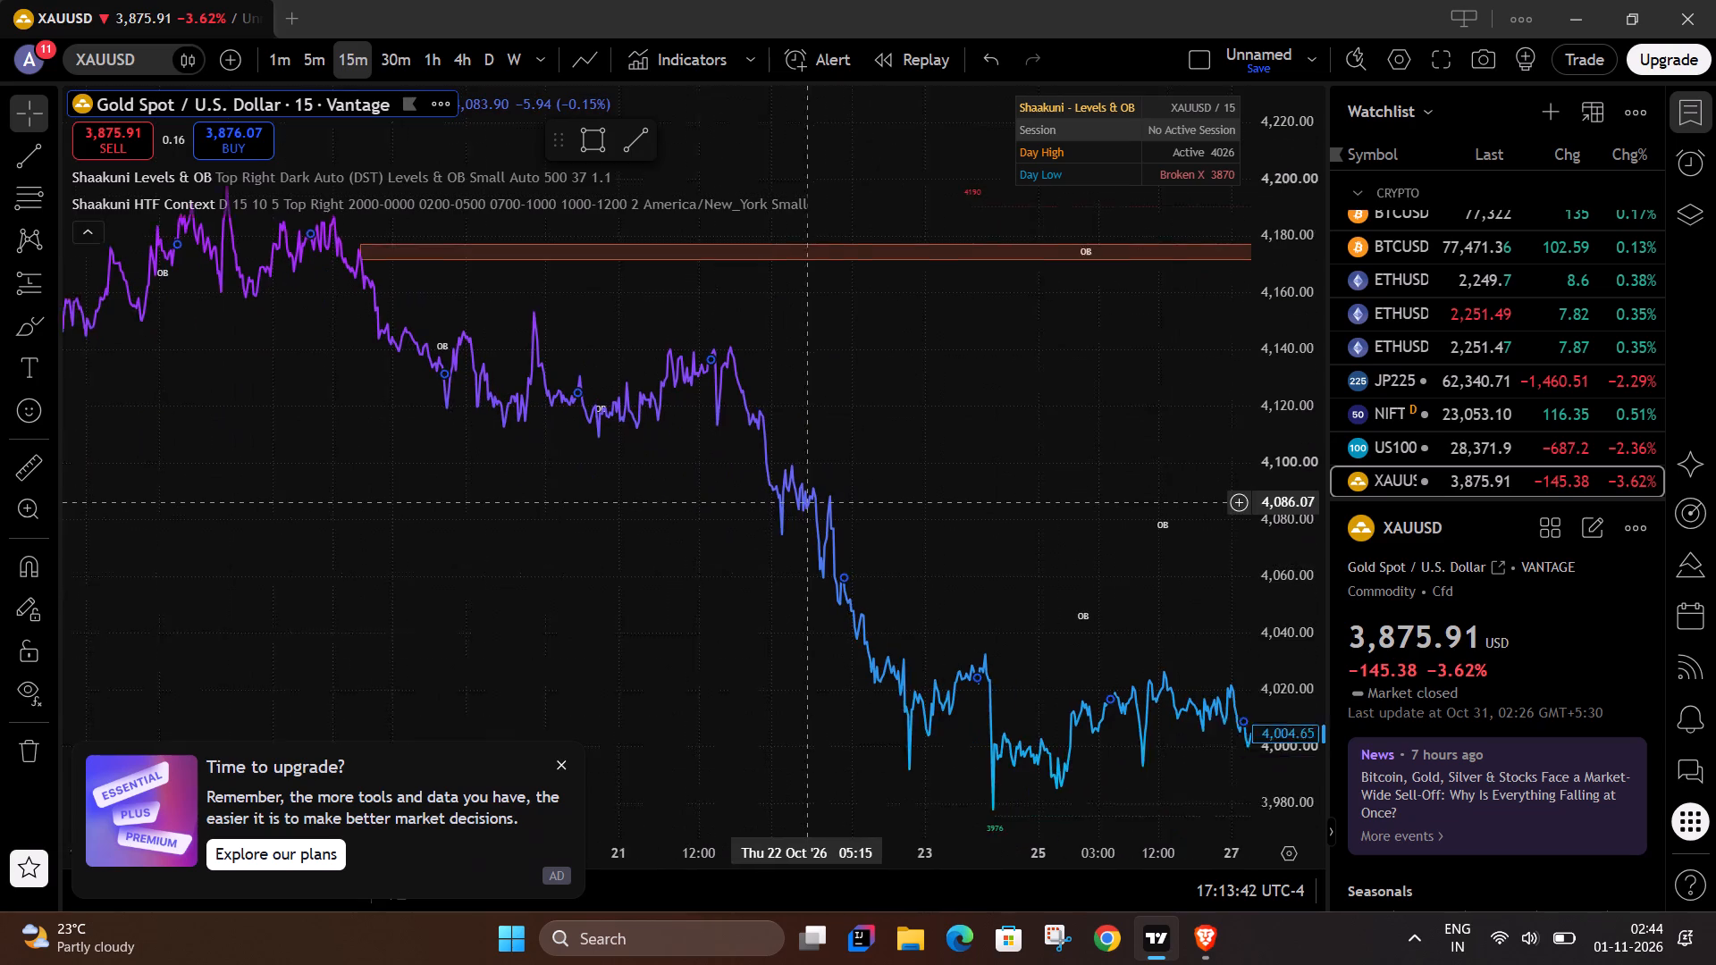
drag(800, 491, 788, 475)
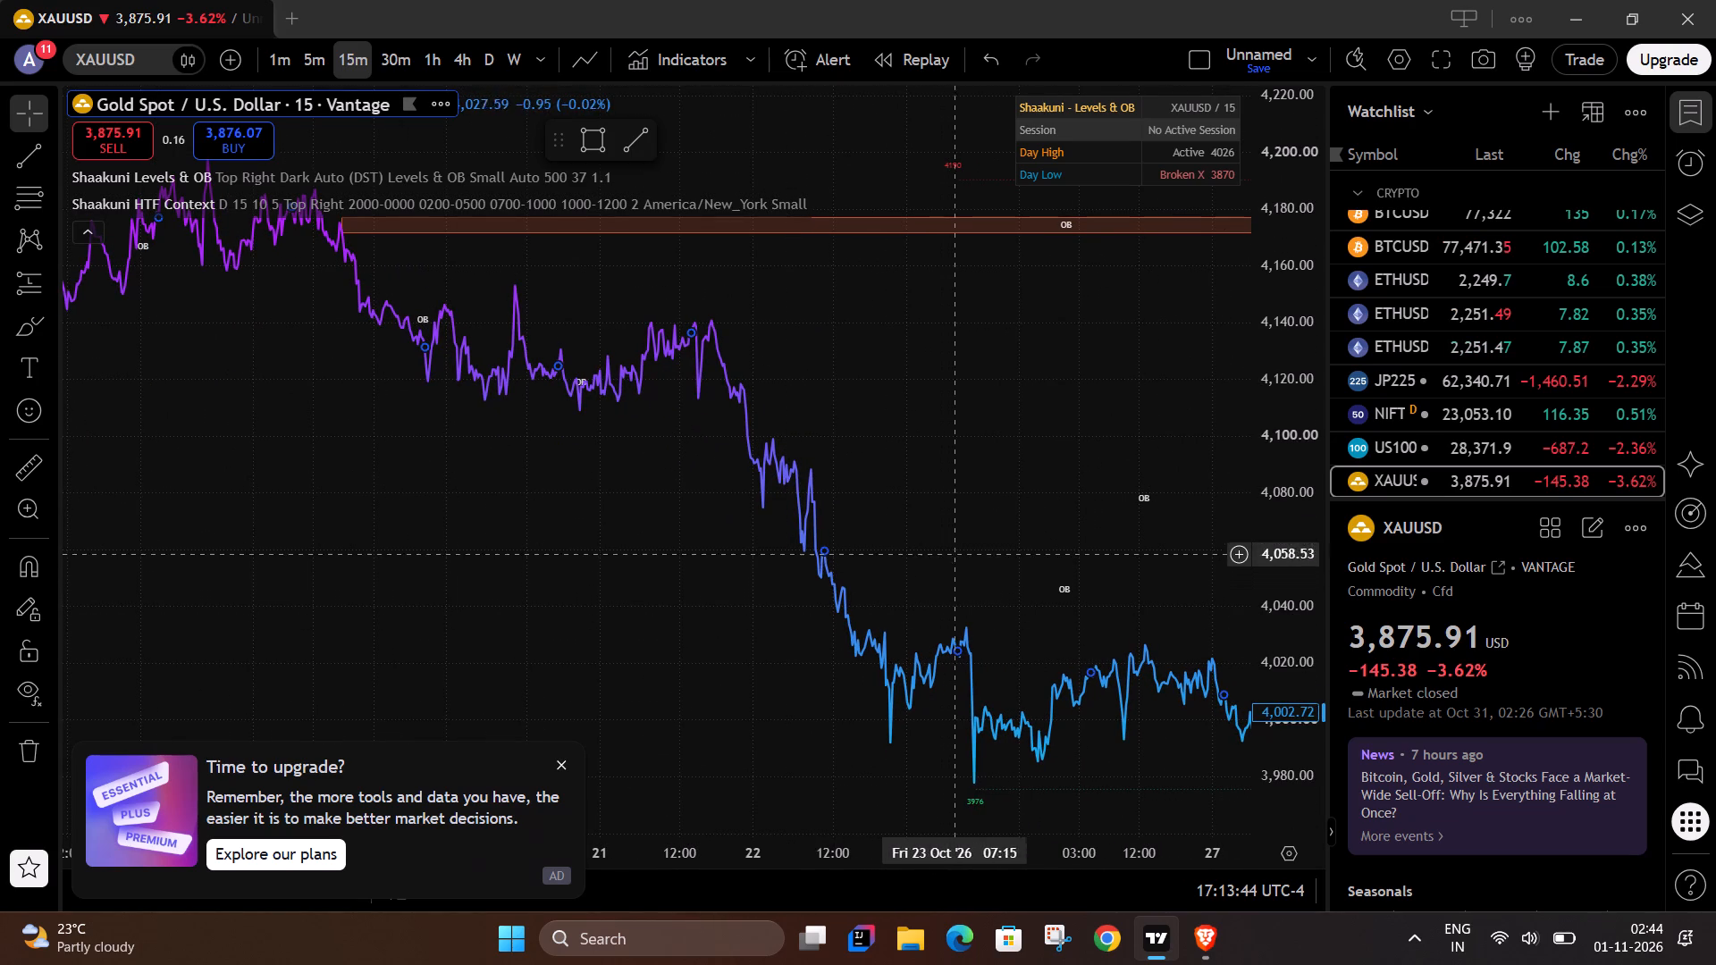
drag(1055, 708, 848, 560)
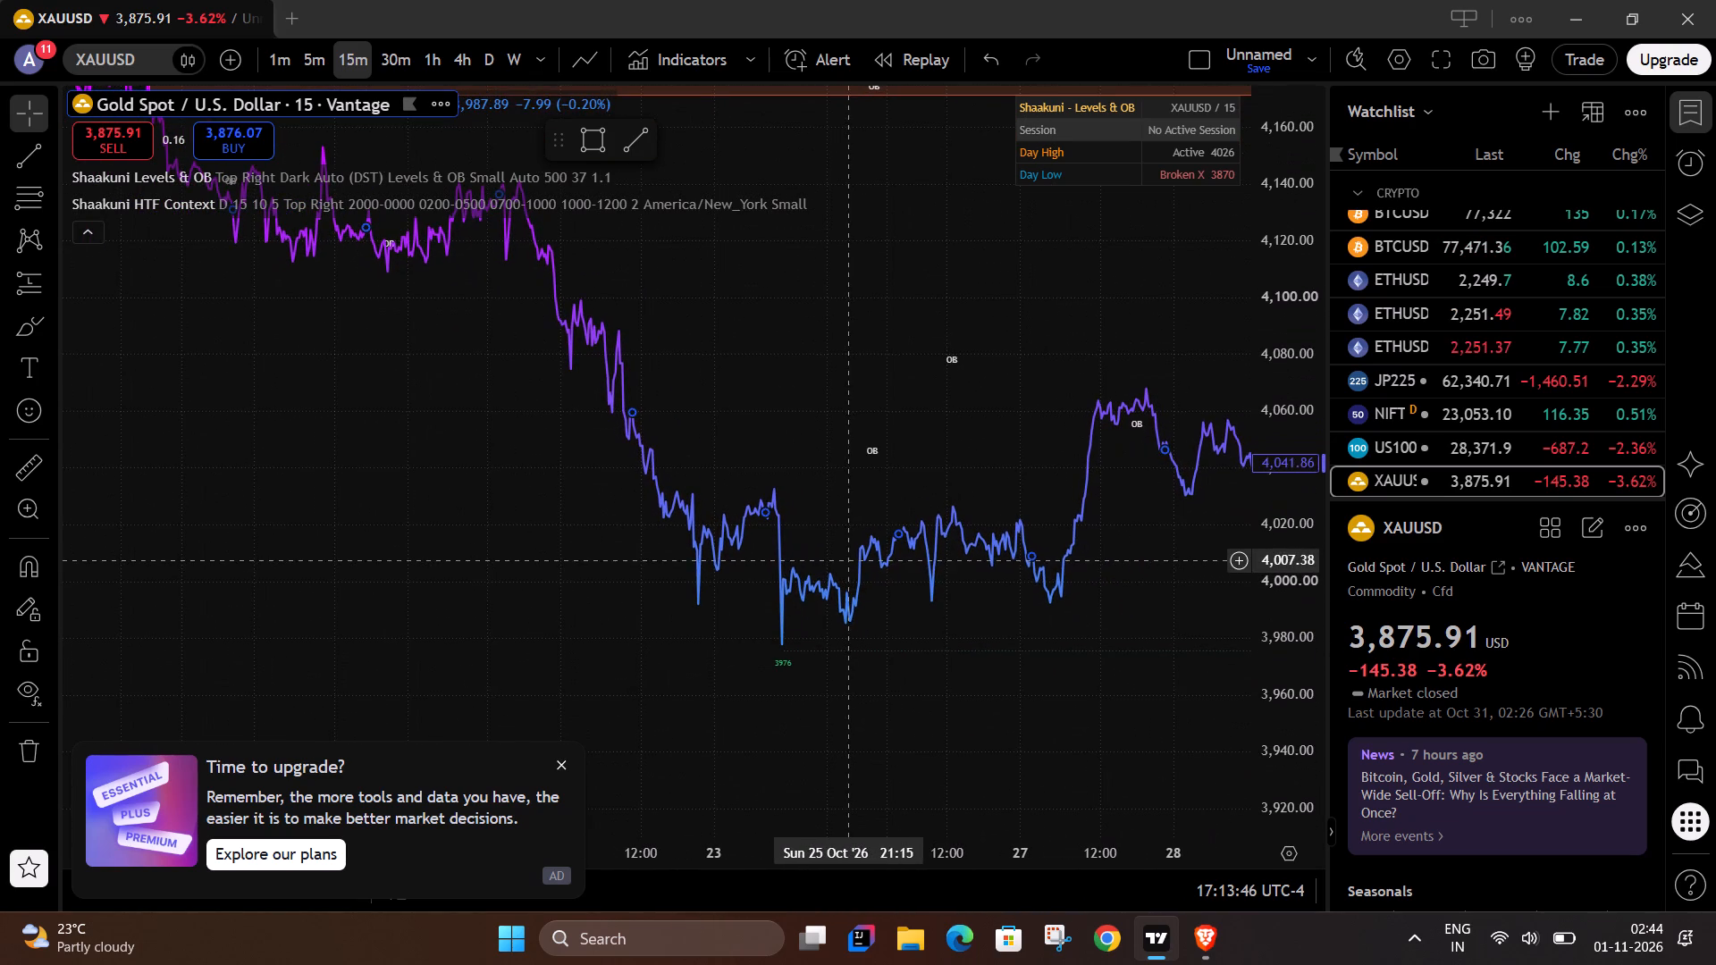
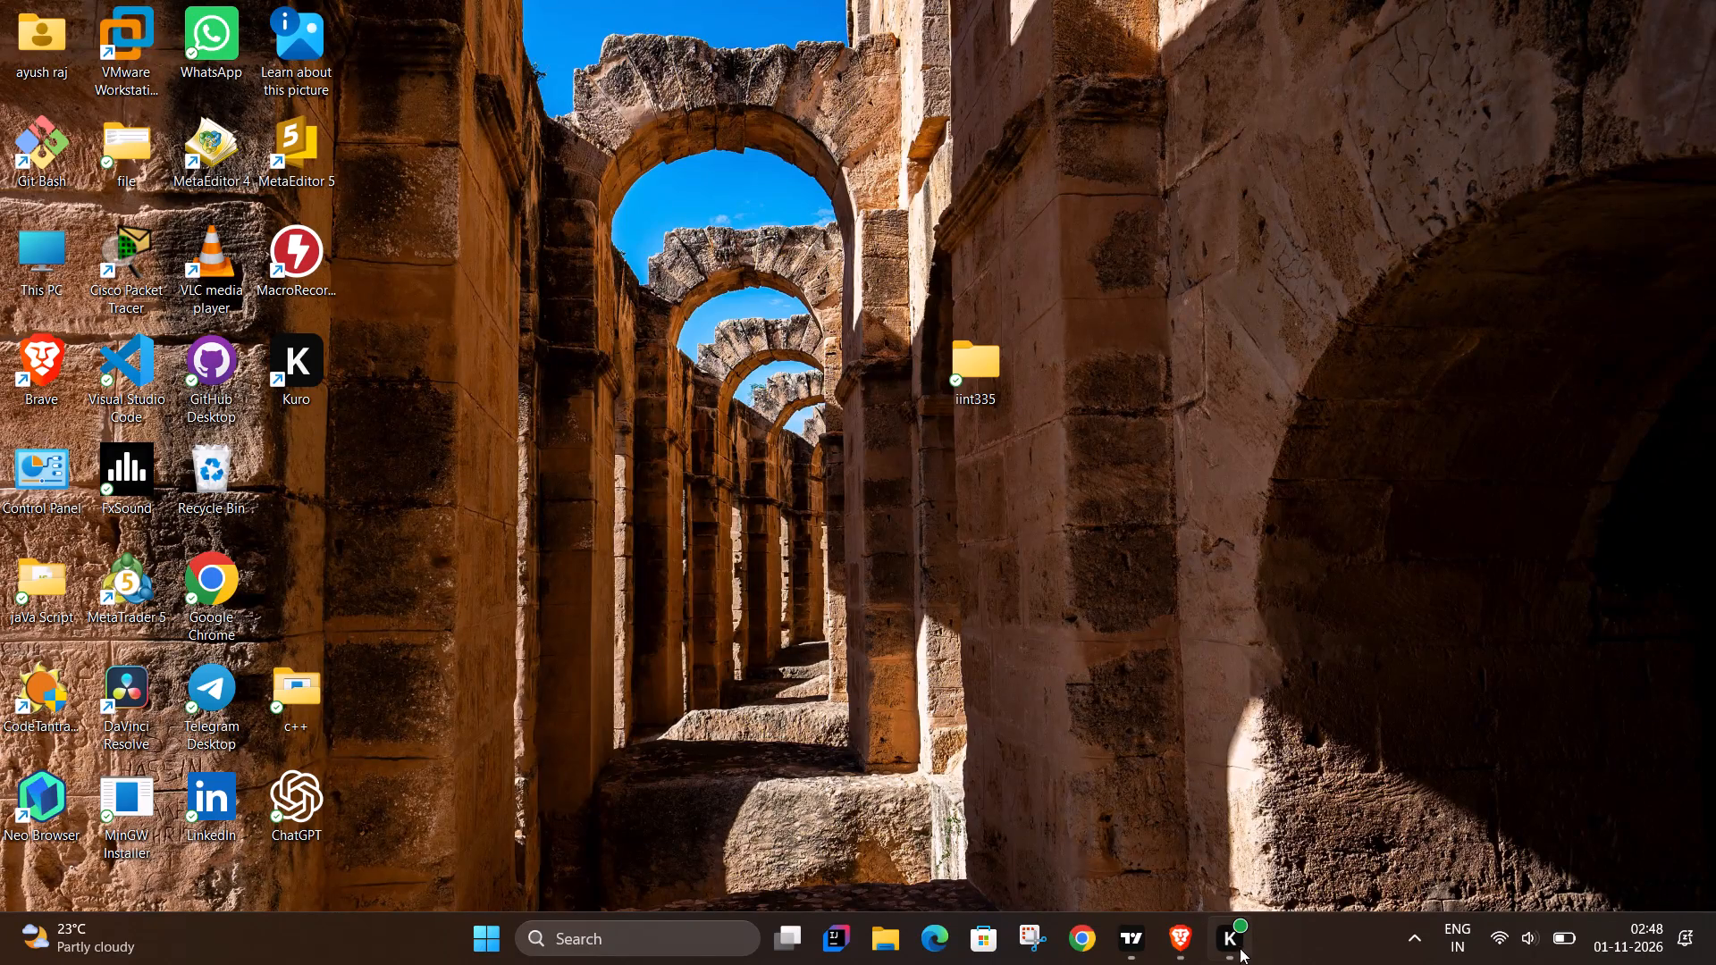
Watch the trading guide video's explanation of Previous Week High / Low.
click(1290, 743)
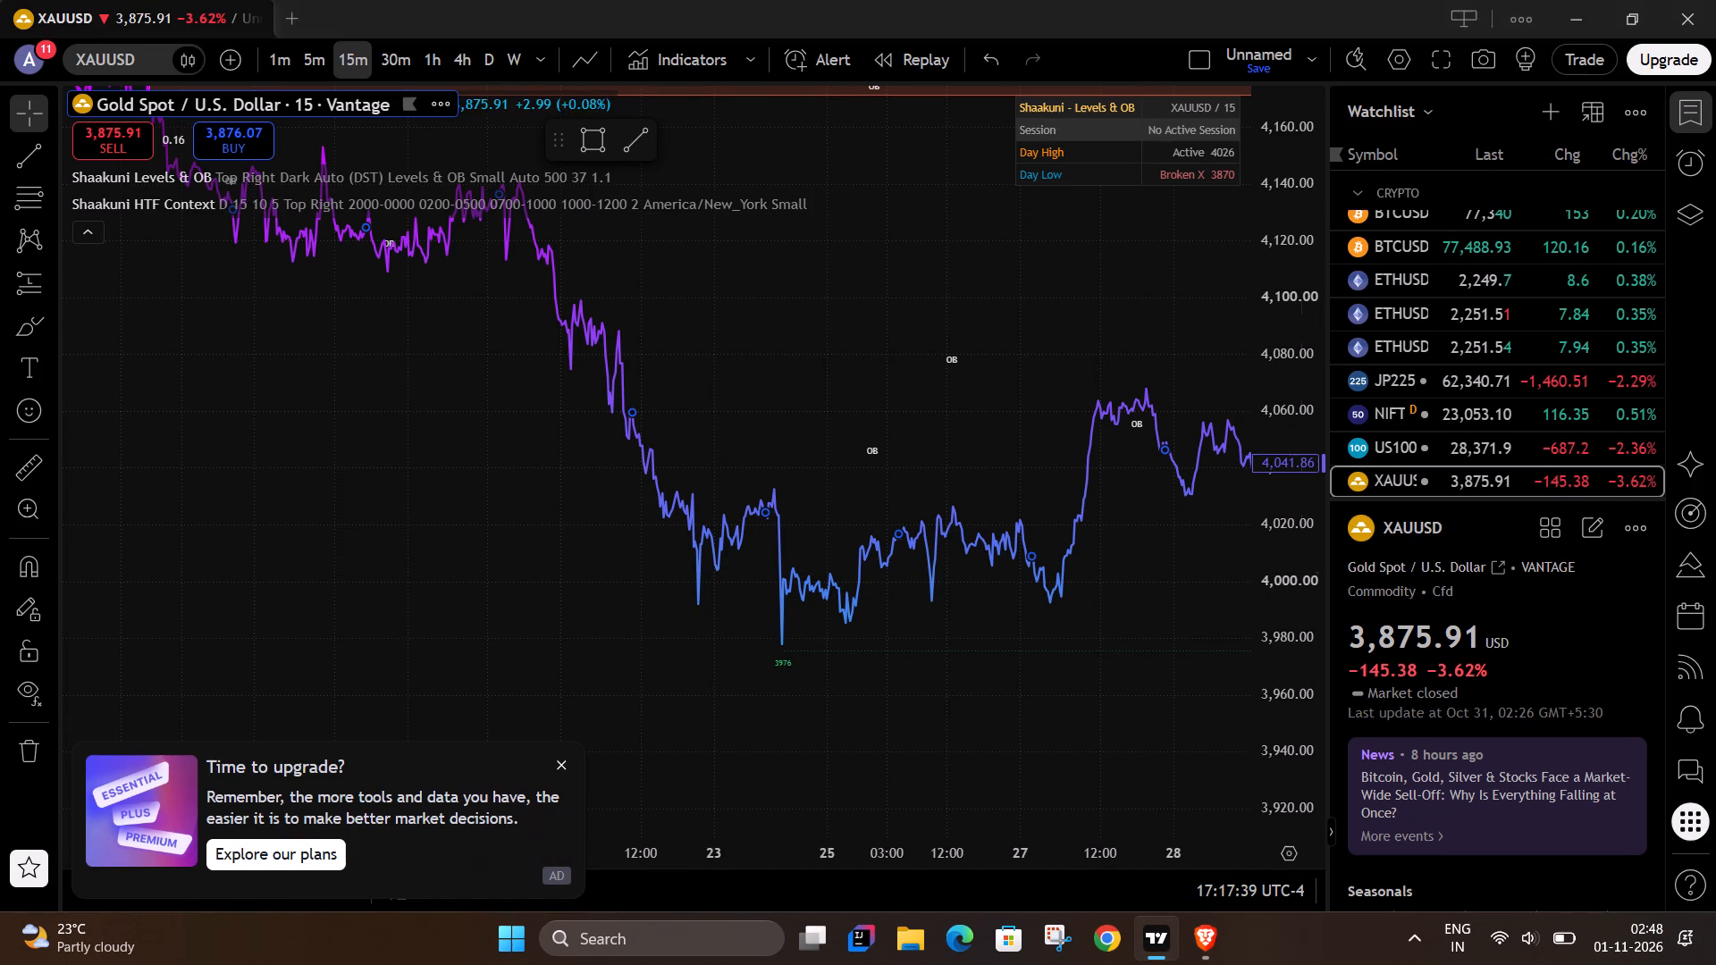
click(862, 464)
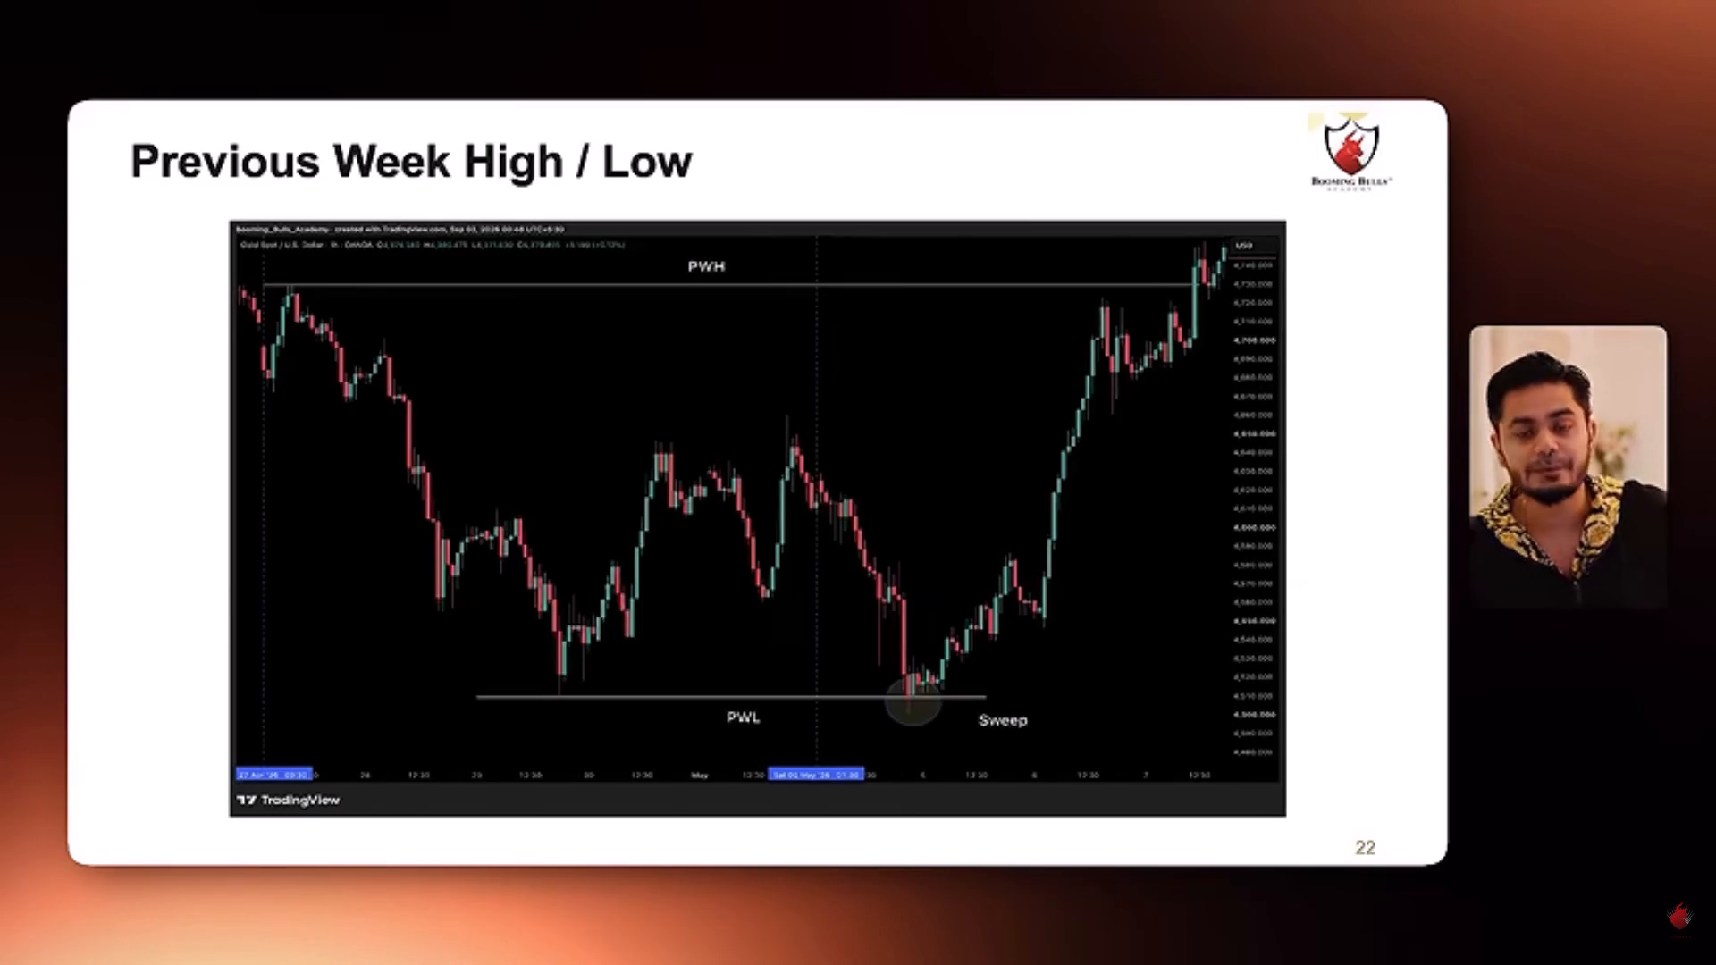
click(1032, 364)
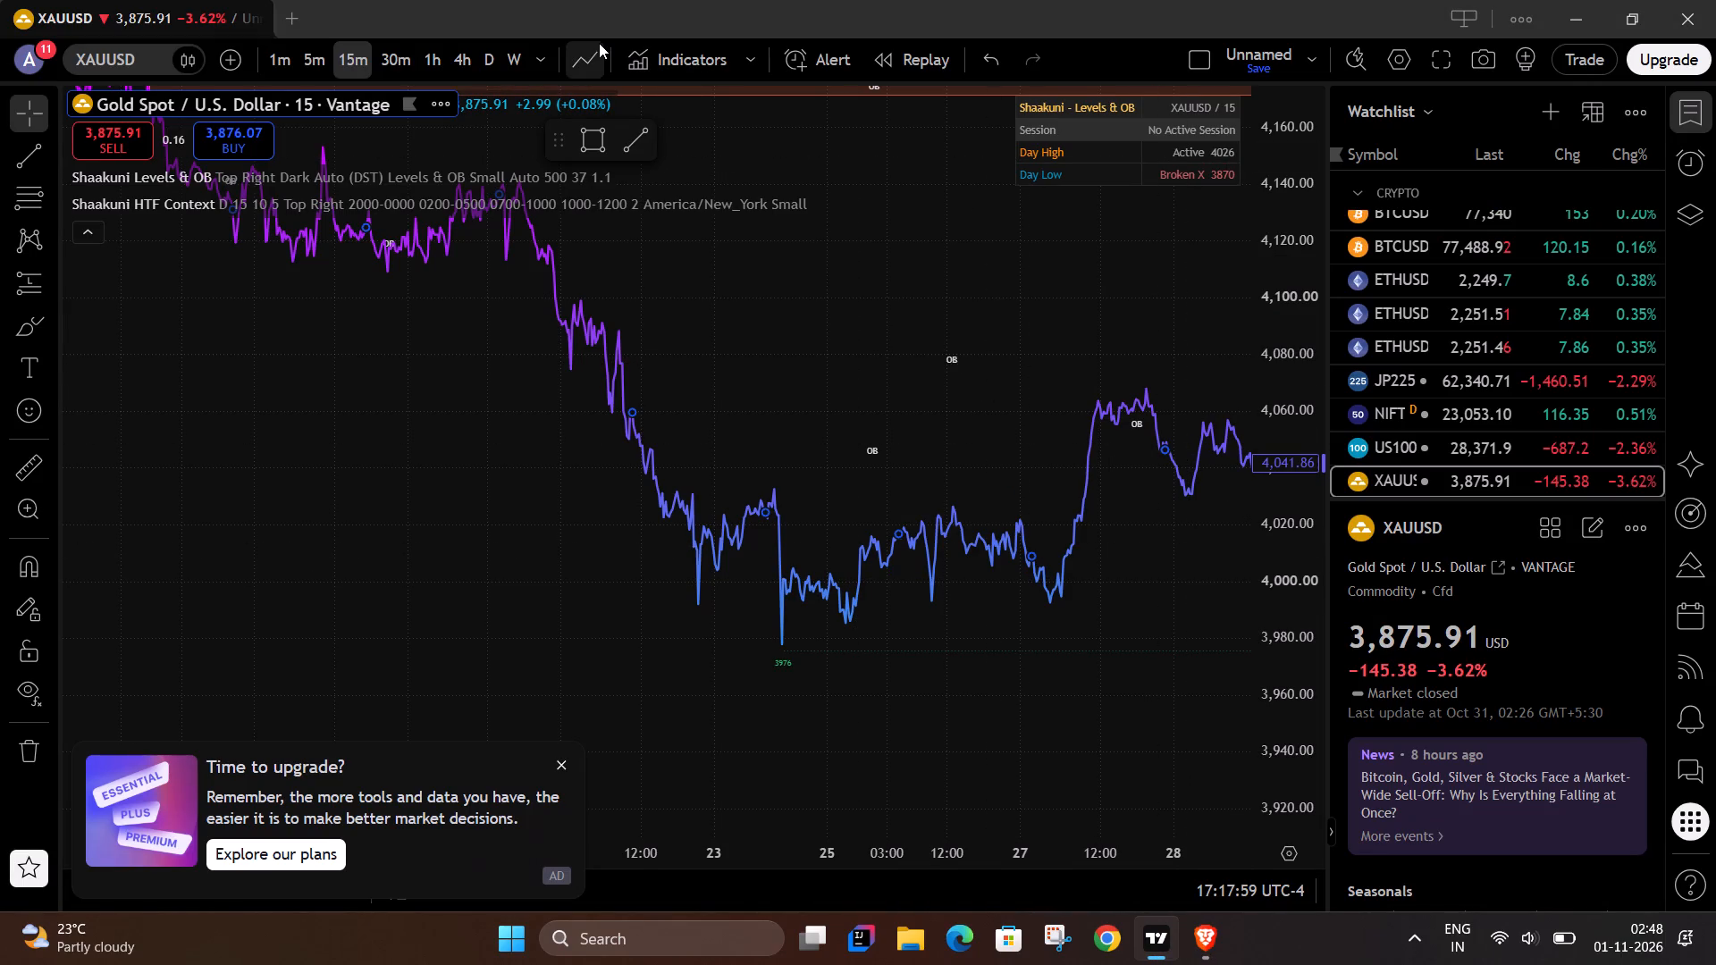
Switch the 15-minute XAUUSD chart style to Candles.
click(599, 43)
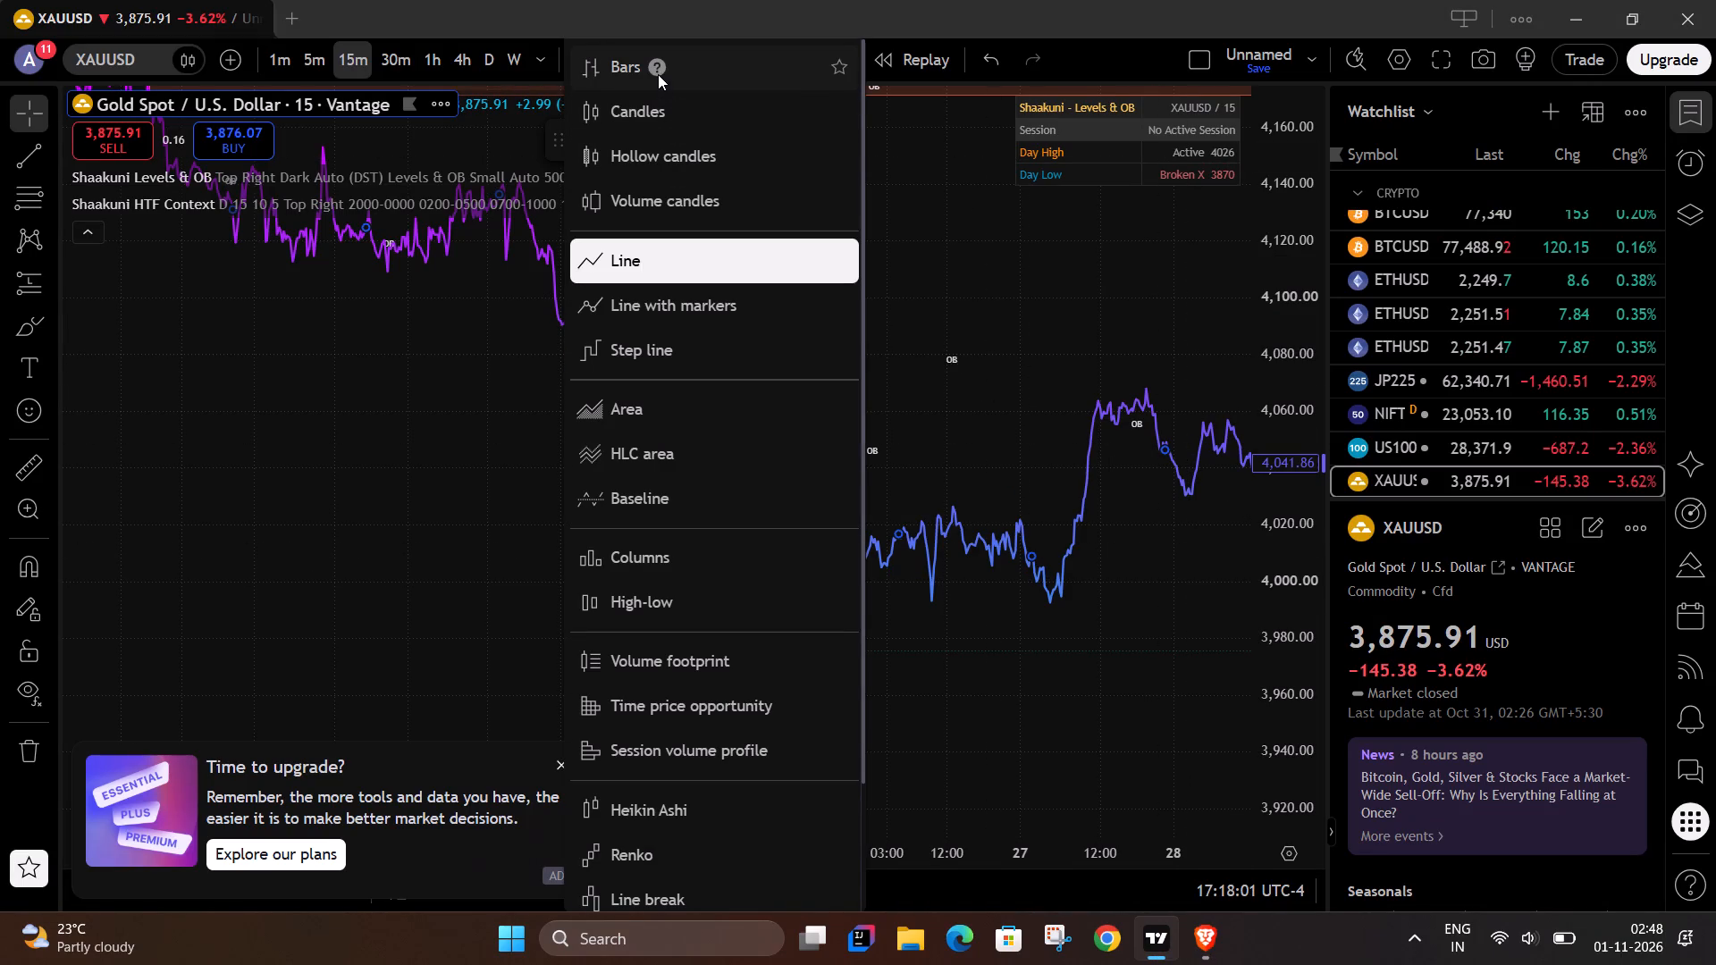
click(657, 107)
Dismiss the upgrade offer and examine the 28–30 October decline and its session zones on the 15-minute candles.
drag(986, 408, 535, 339)
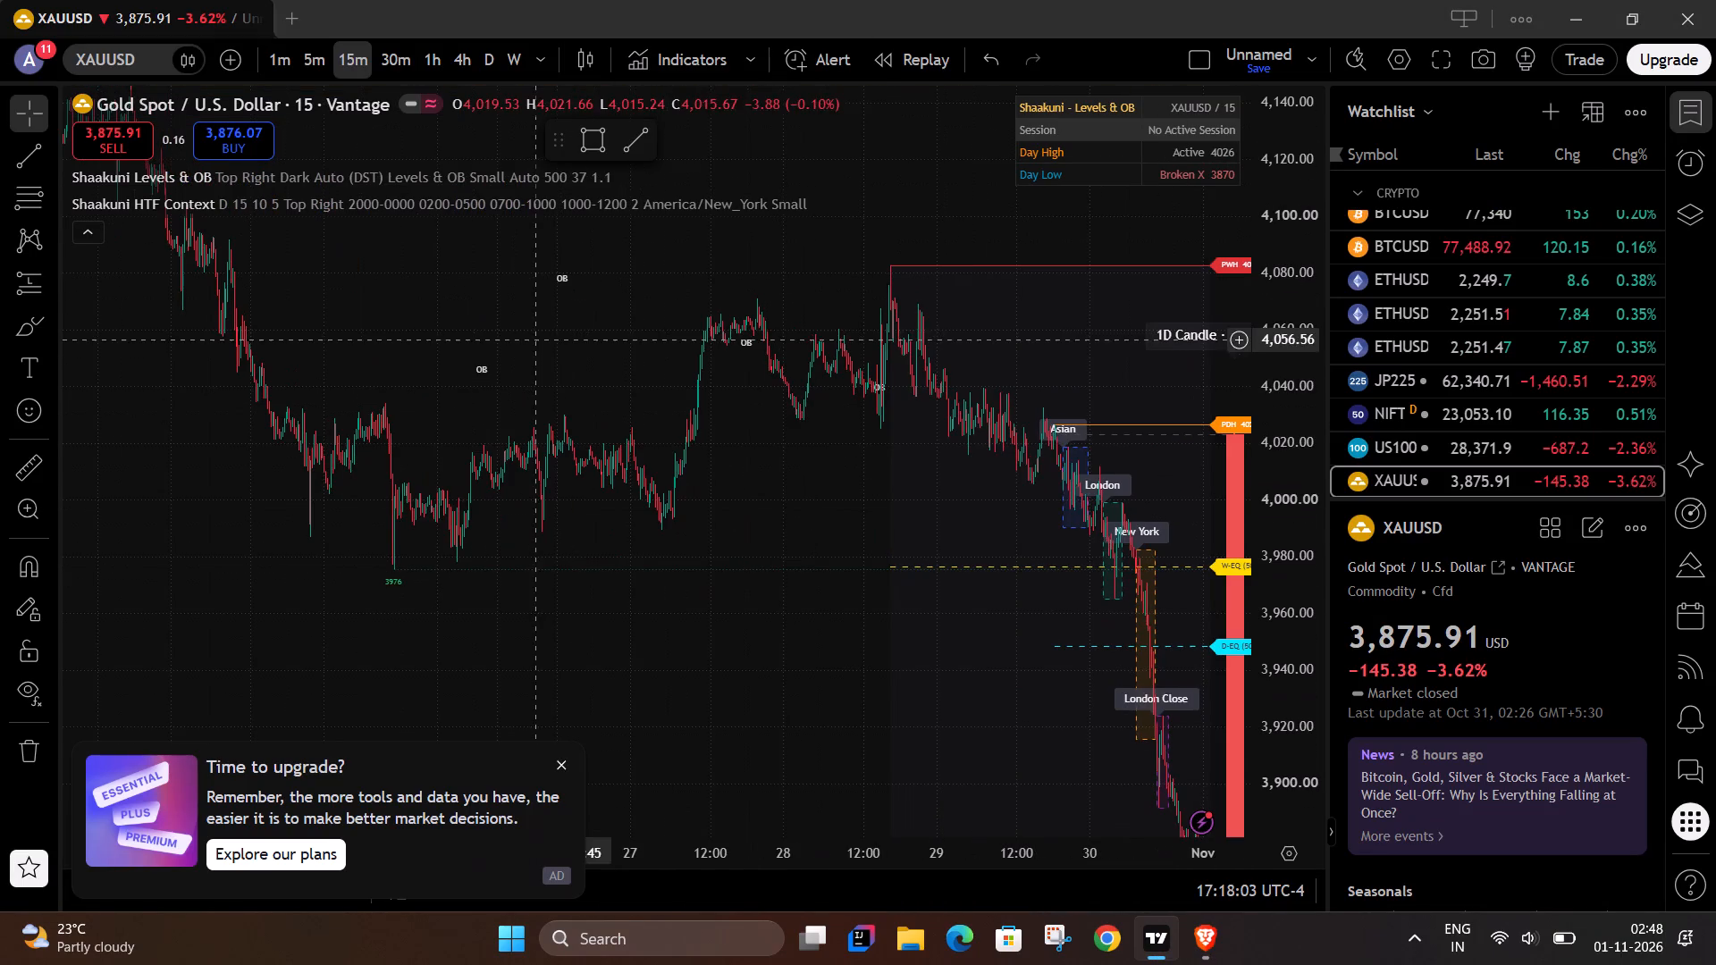
drag(972, 499, 526, 317)
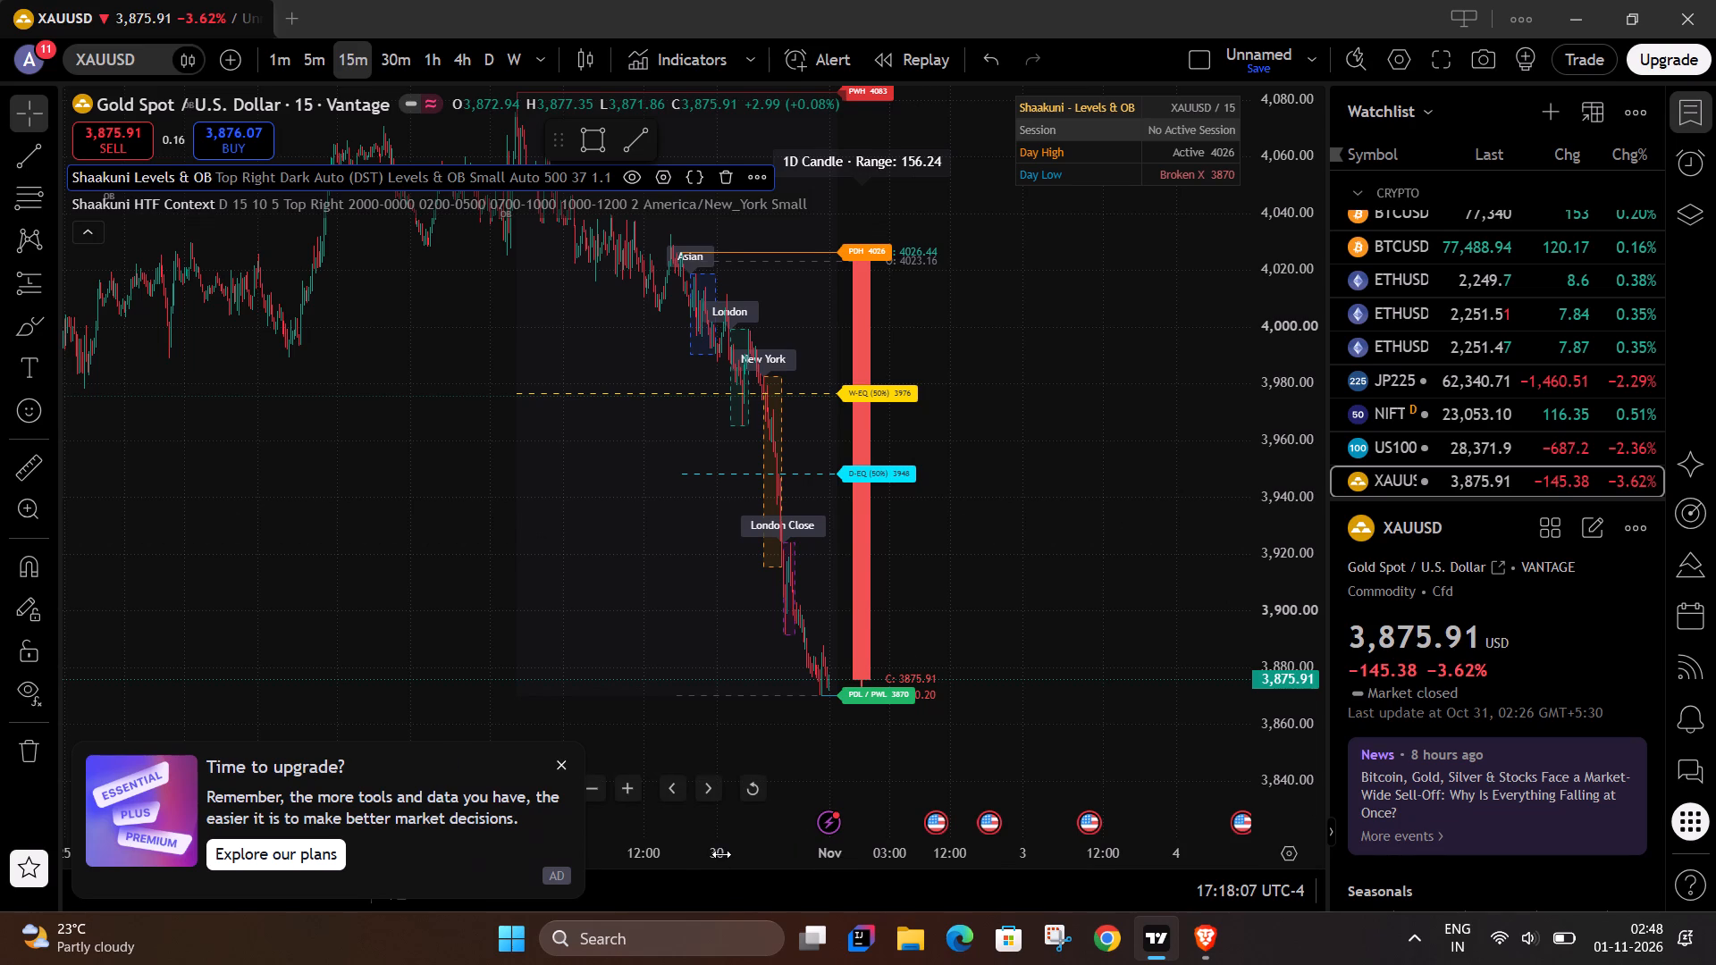
drag(721, 854, 336, 760)
click(820, 351)
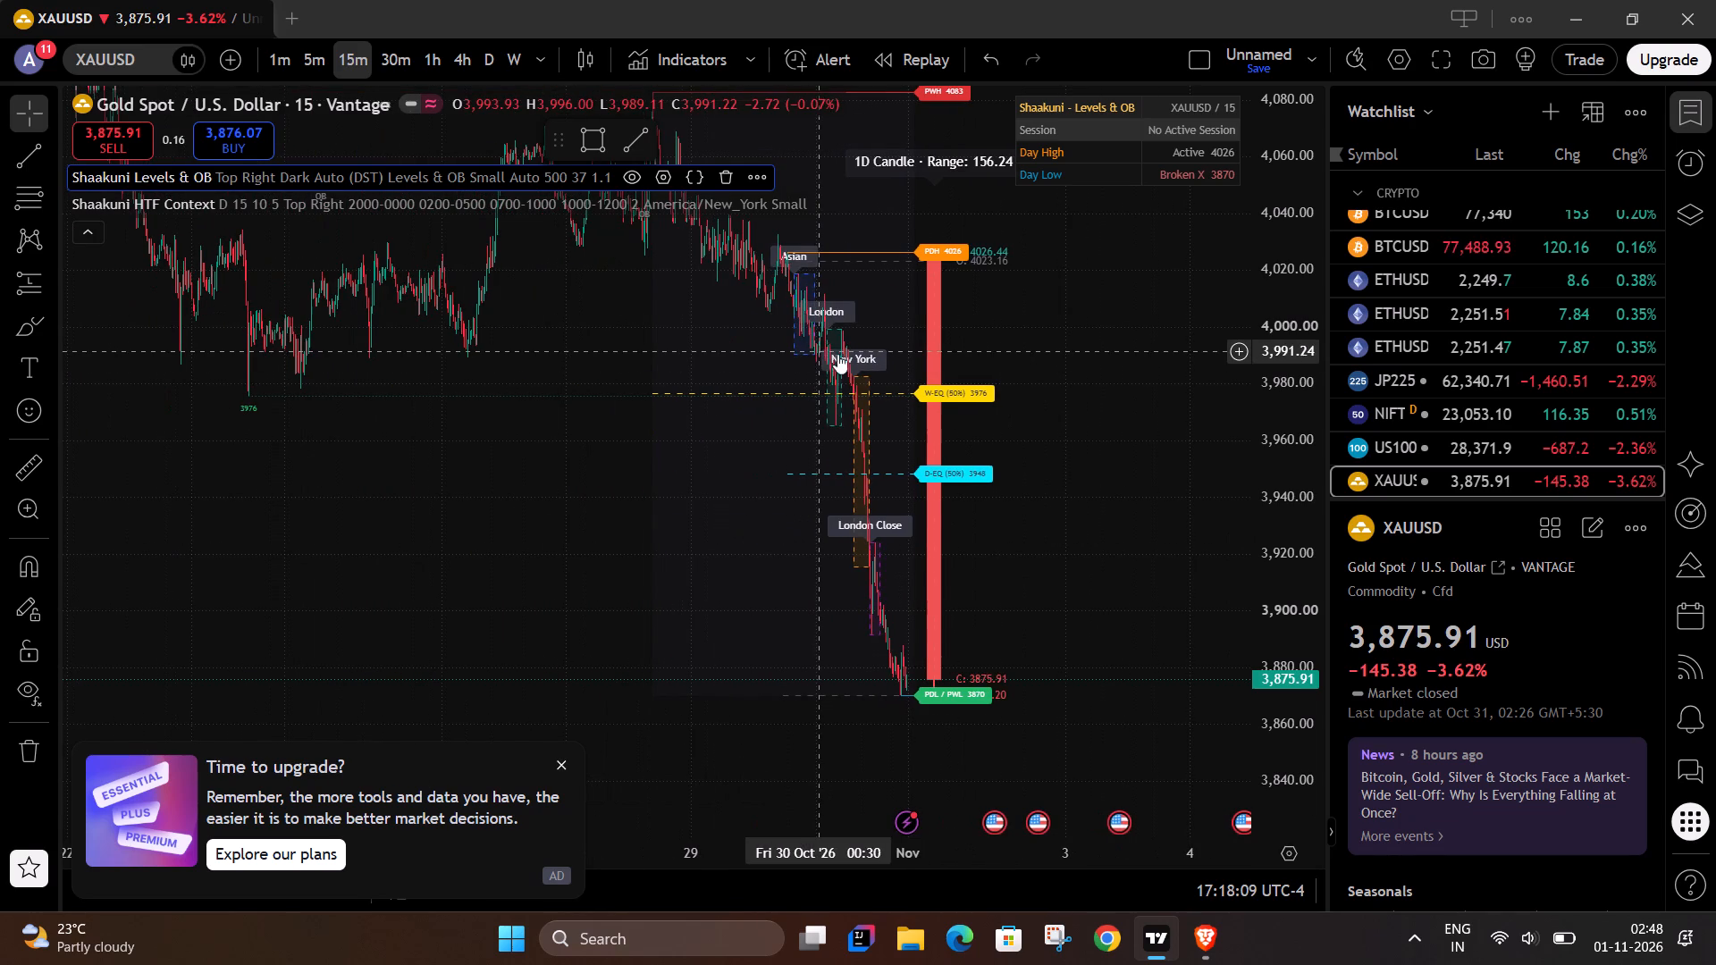
drag(1071, 418, 1290, 459)
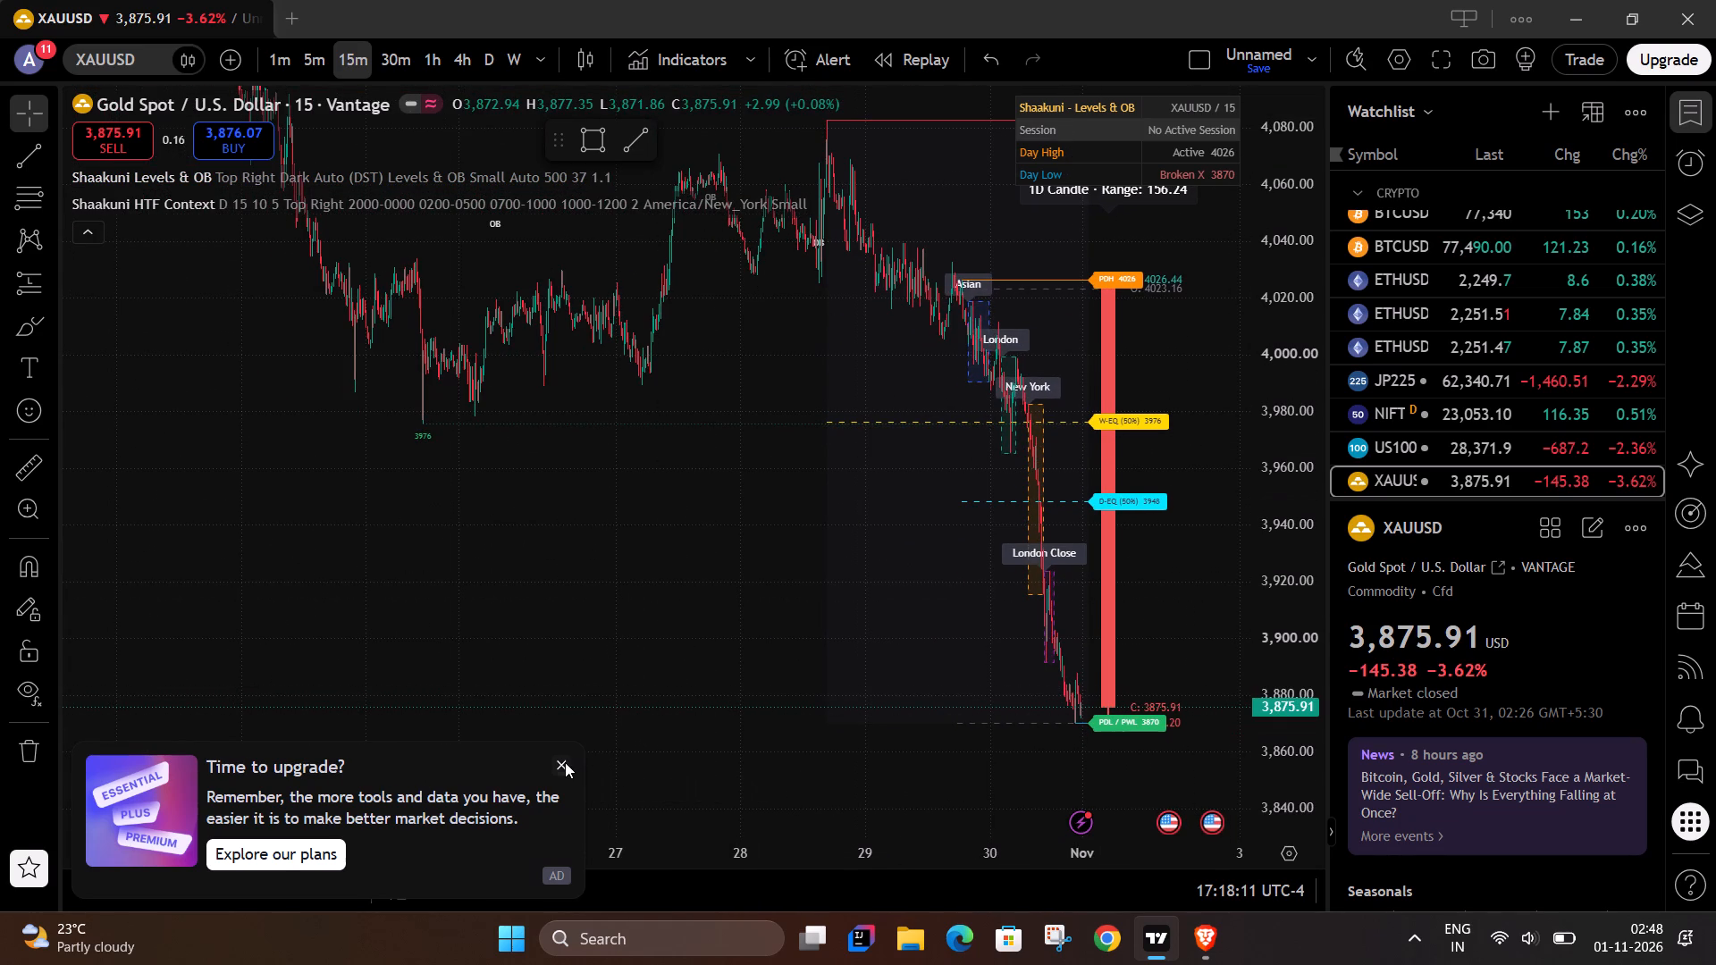
click(565, 762)
drag(819, 853, 339, 827)
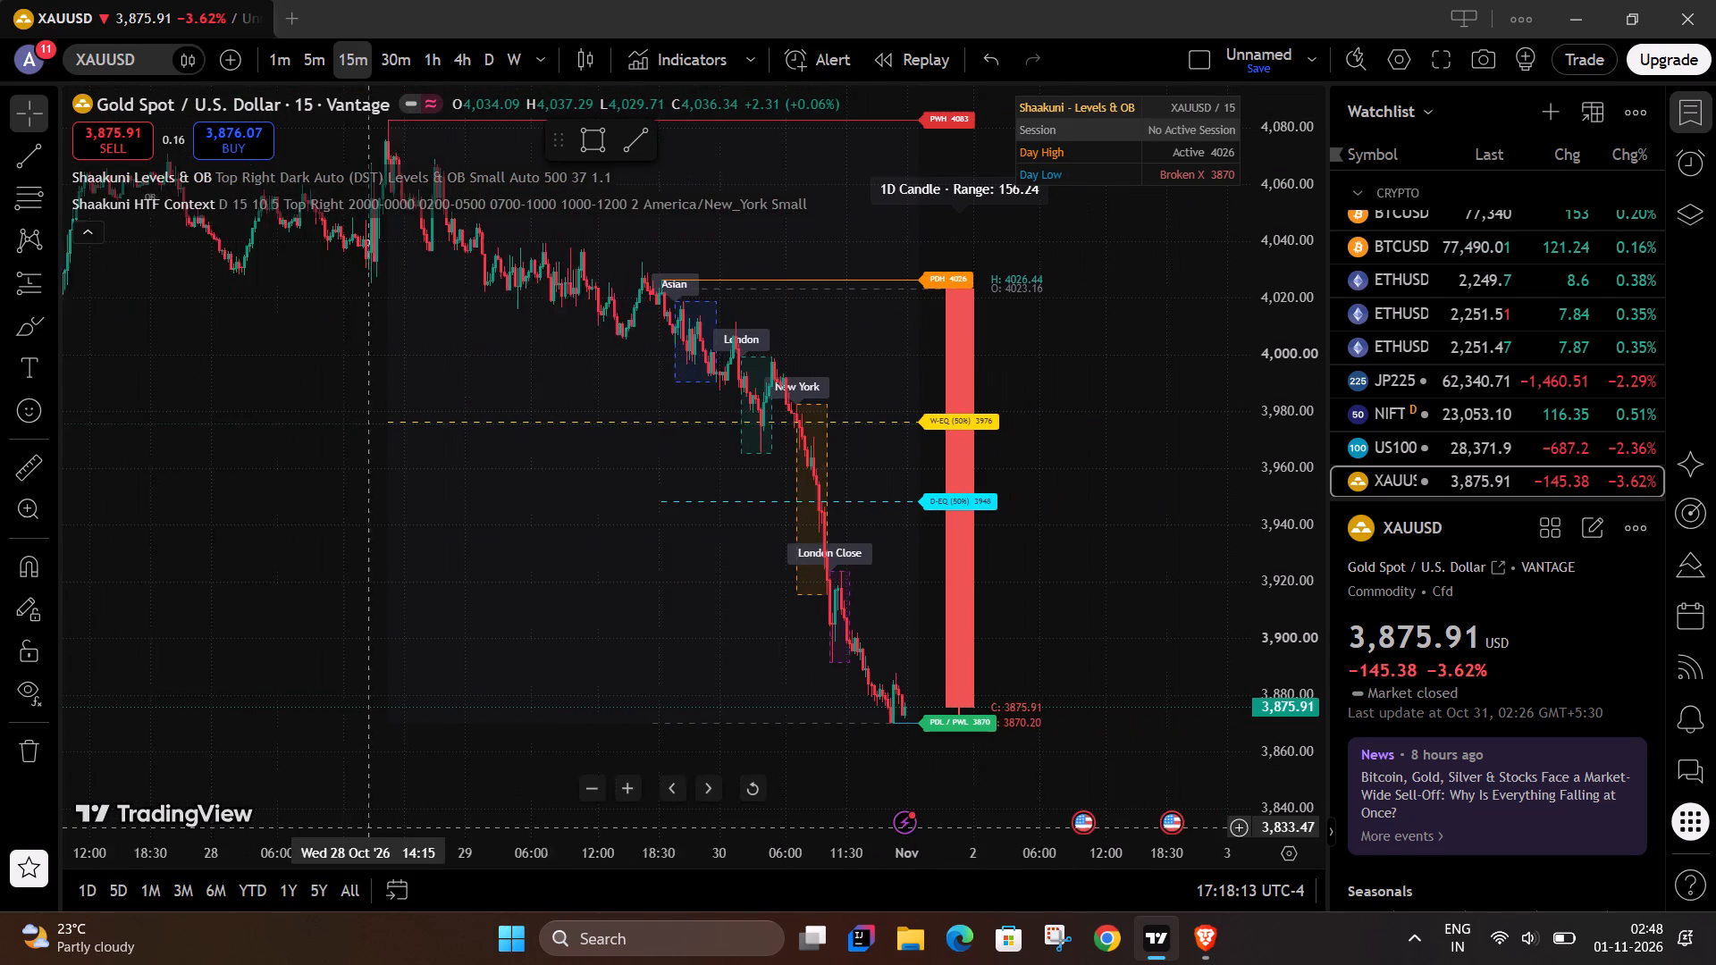
drag(339, 827, 325, 828)
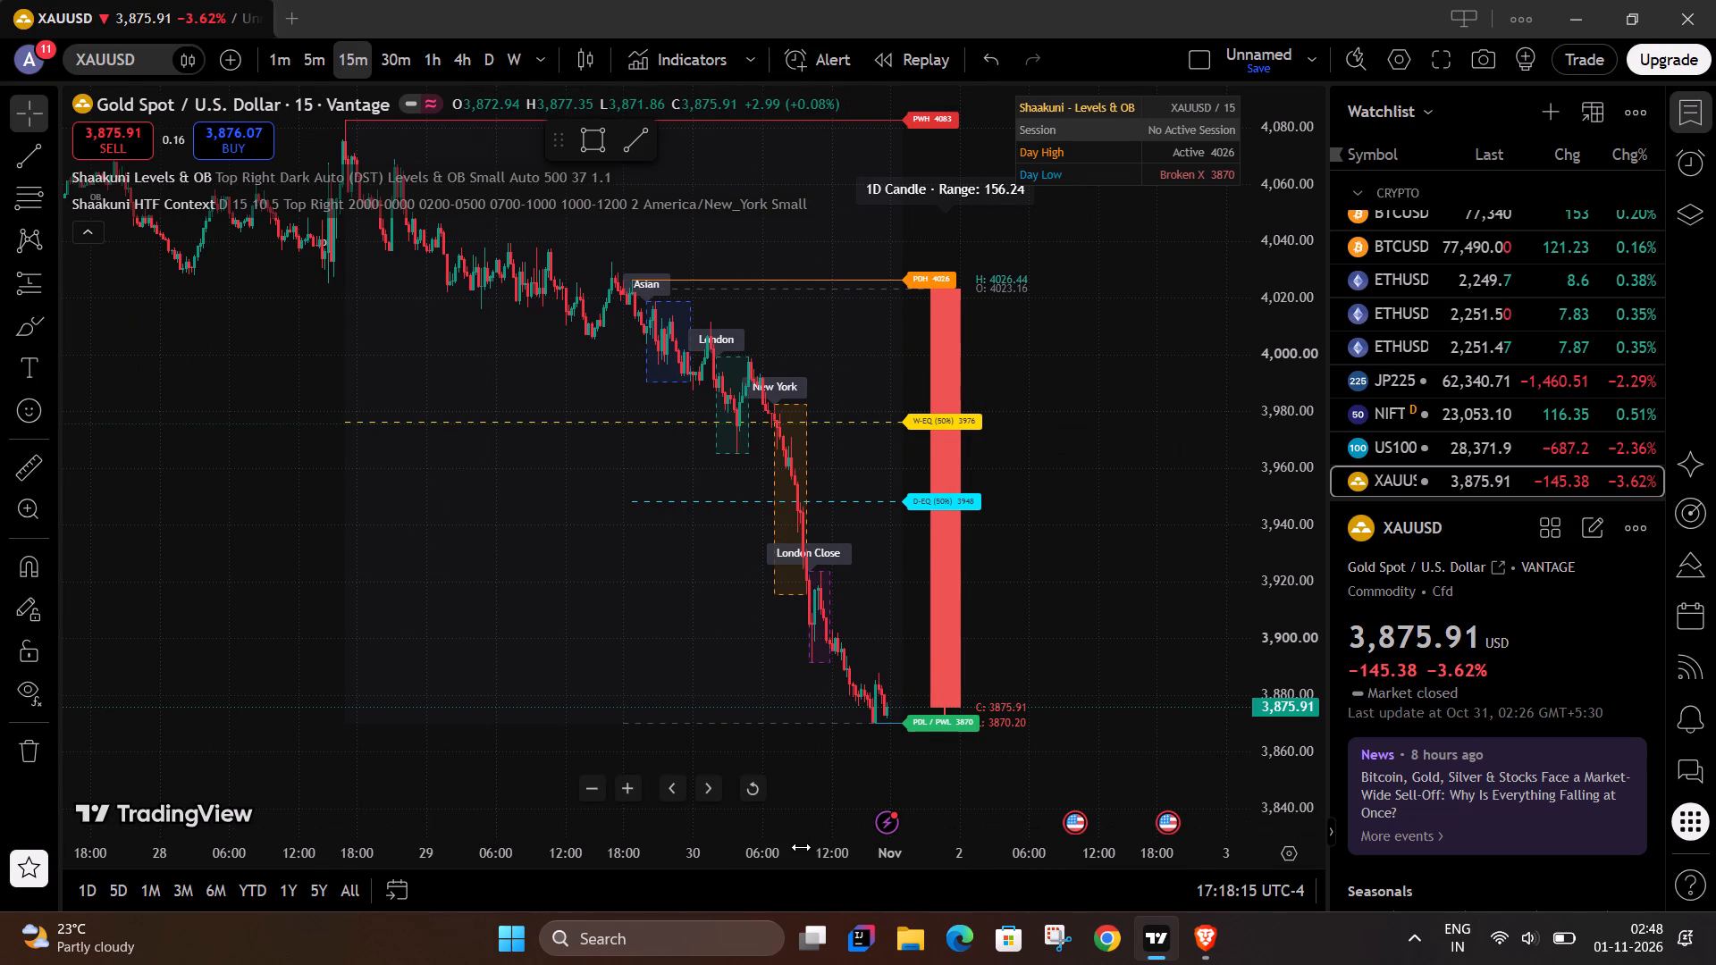
drag(801, 849, 383, 817)
drag(511, 463, 732, 480)
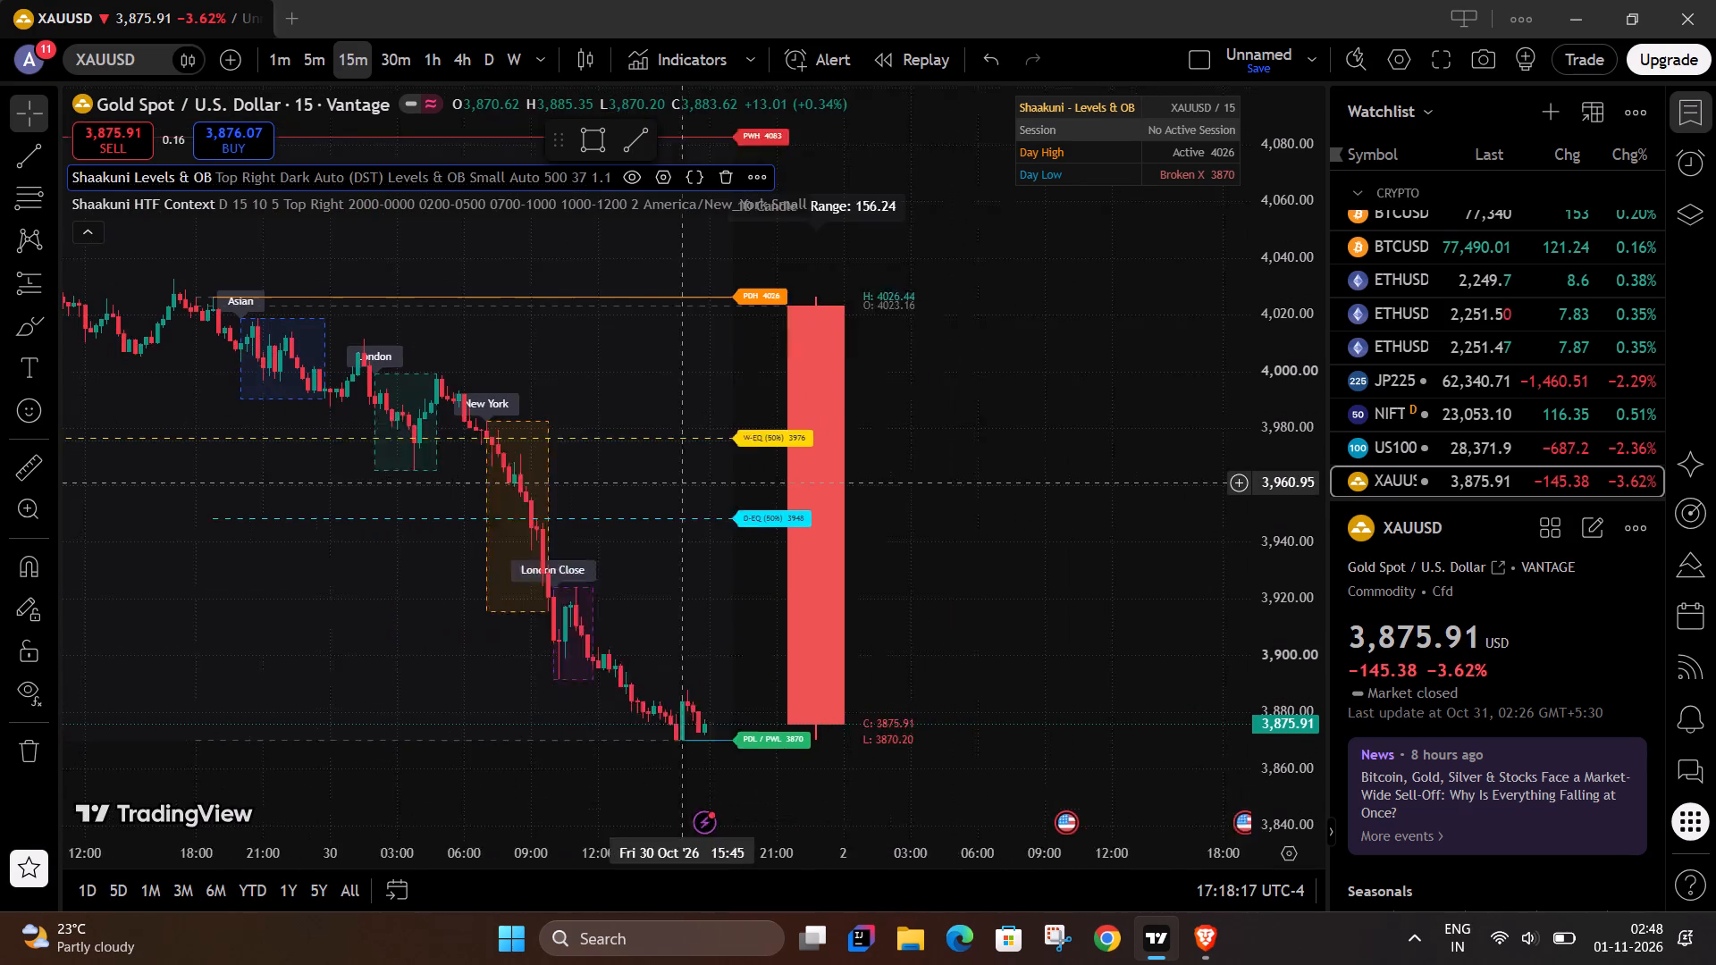
drag(732, 480, 841, 464)
Set the XAUUSD chart interval to 6 months.
click(537, 56)
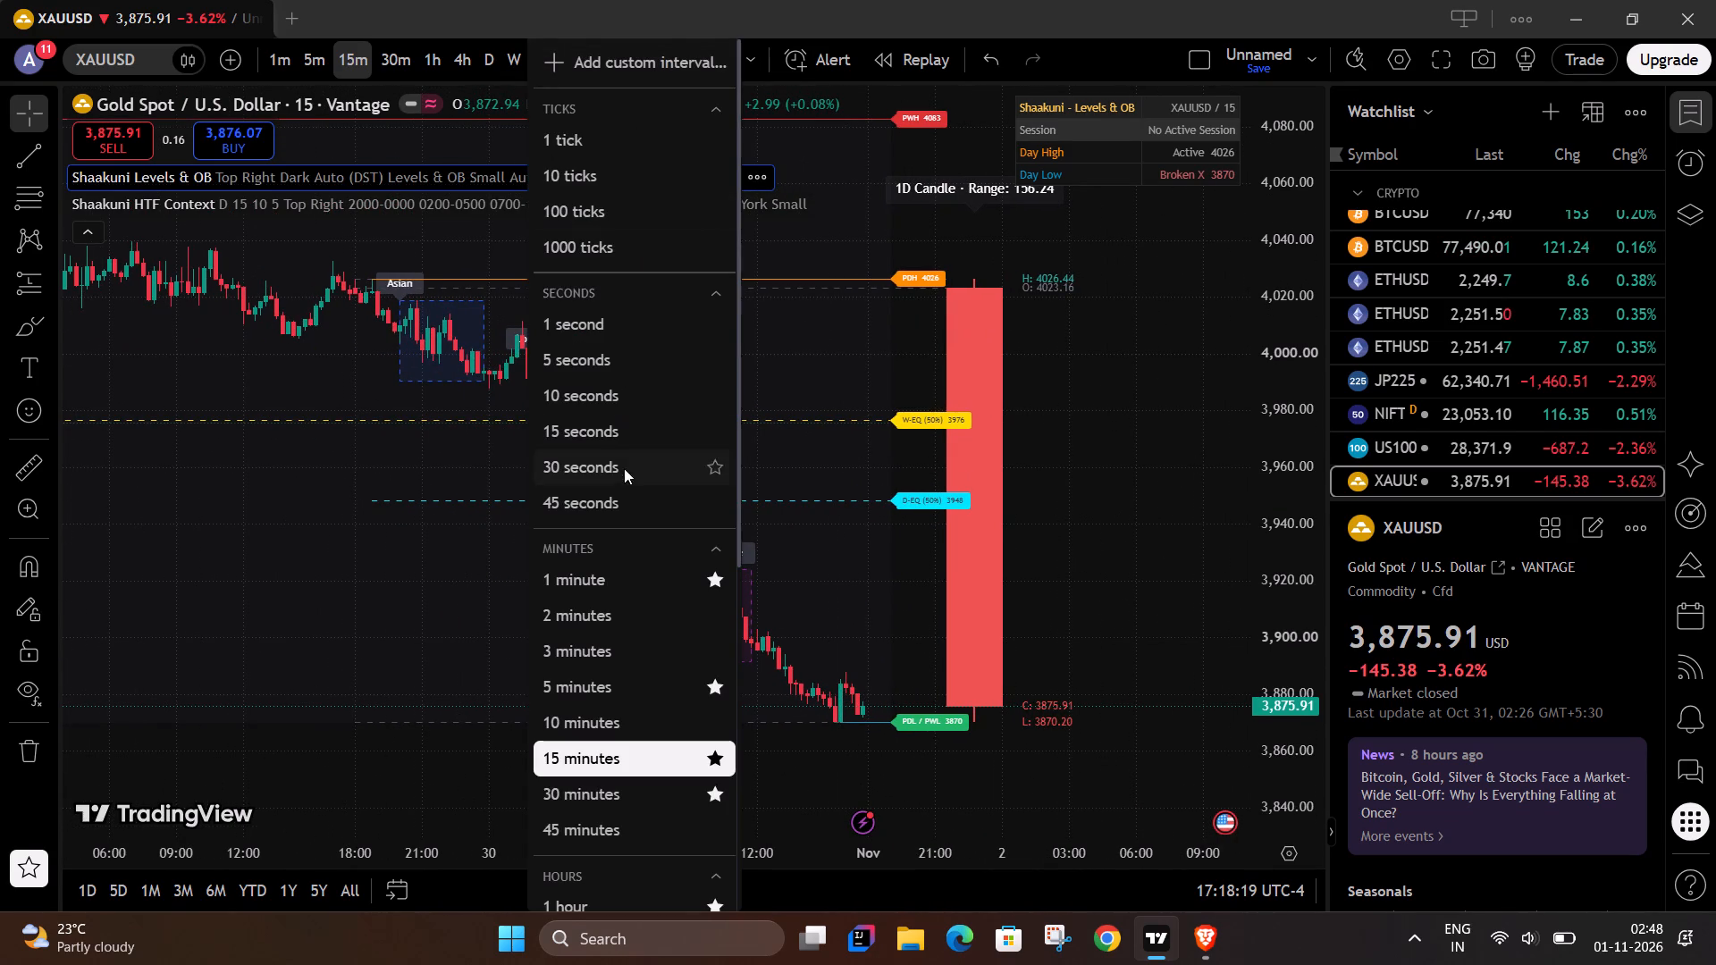
scroll(544, 667, down, 6)
click(618, 673)
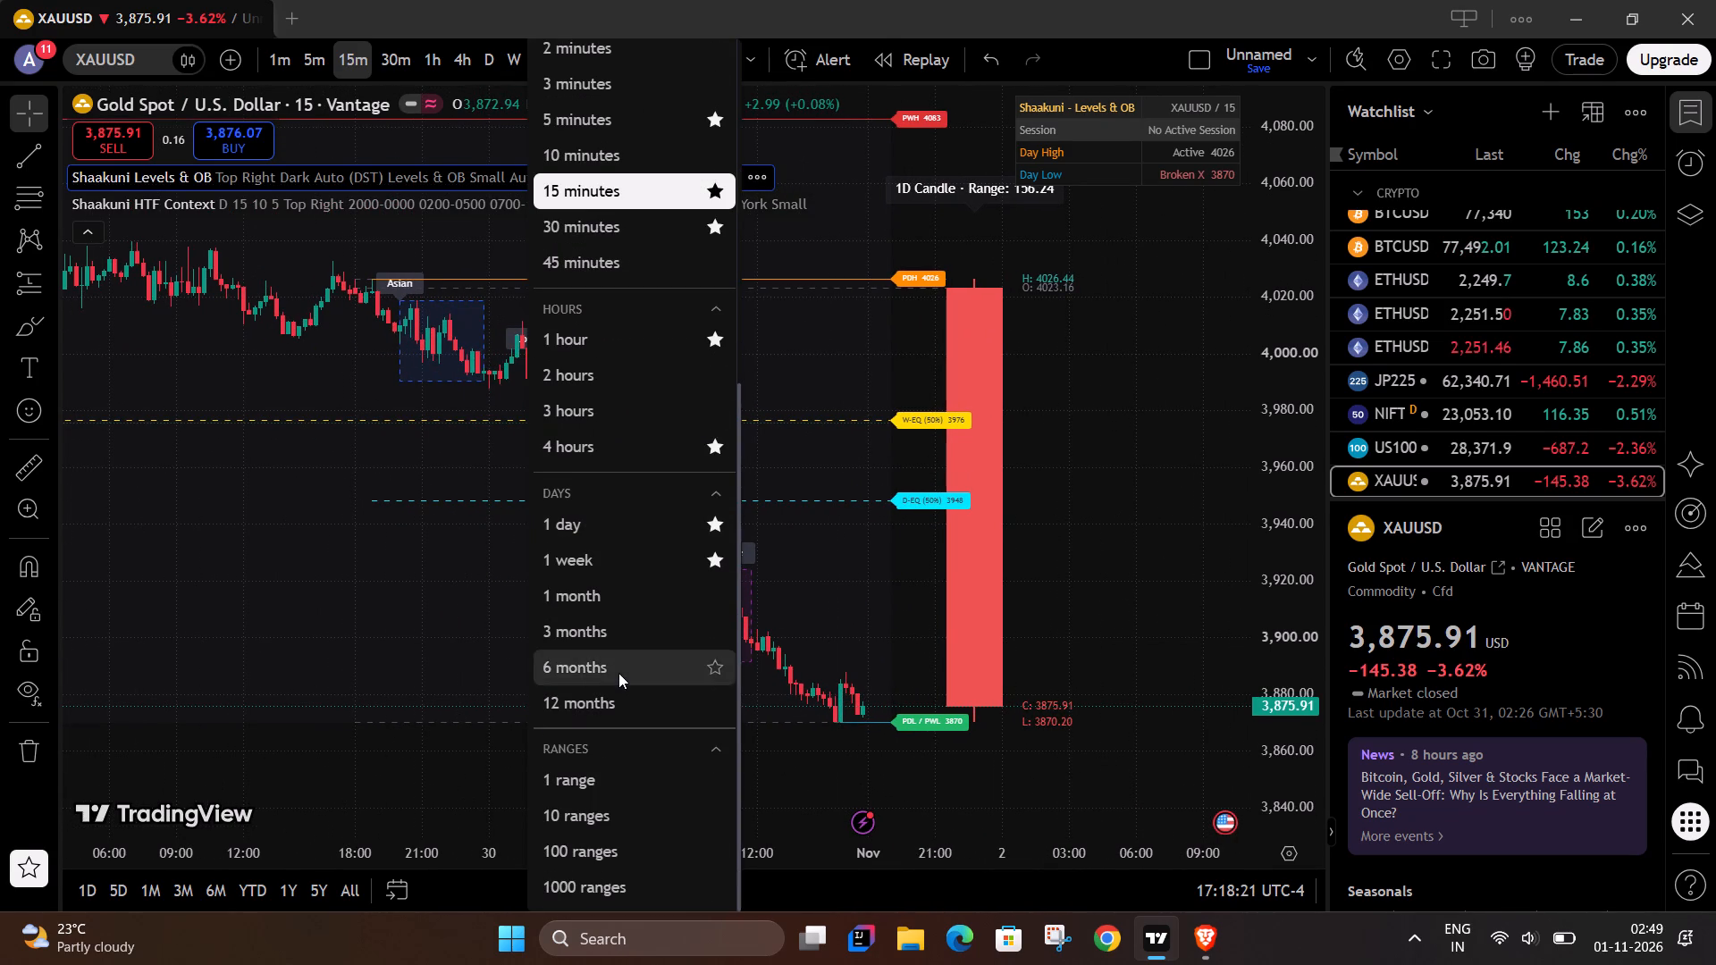
Draw a rectangle zone just below the latest 6-month candle, from about 3,810 to 3,489, spanning January 2023 to July 2034.
drag(1296, 346, 1297, 798)
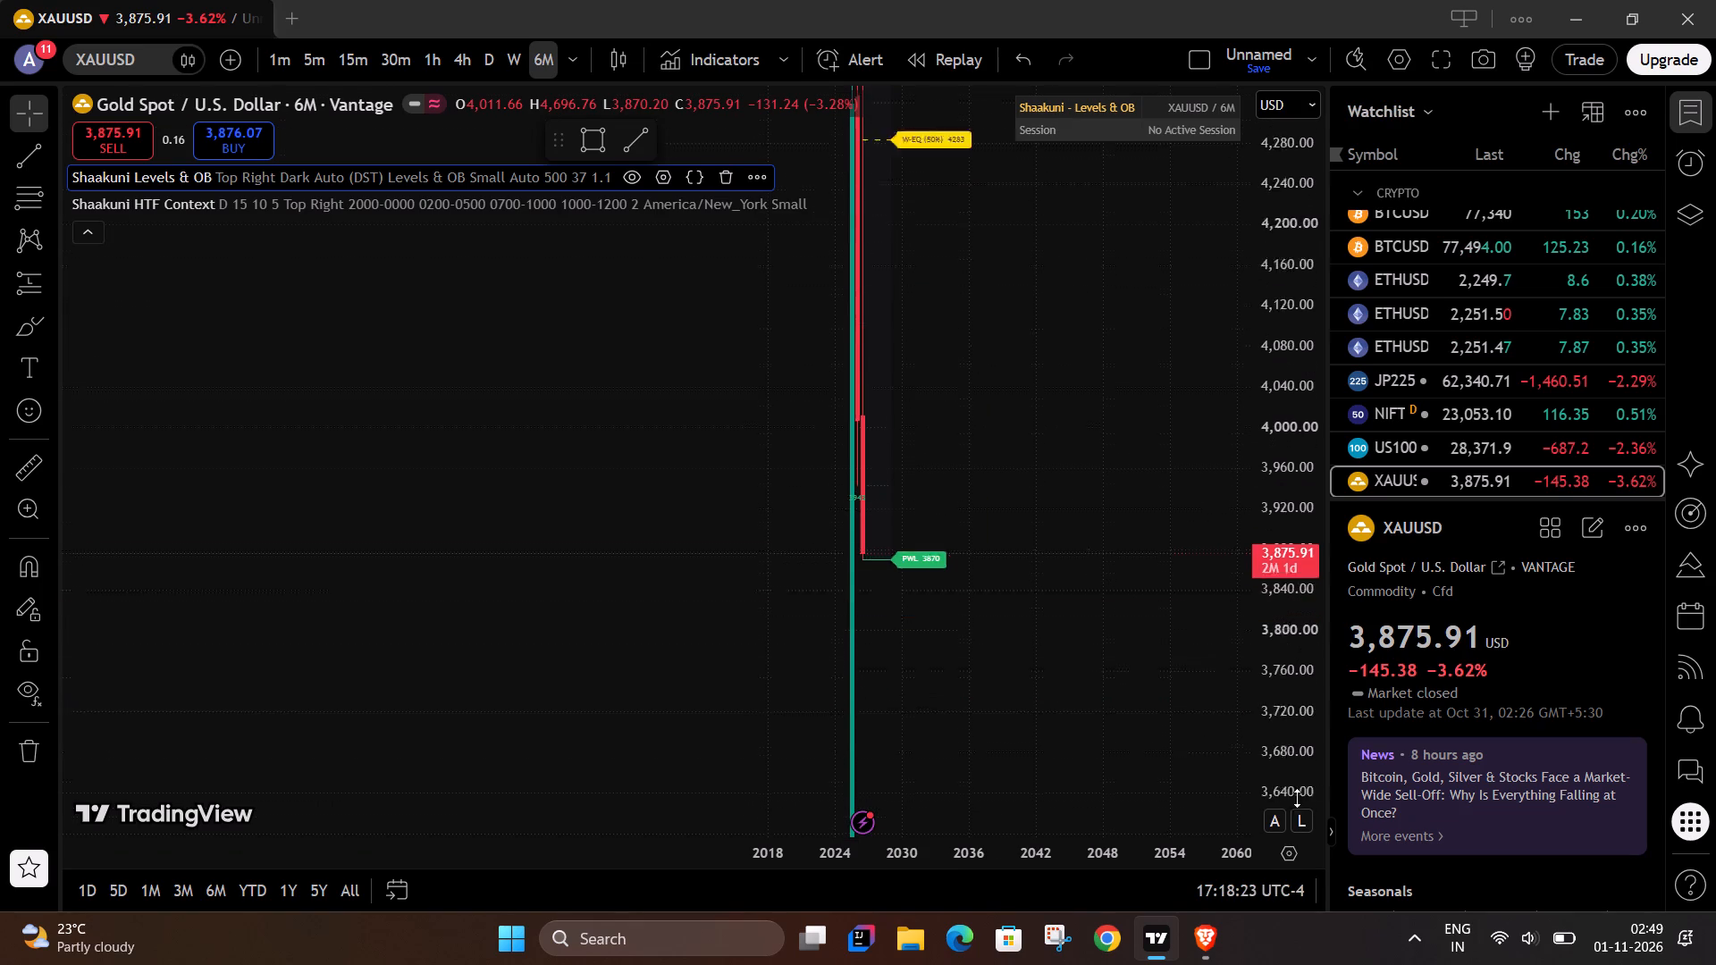
drag(1297, 798, 1296, 826)
drag(1310, 365, 1298, 830)
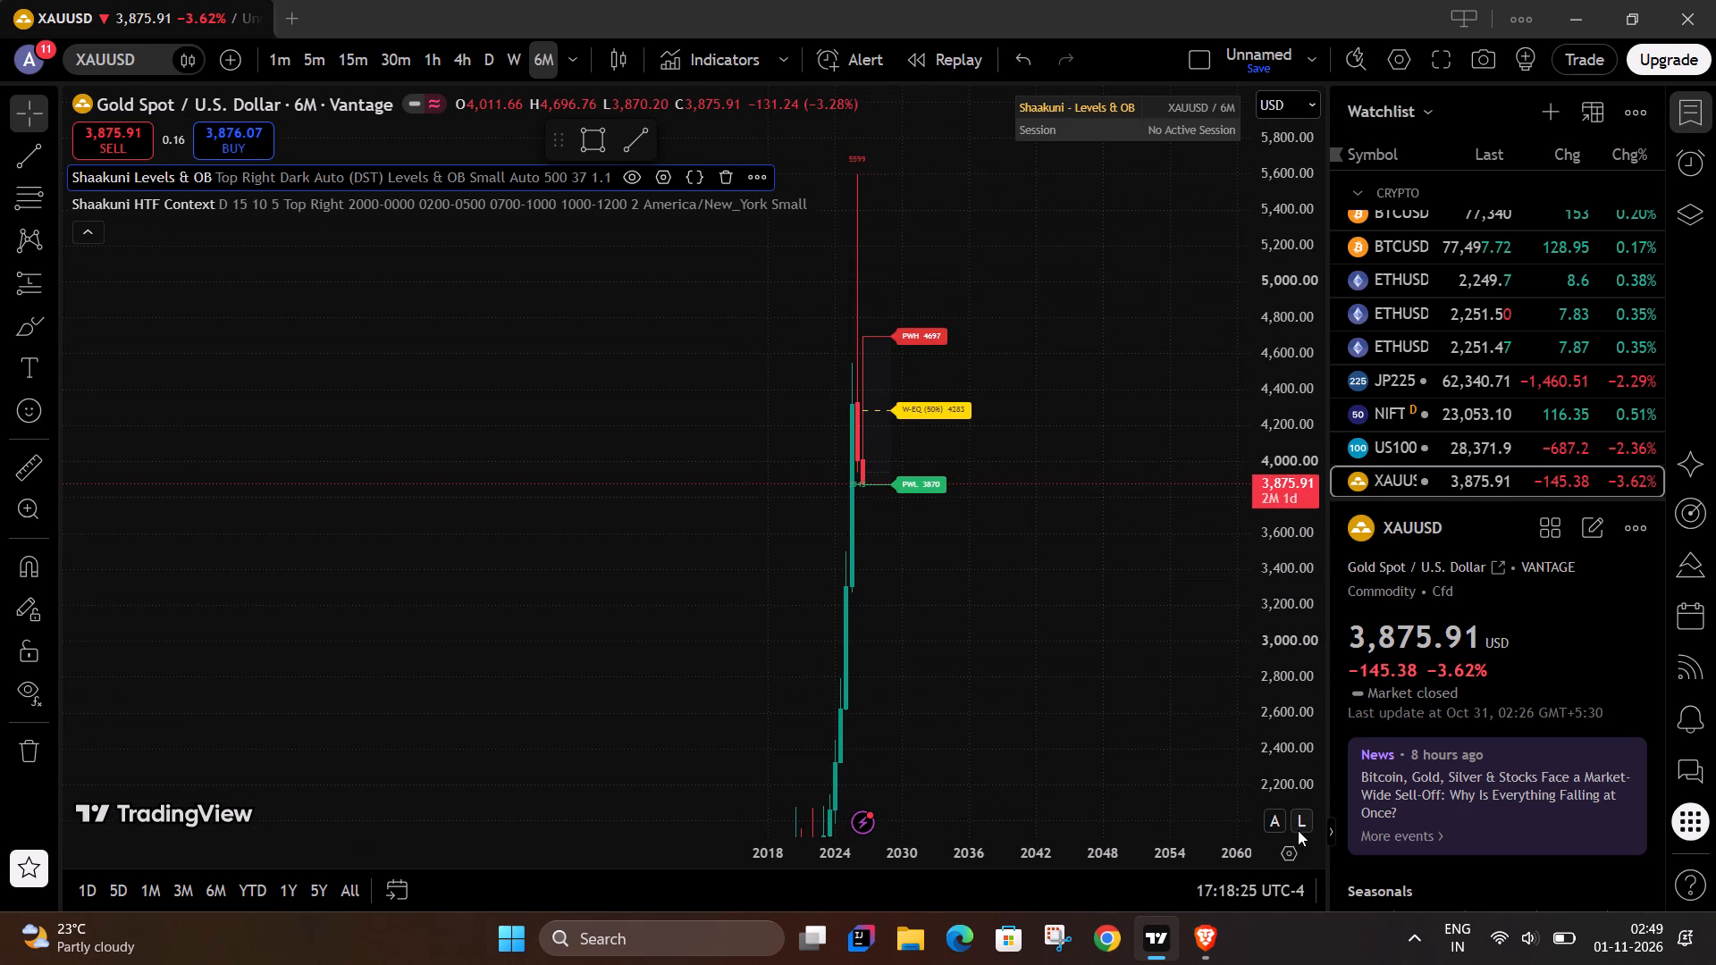
drag(1300, 432, 1301, 751)
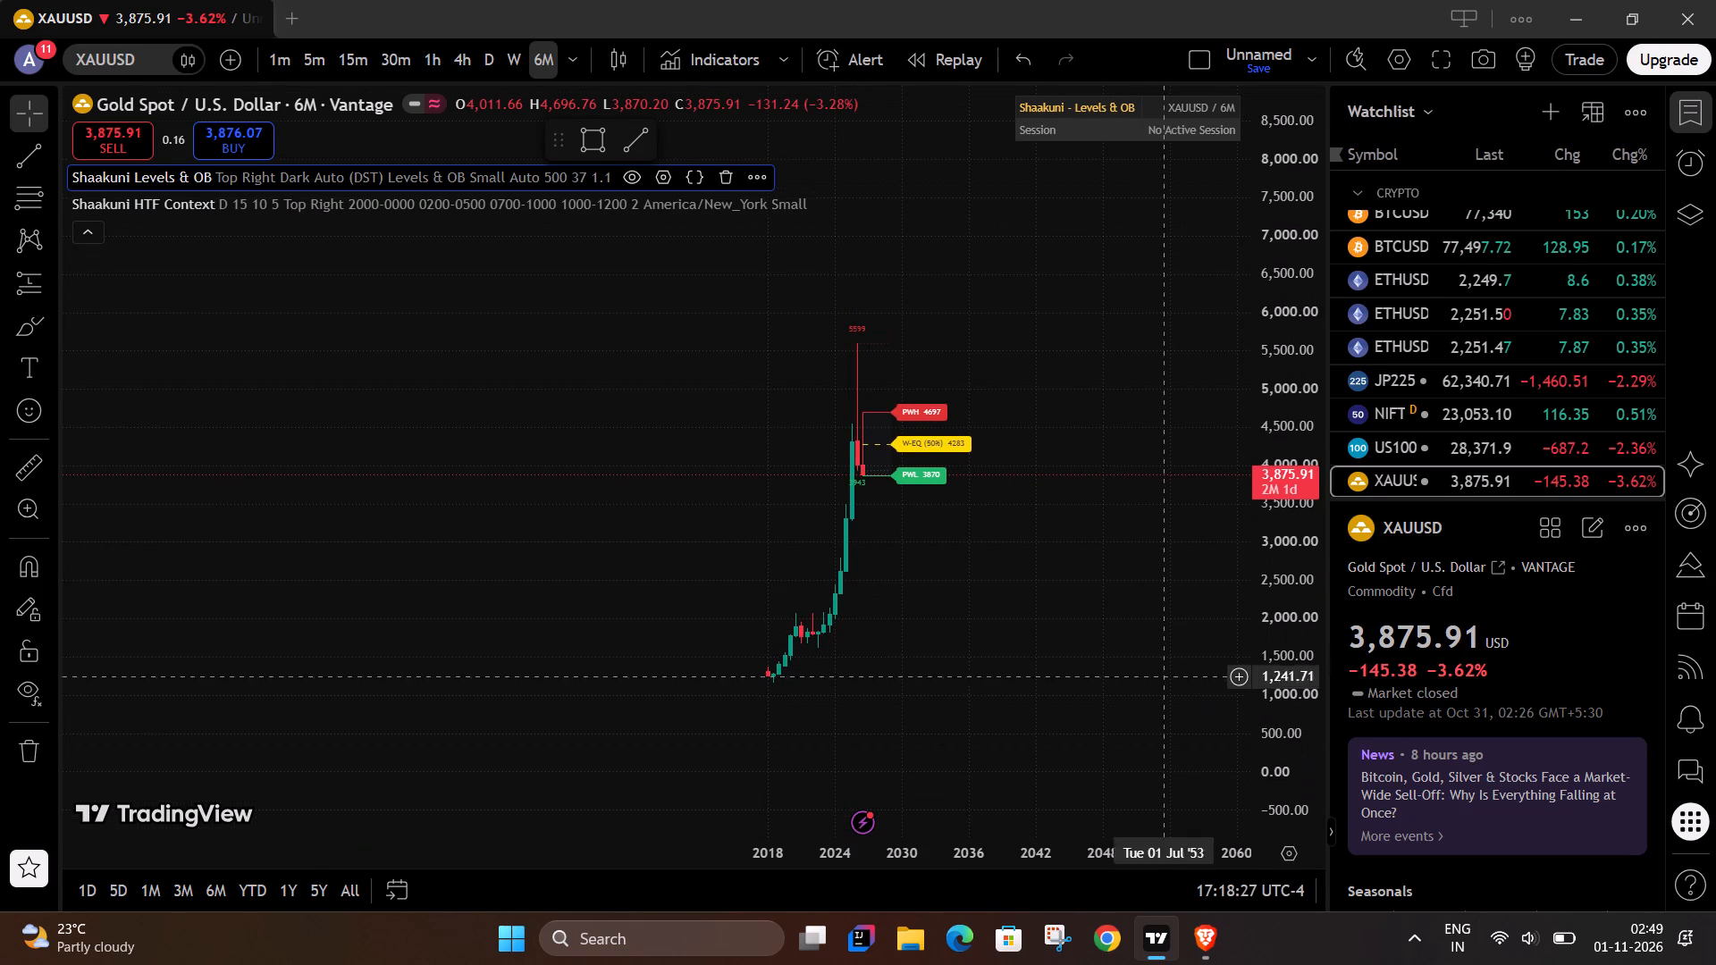
drag(1137, 648, 995, 700)
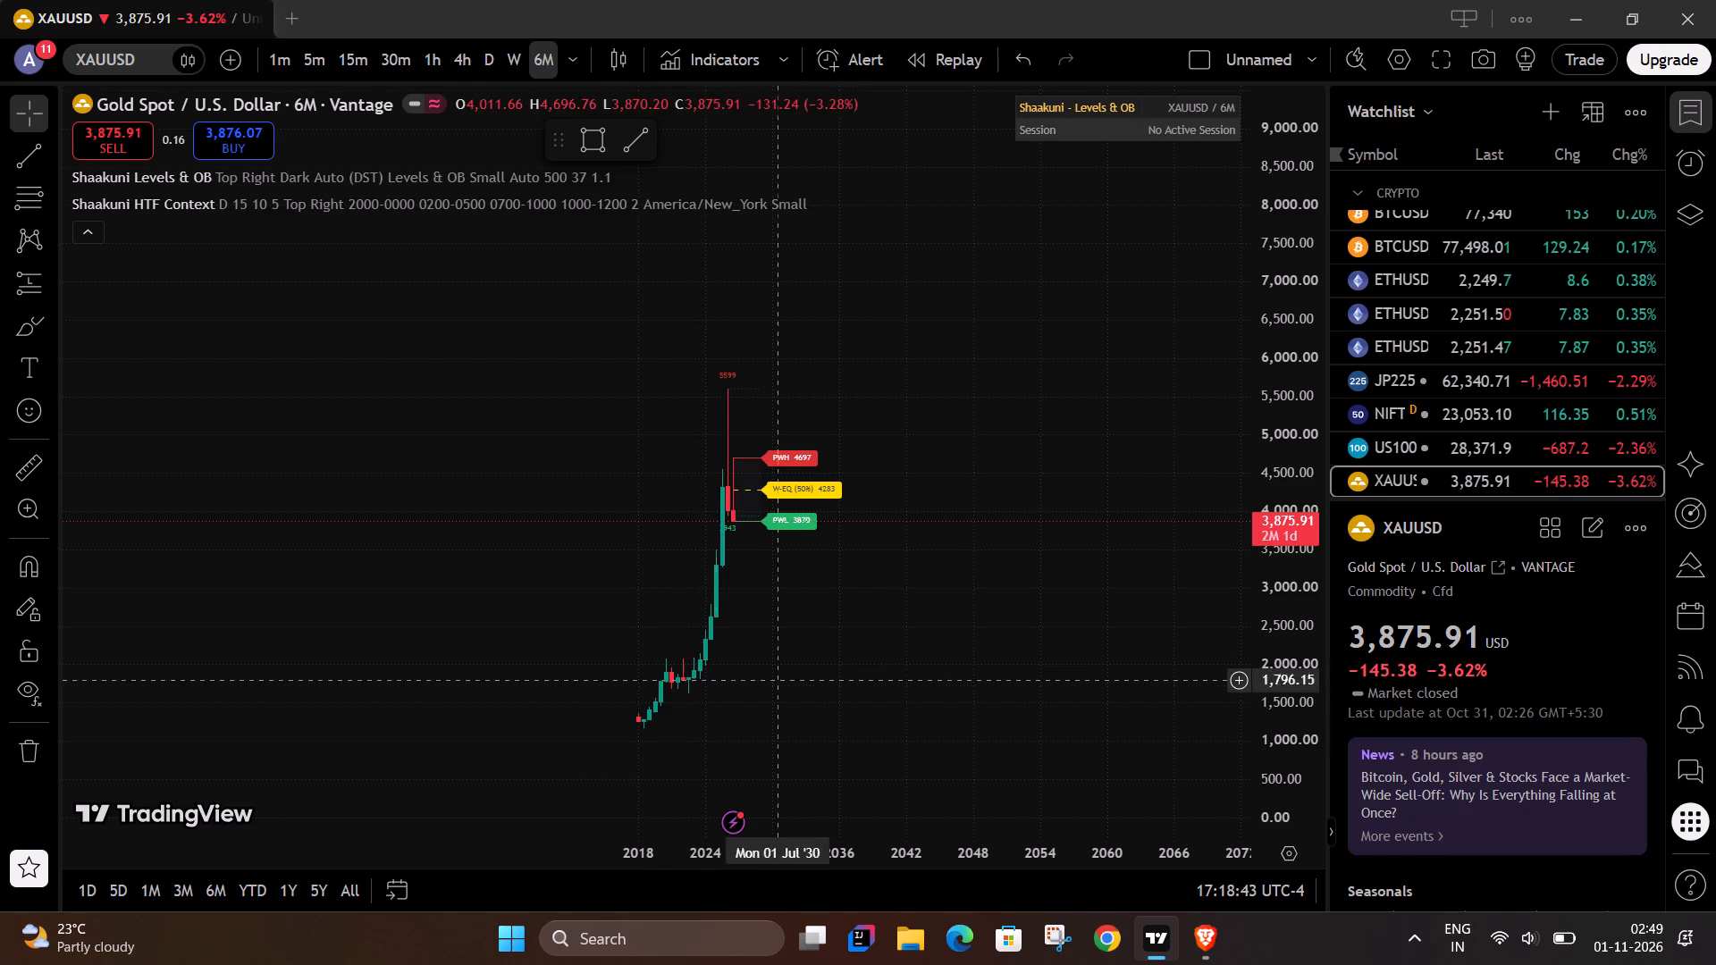
drag(887, 859, 523, 787)
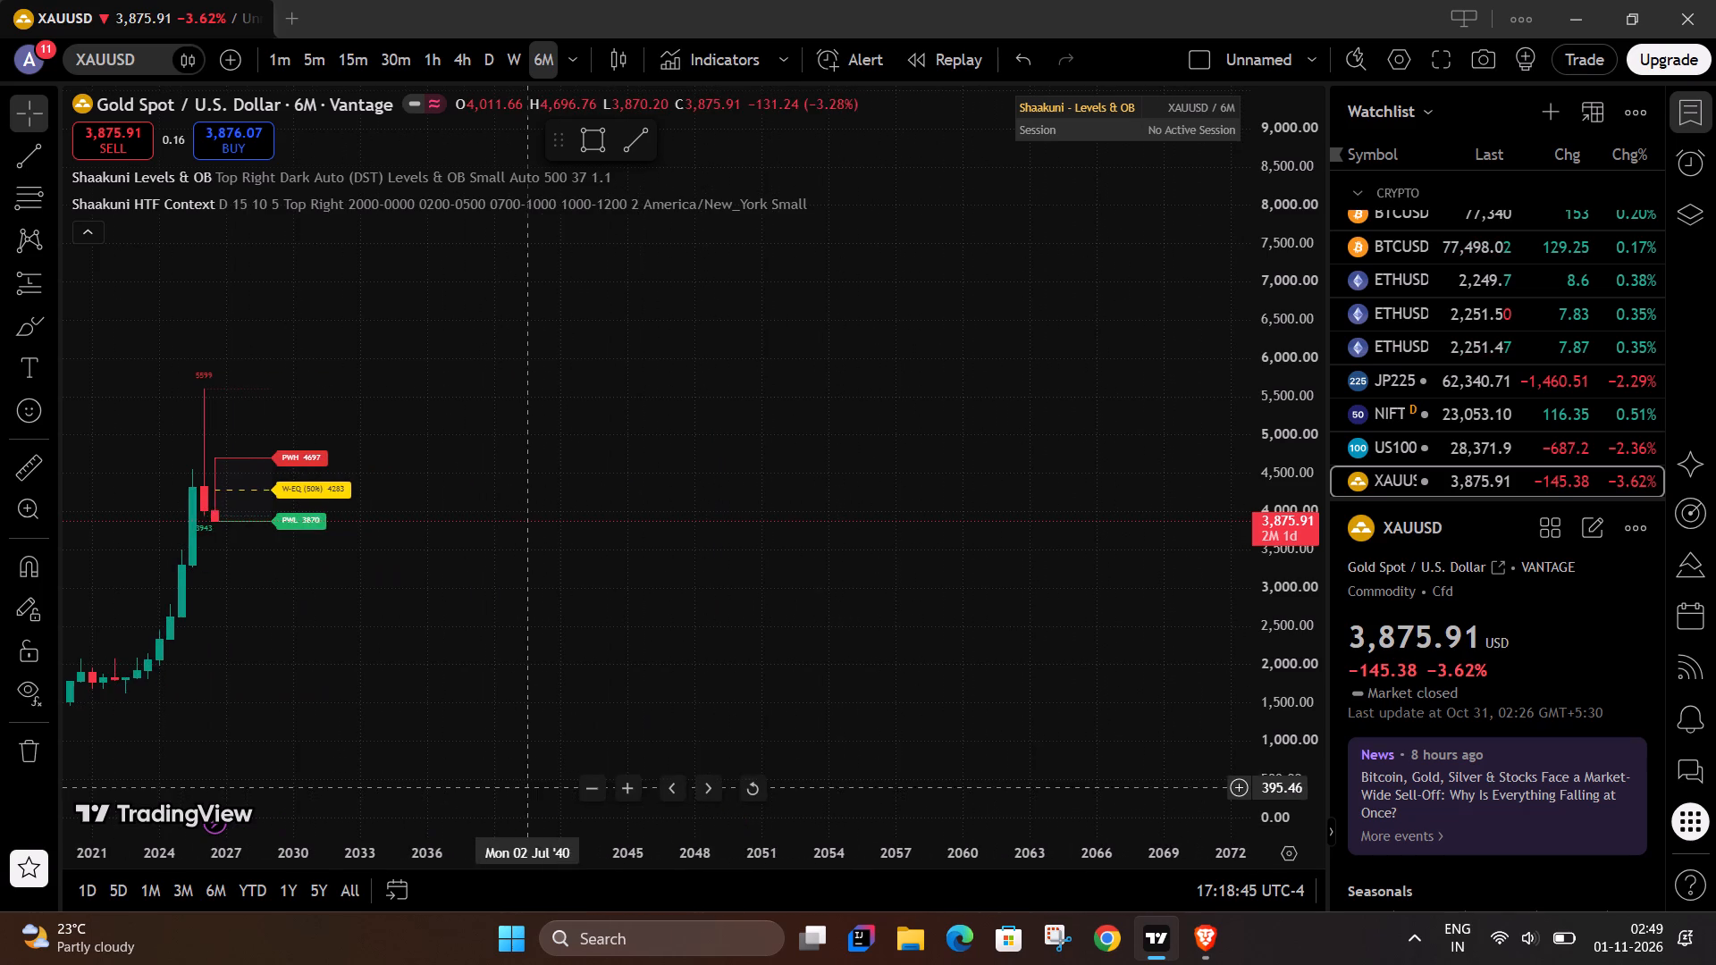
drag(441, 595, 928, 617)
drag(812, 852, 498, 802)
drag(518, 680, 990, 689)
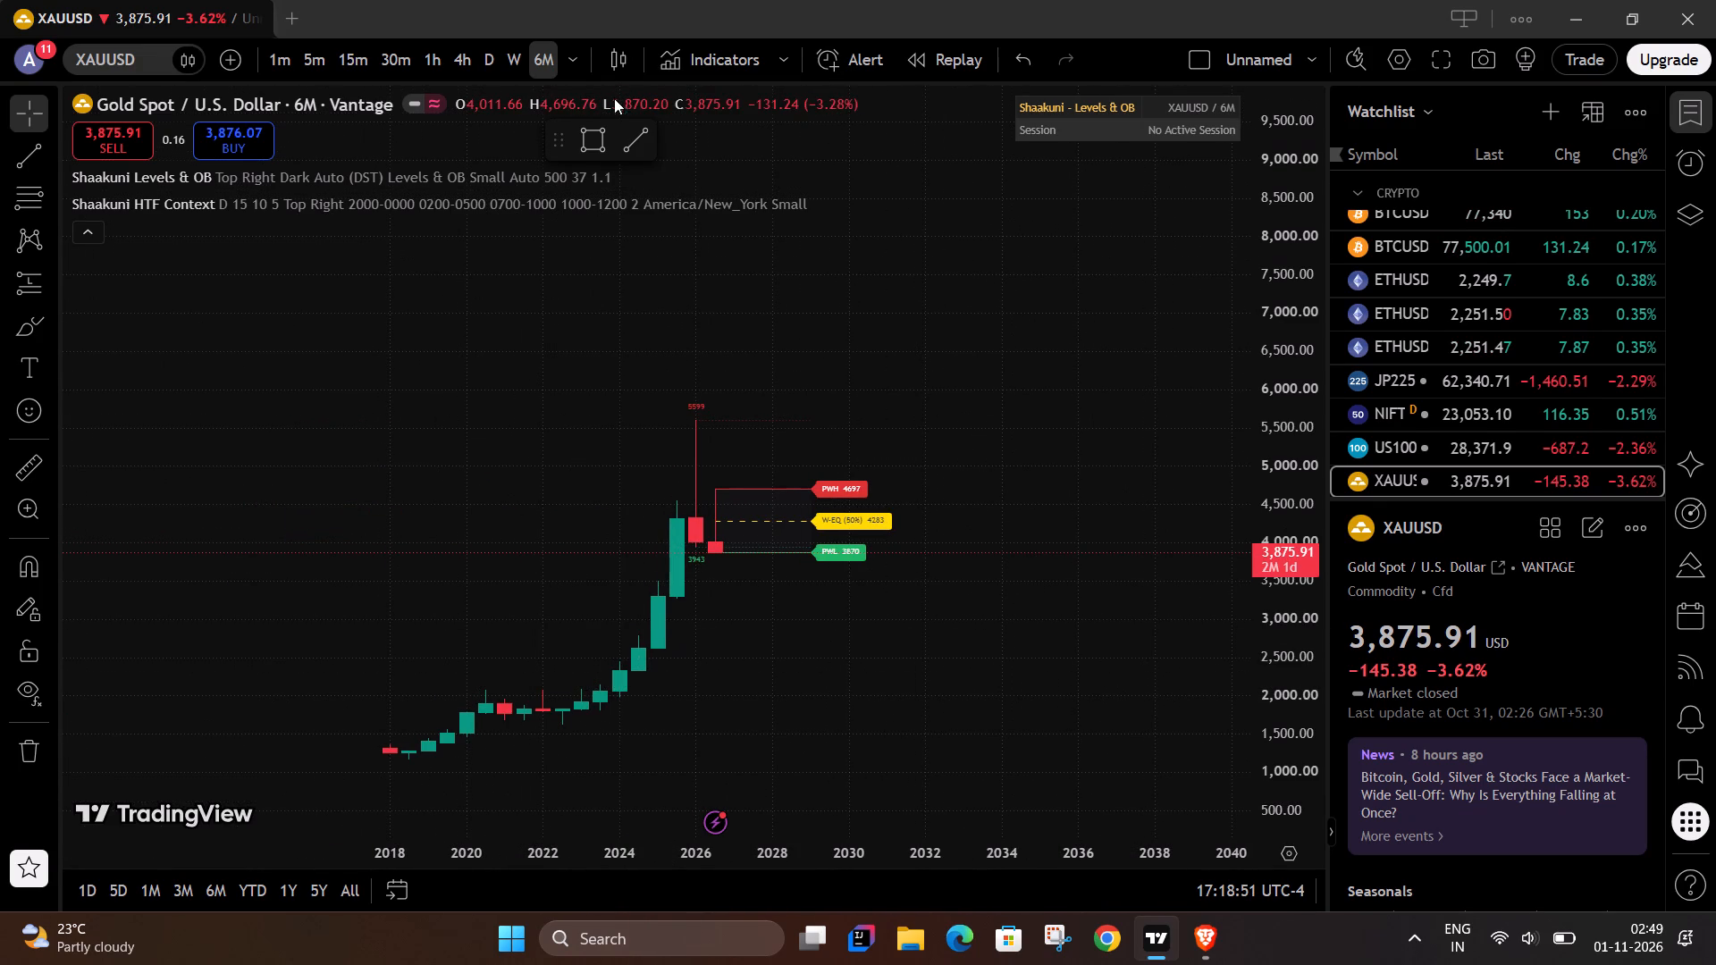
click(596, 132)
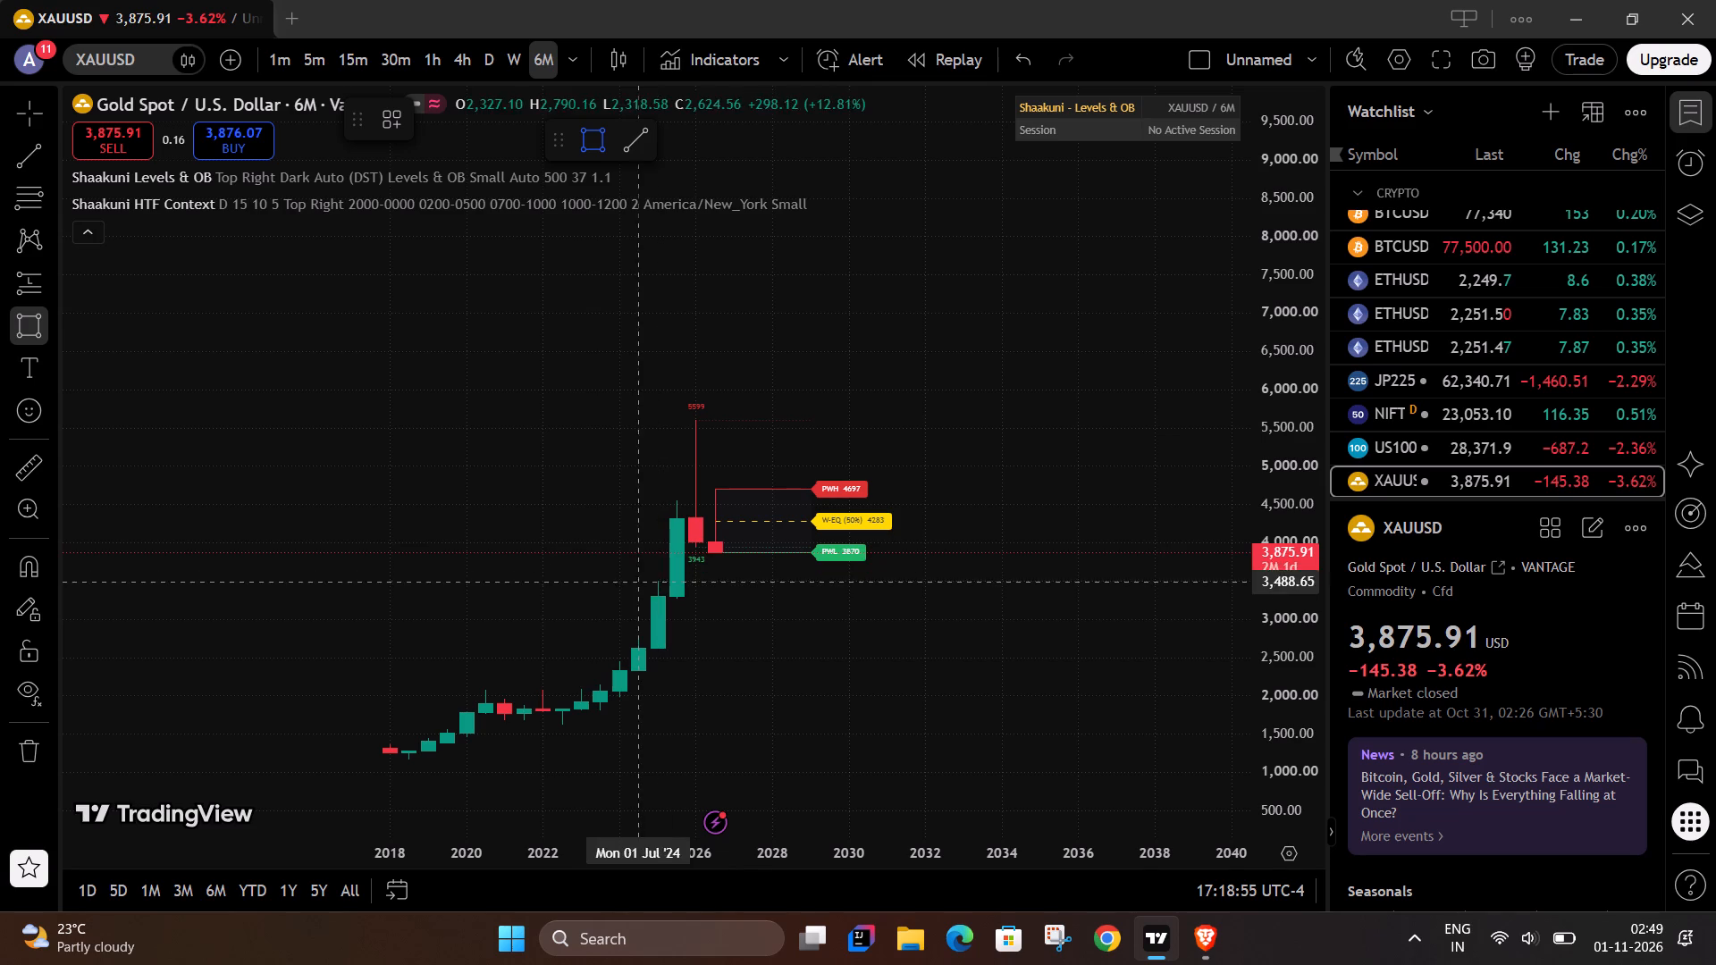
drag(581, 557, 967, 590)
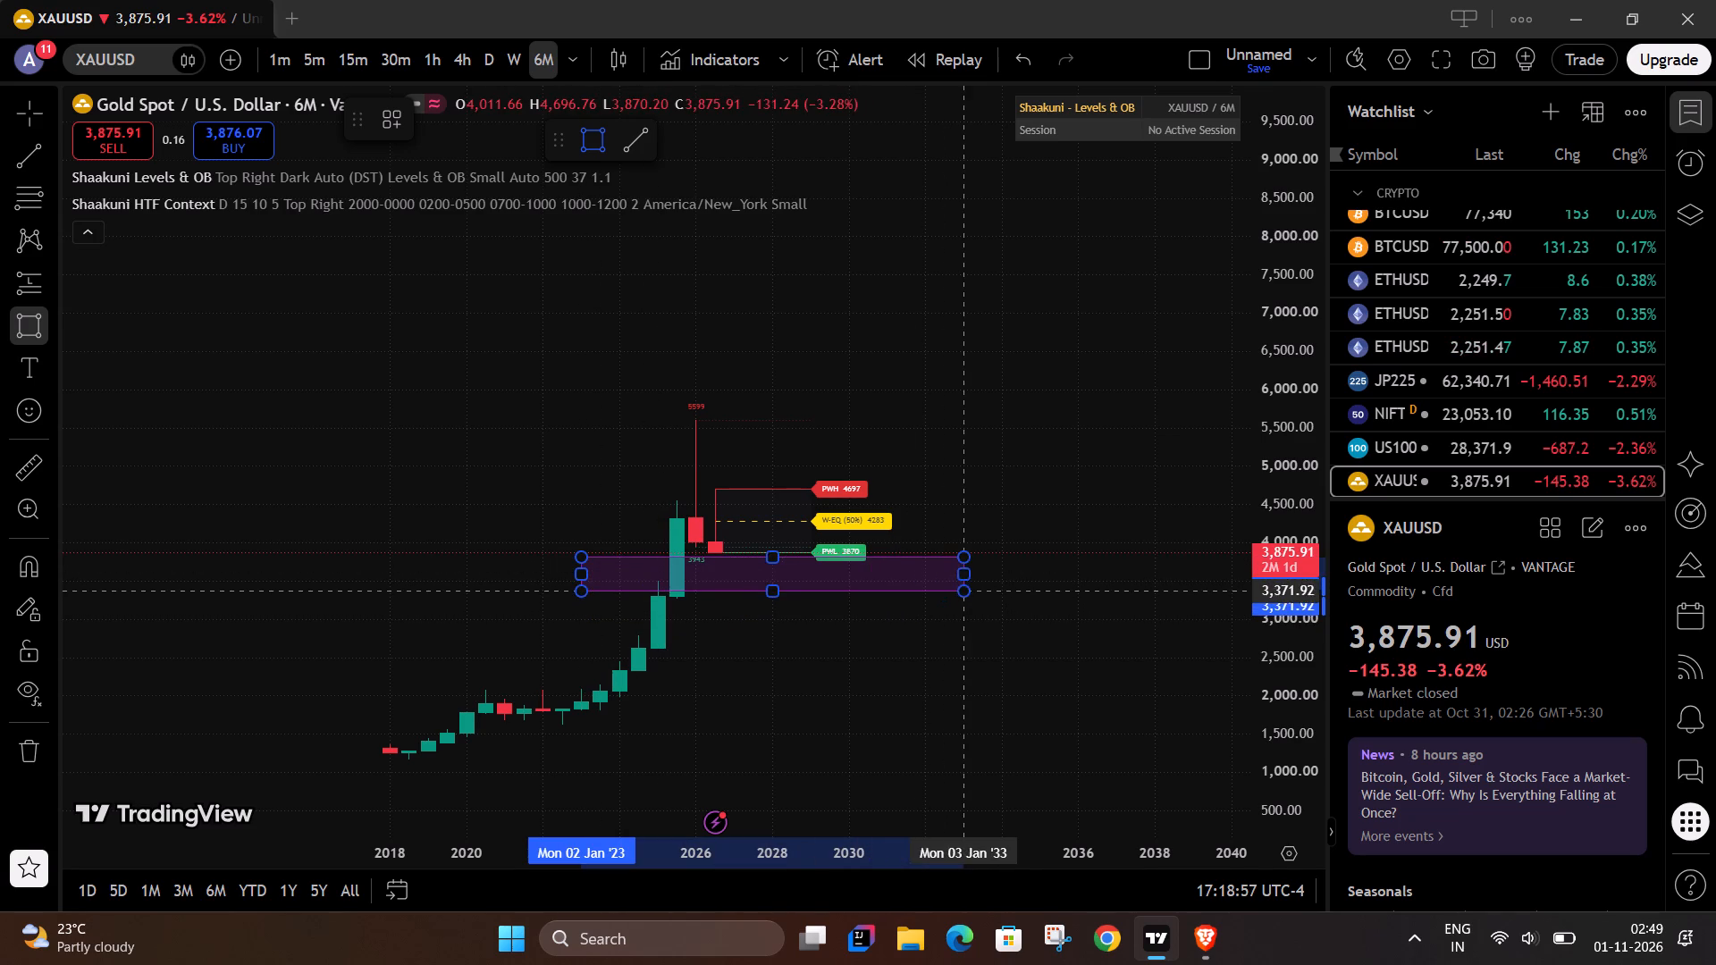
drag(967, 590, 1038, 580)
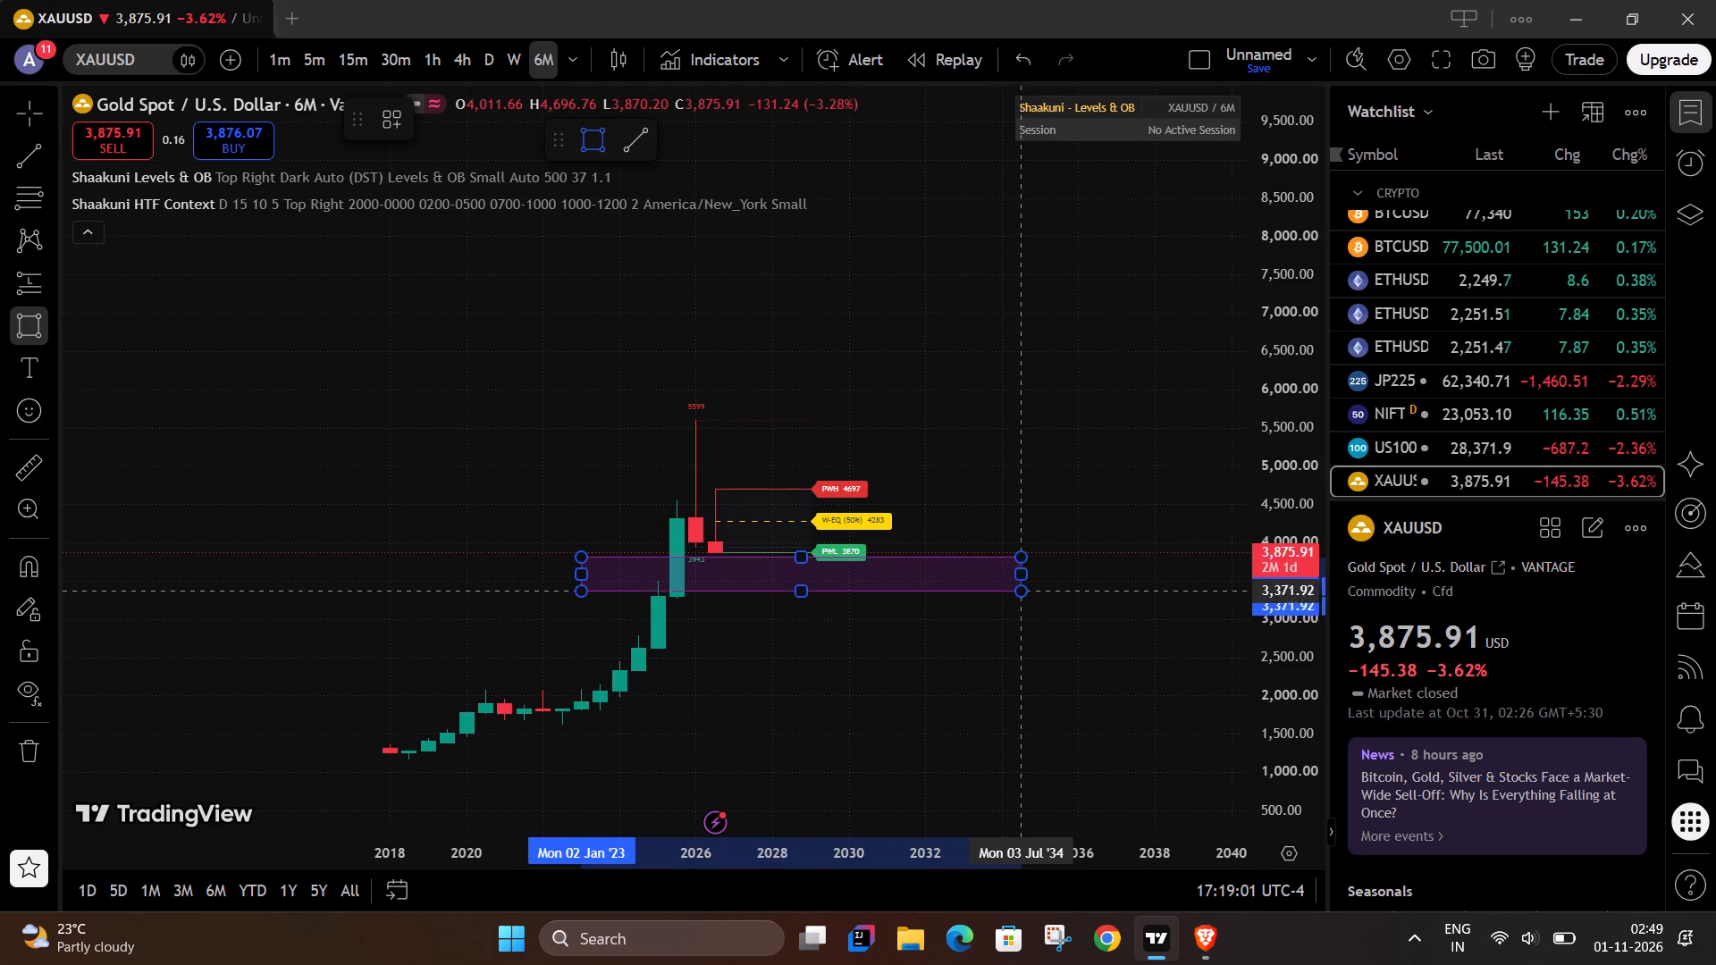
click(1030, 581)
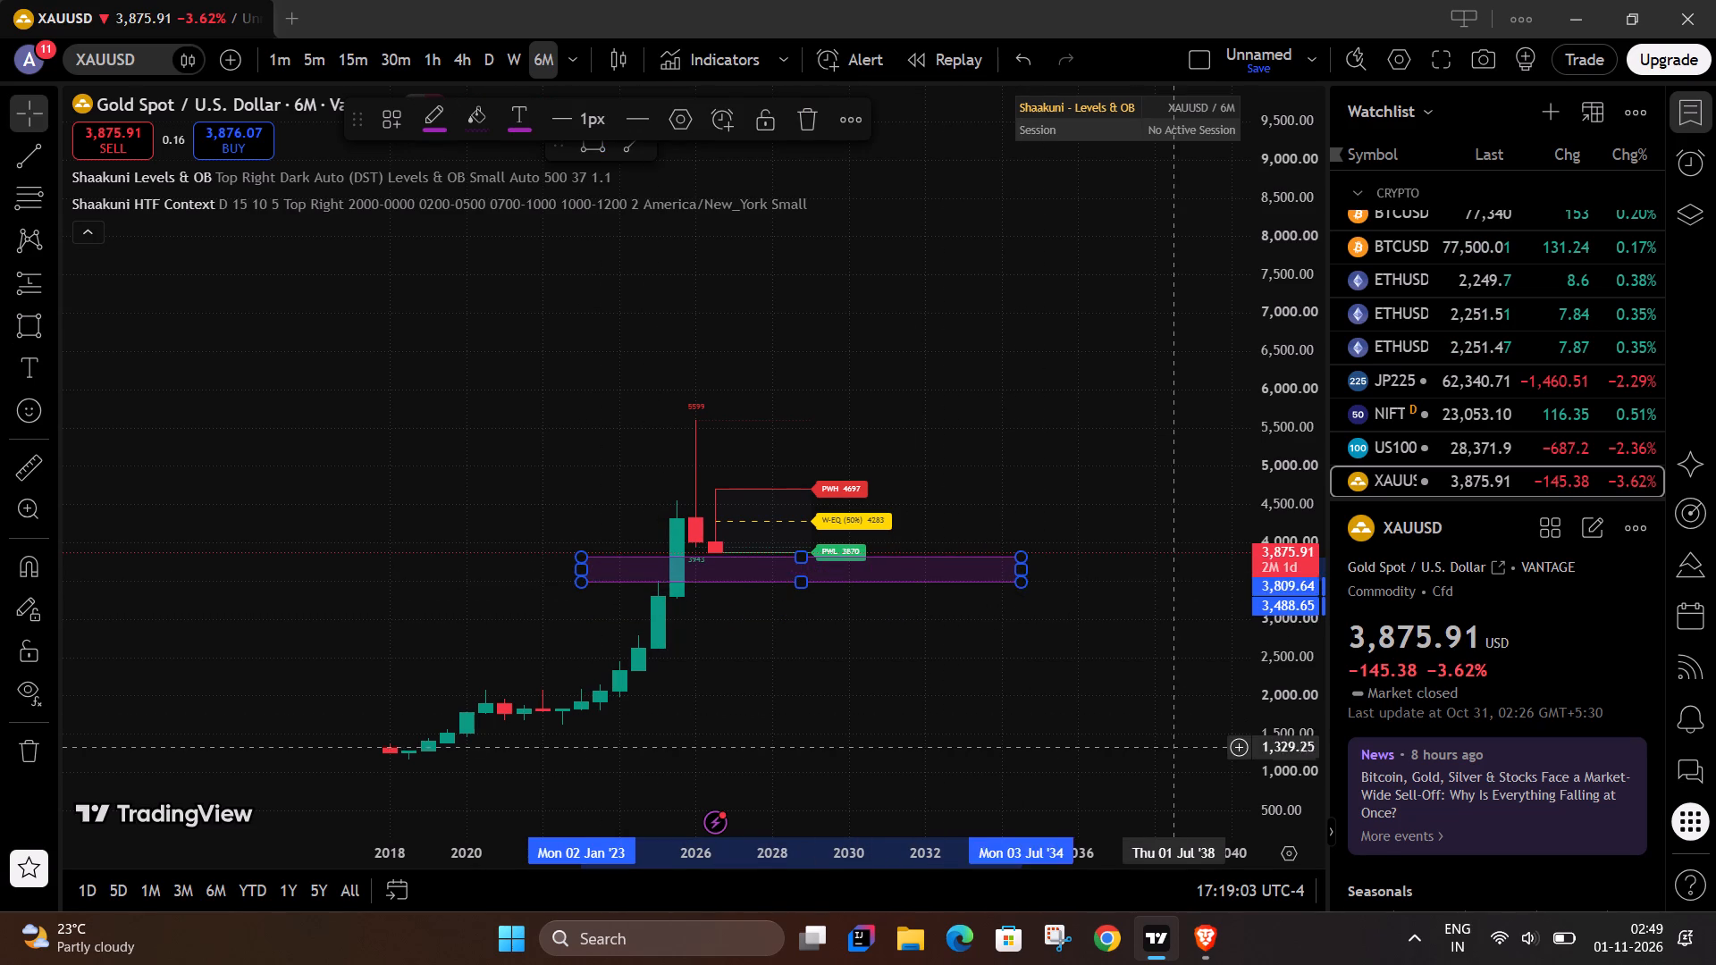
Raise the rectangle zone's upper edge to about 3,878, at the PWL level.
drag(1171, 748, 1291, 702)
click(1291, 702)
drag(1291, 702, 1316, 438)
drag(1122, 715, 1040, 719)
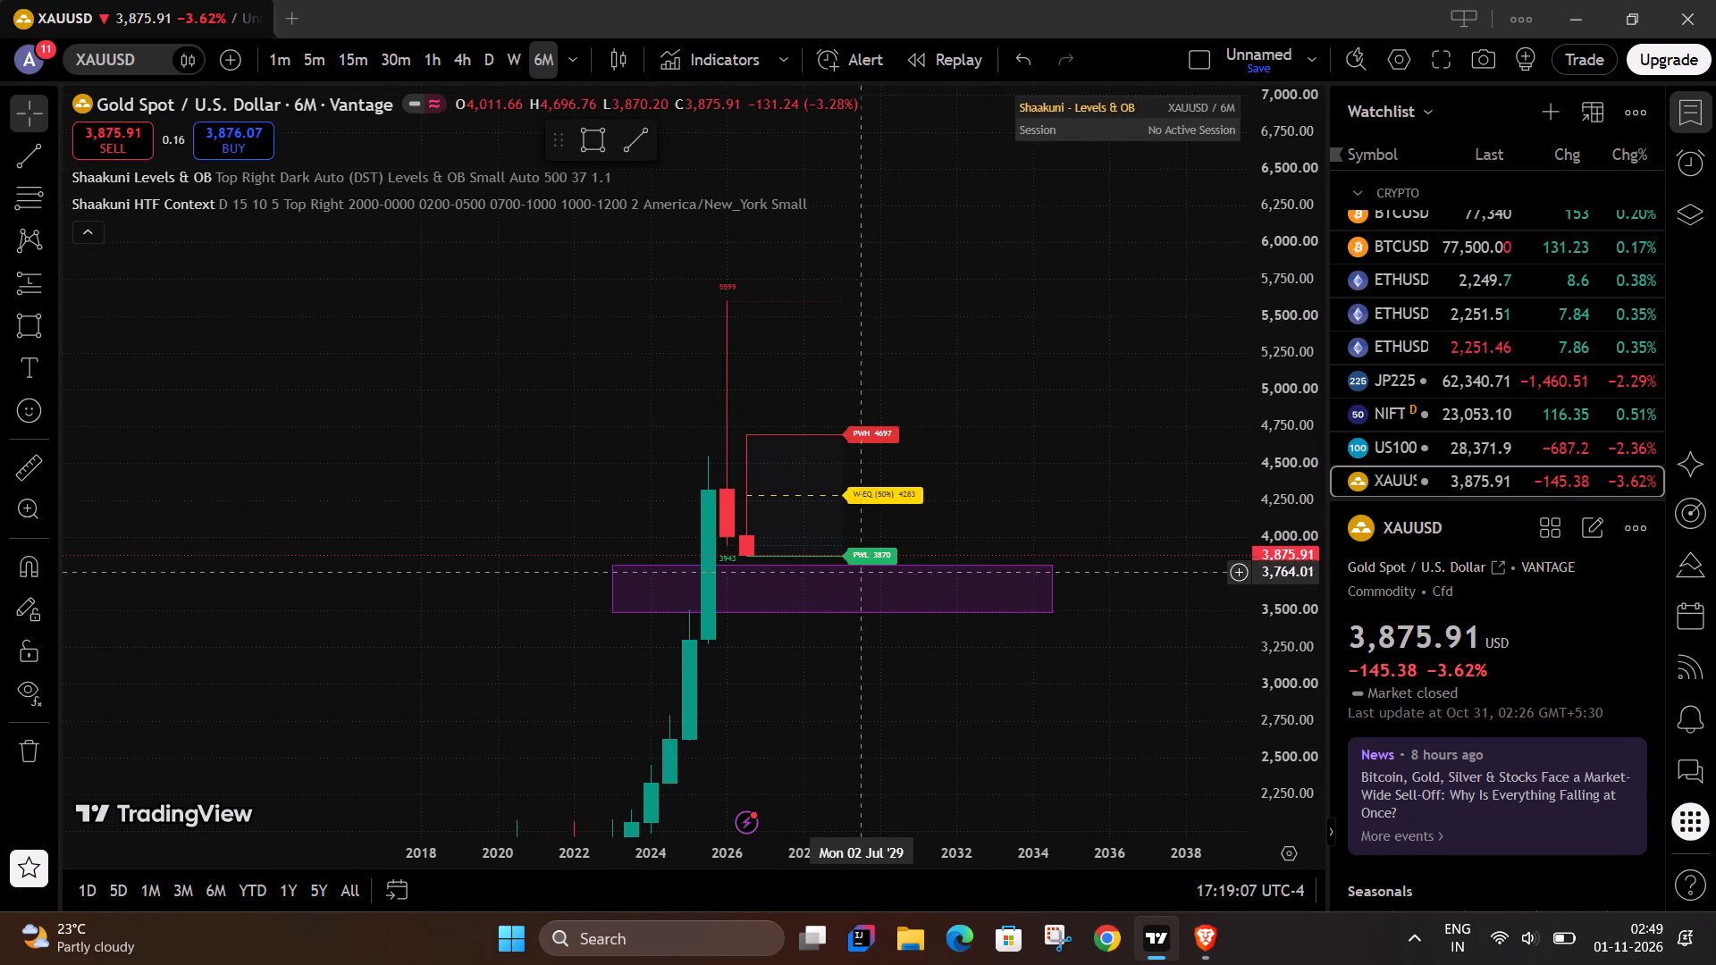
drag(833, 563, 832, 554)
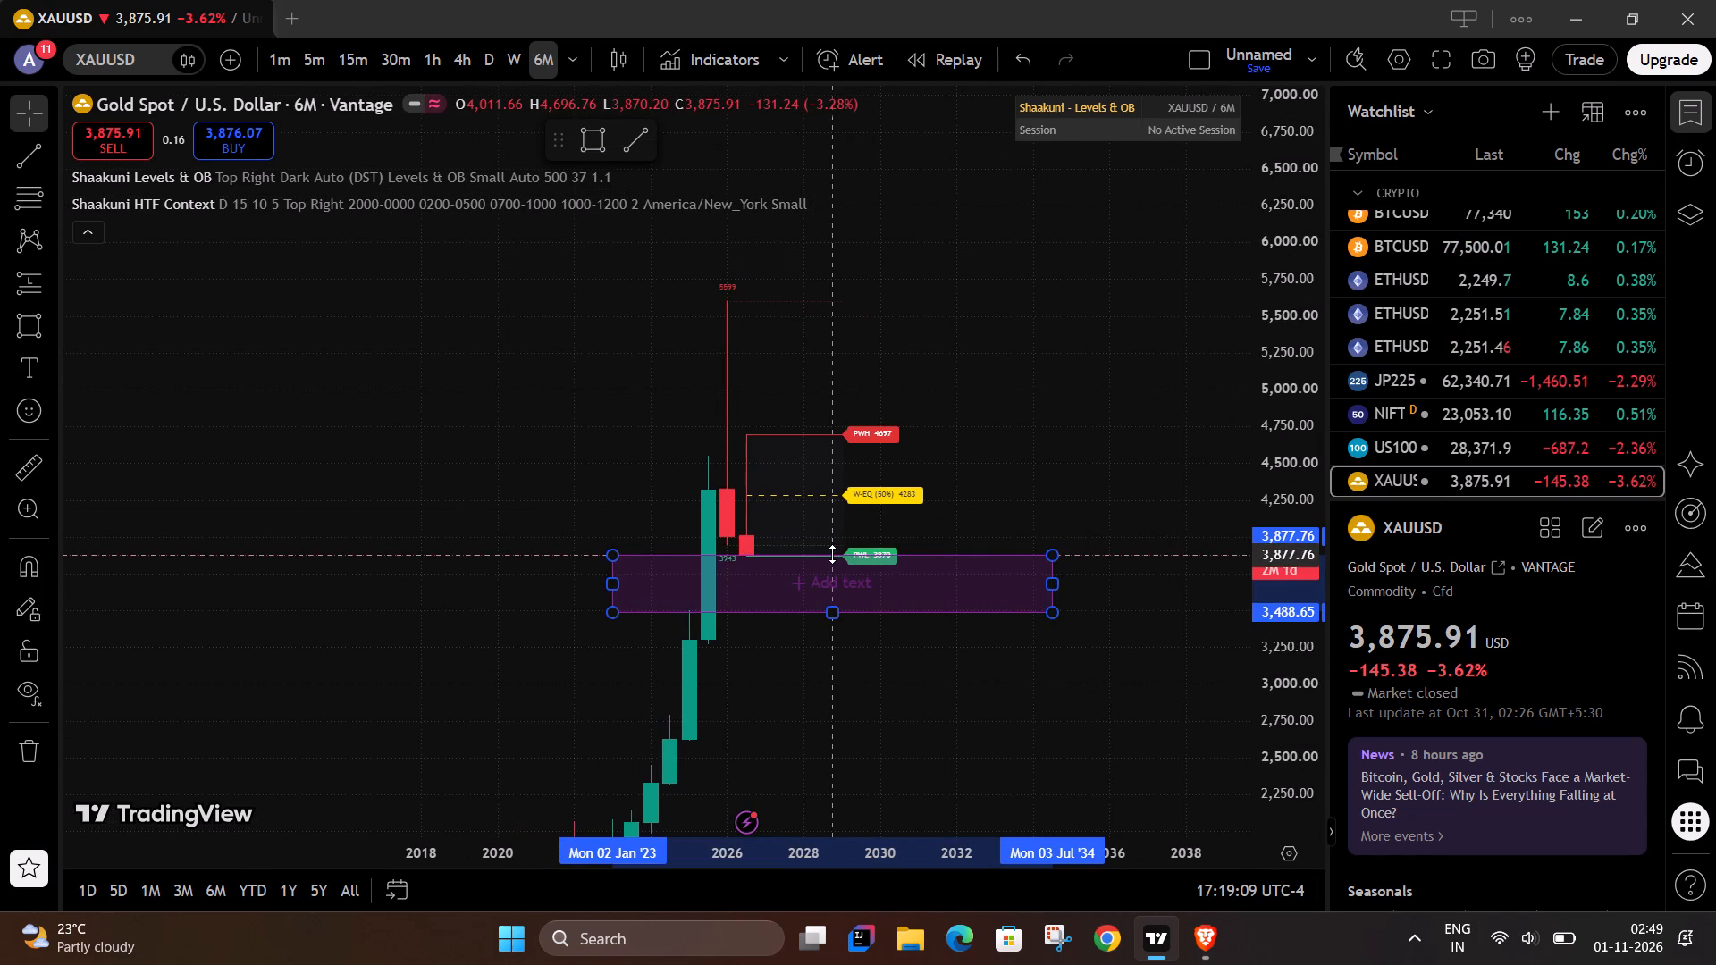
drag(832, 554, 832, 555)
click(888, 701)
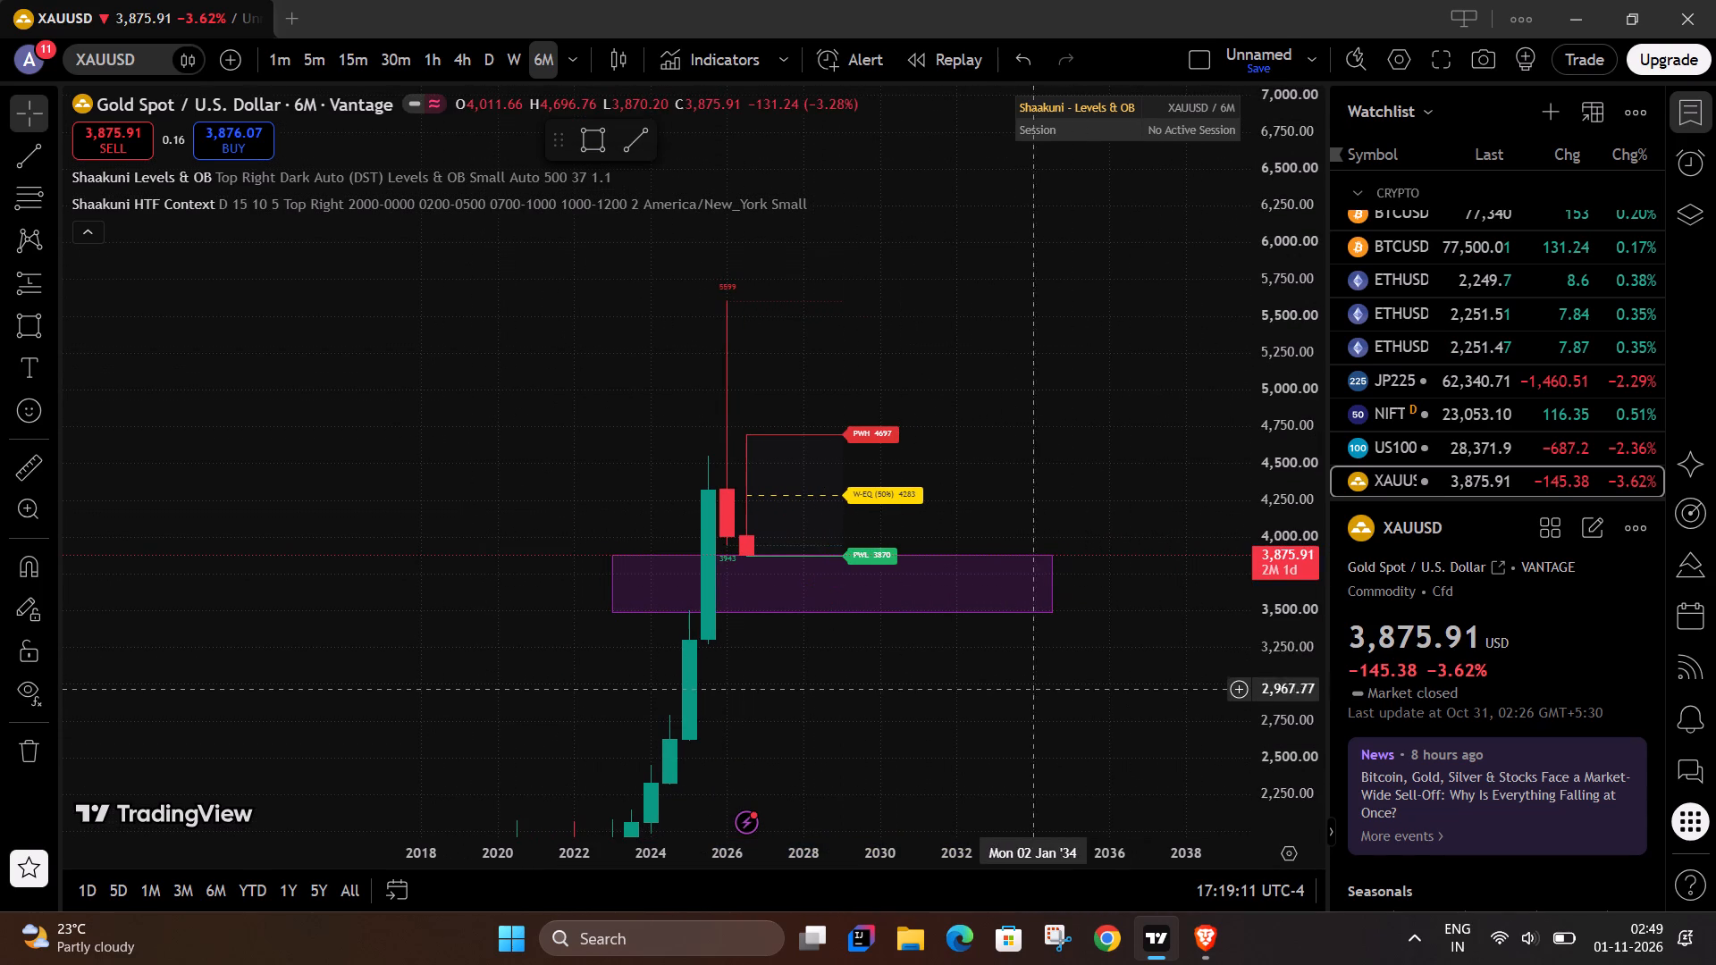
Set the XAUUSD chart interval to 3 months.
click(511, 63)
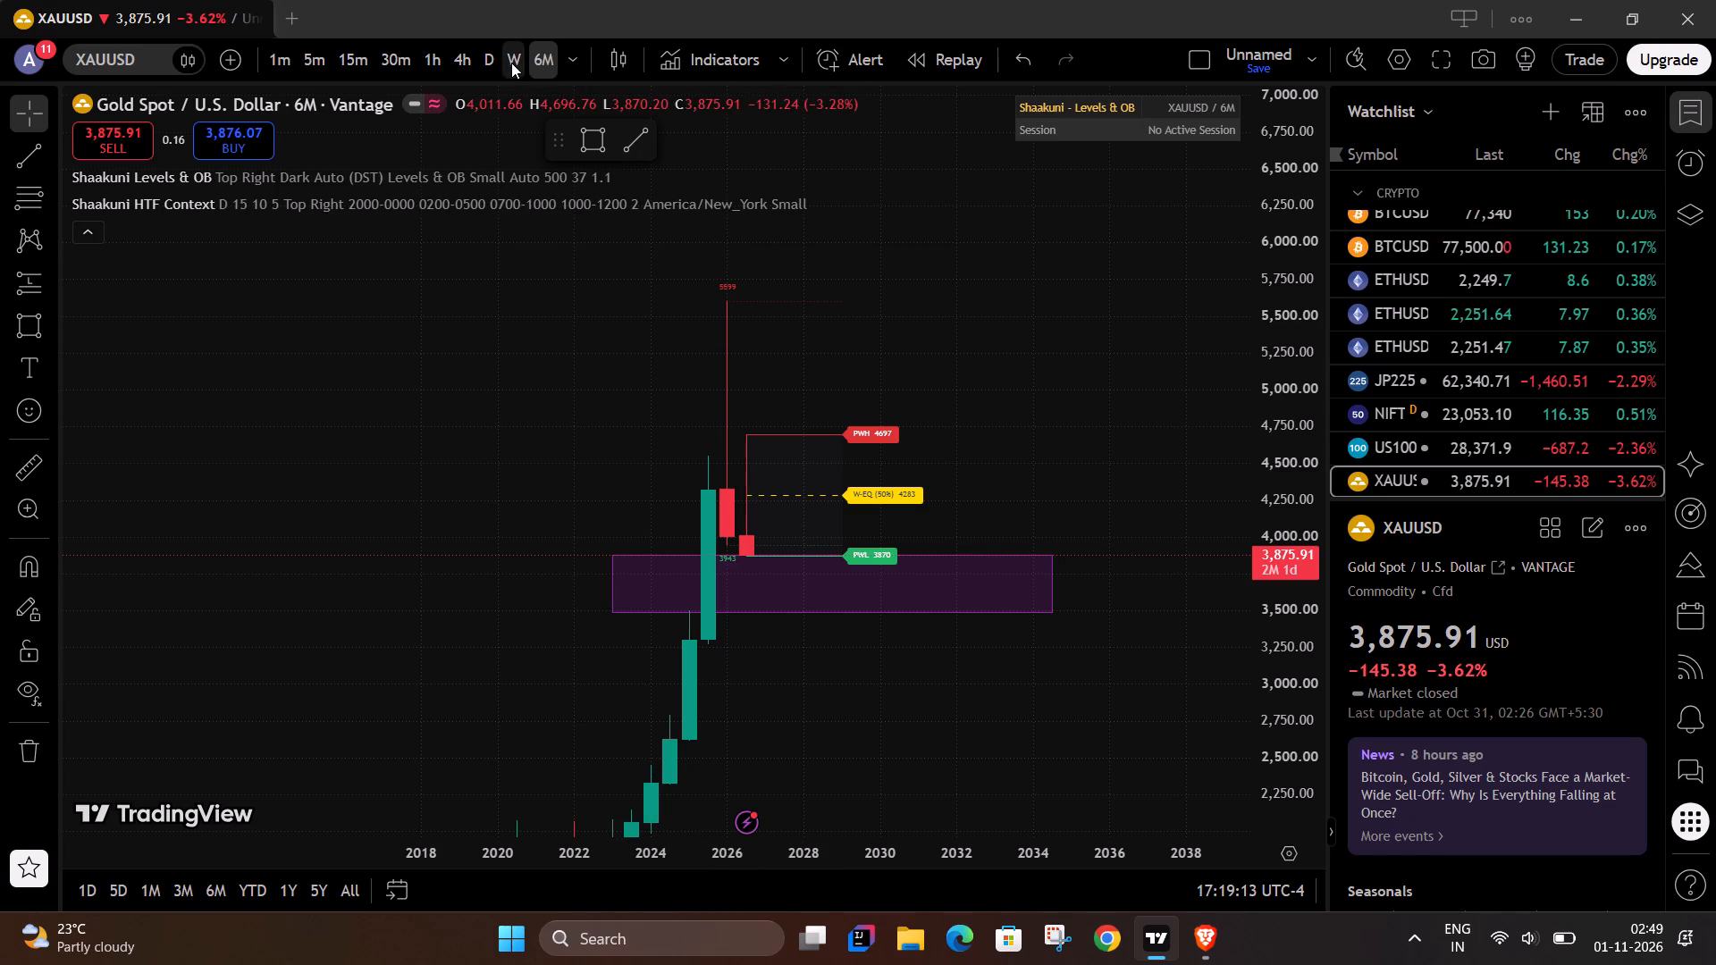
click(584, 62)
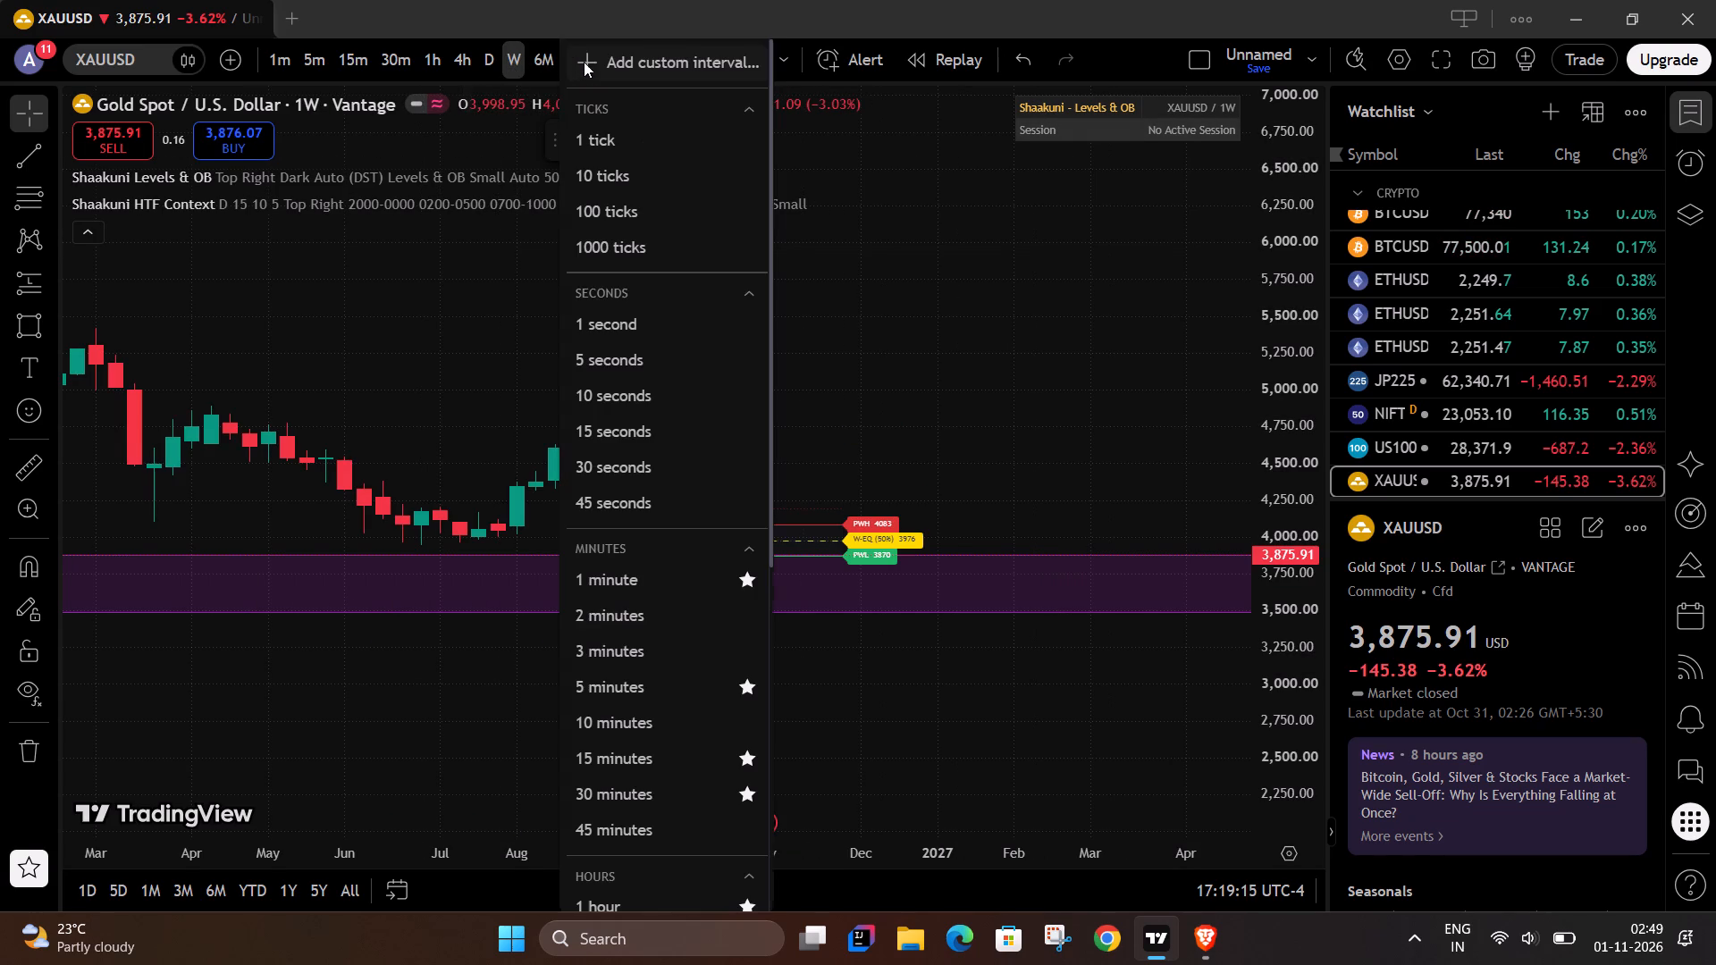
scroll(680, 716, down, 6)
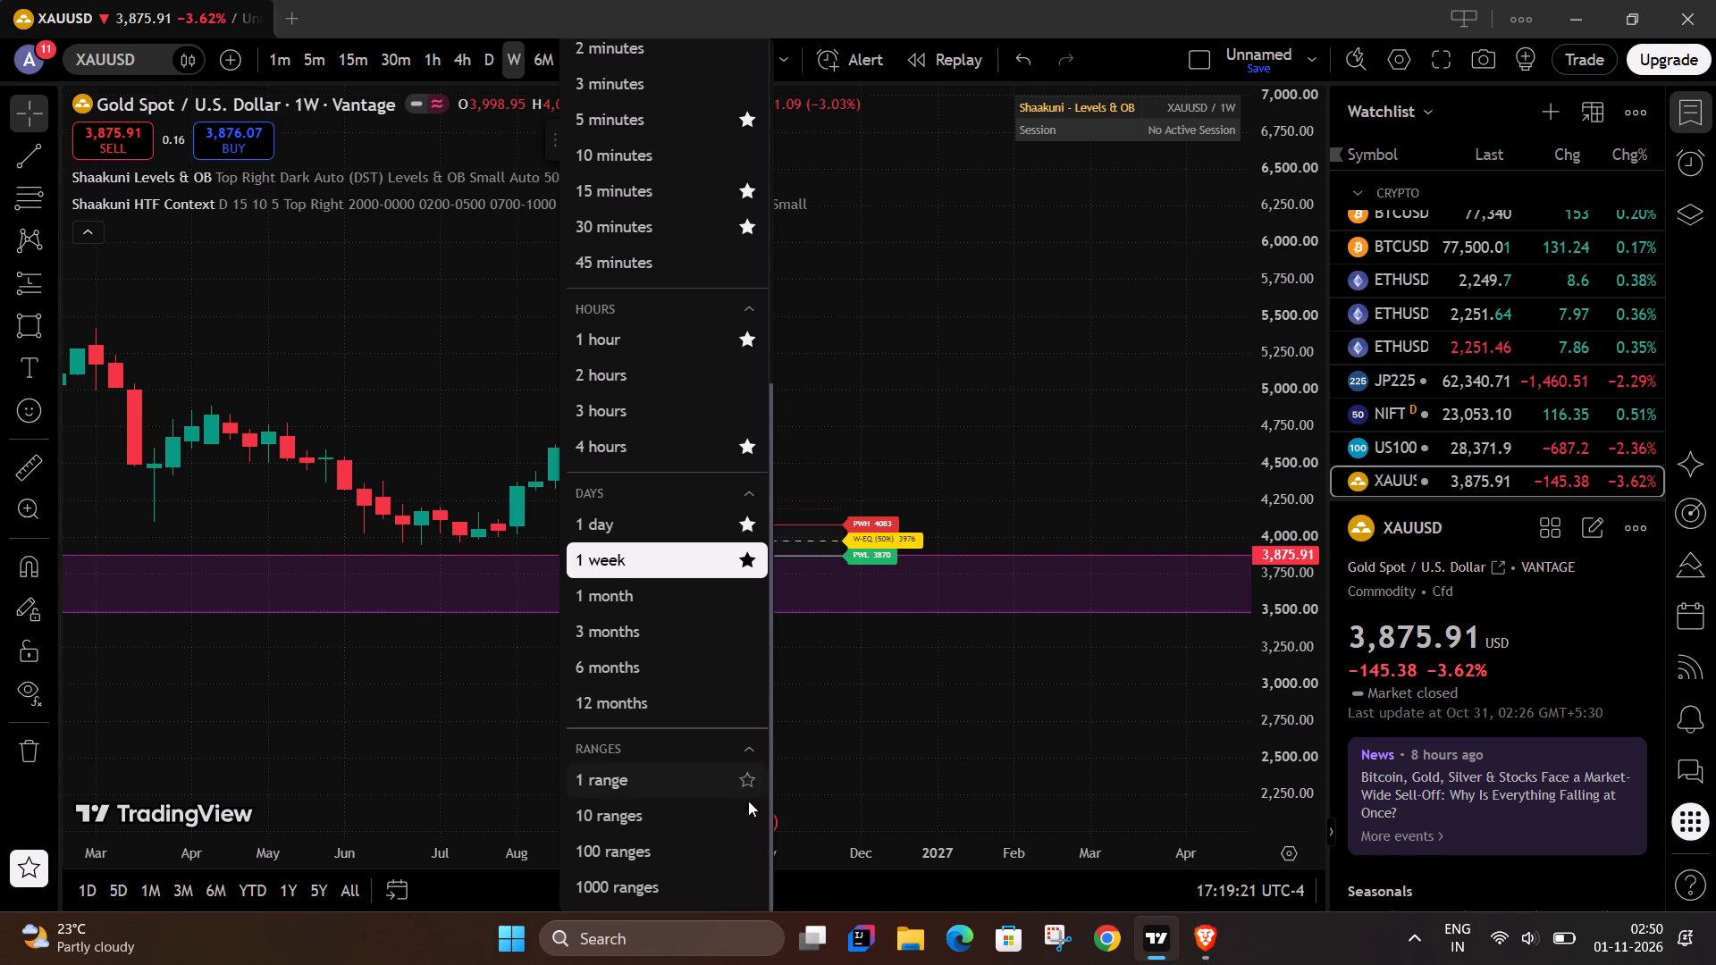
scroll(684, 693, down, 1)
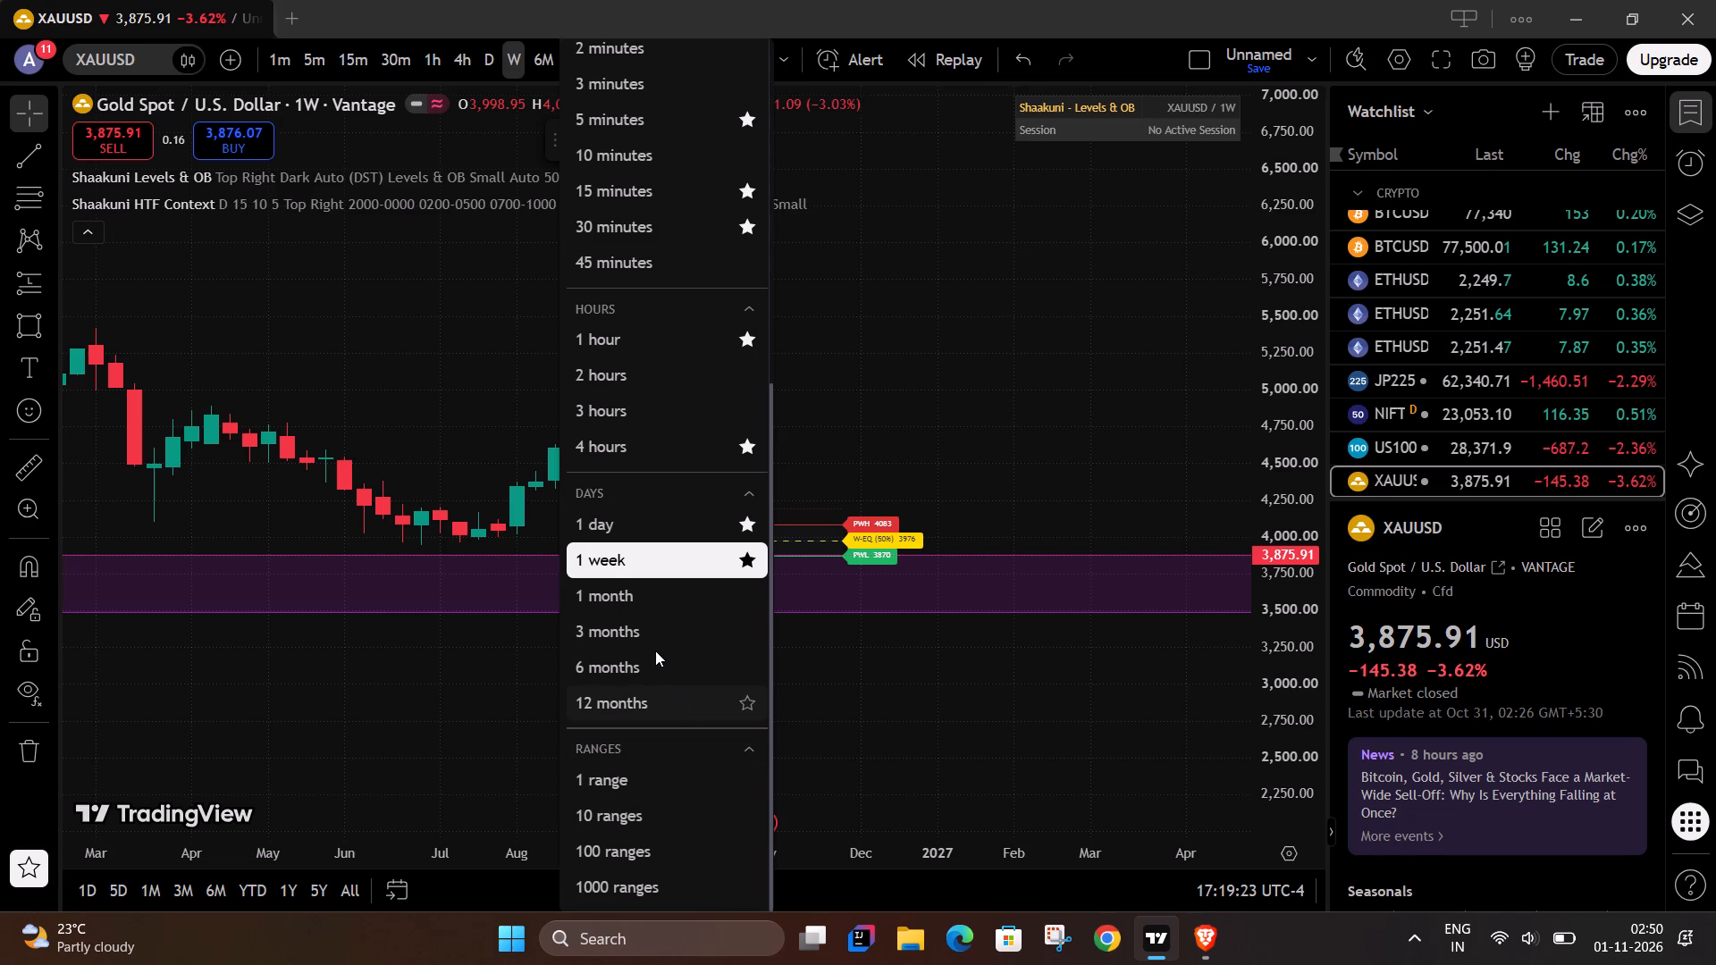
click(650, 632)
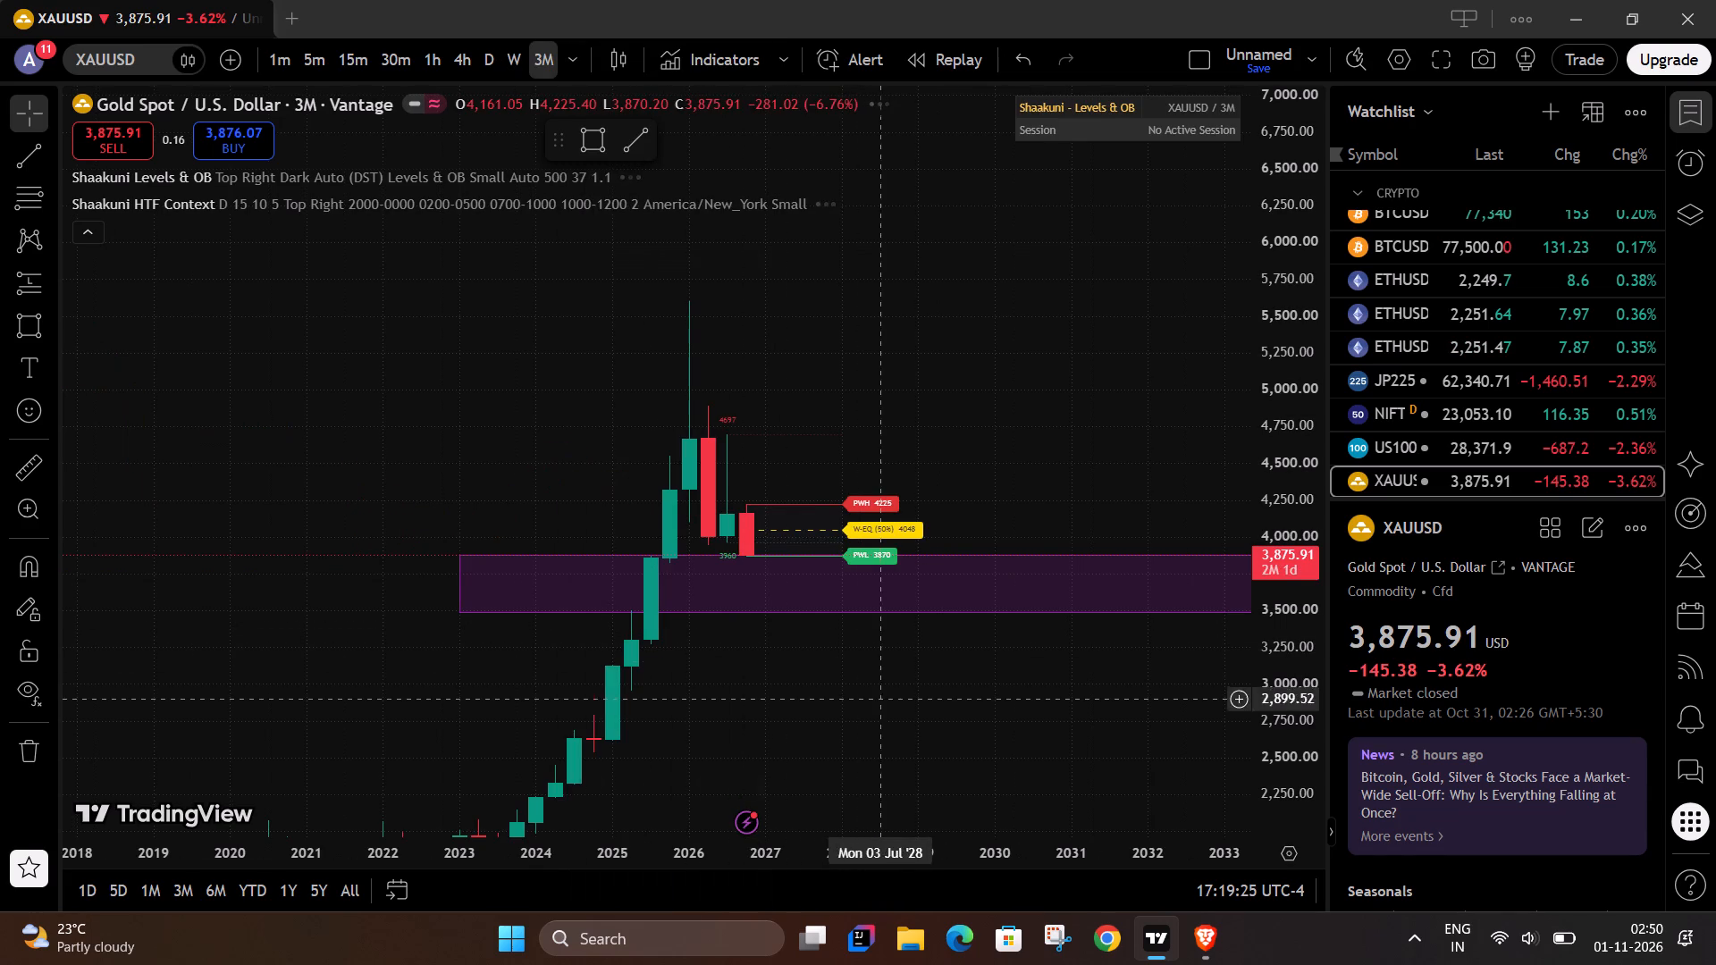
Examine how the 3-month candles from 2023 to 2026 relate to the purple rectangle zone and the PWH and PWL levels.
drag(1280, 289, 1277, 449)
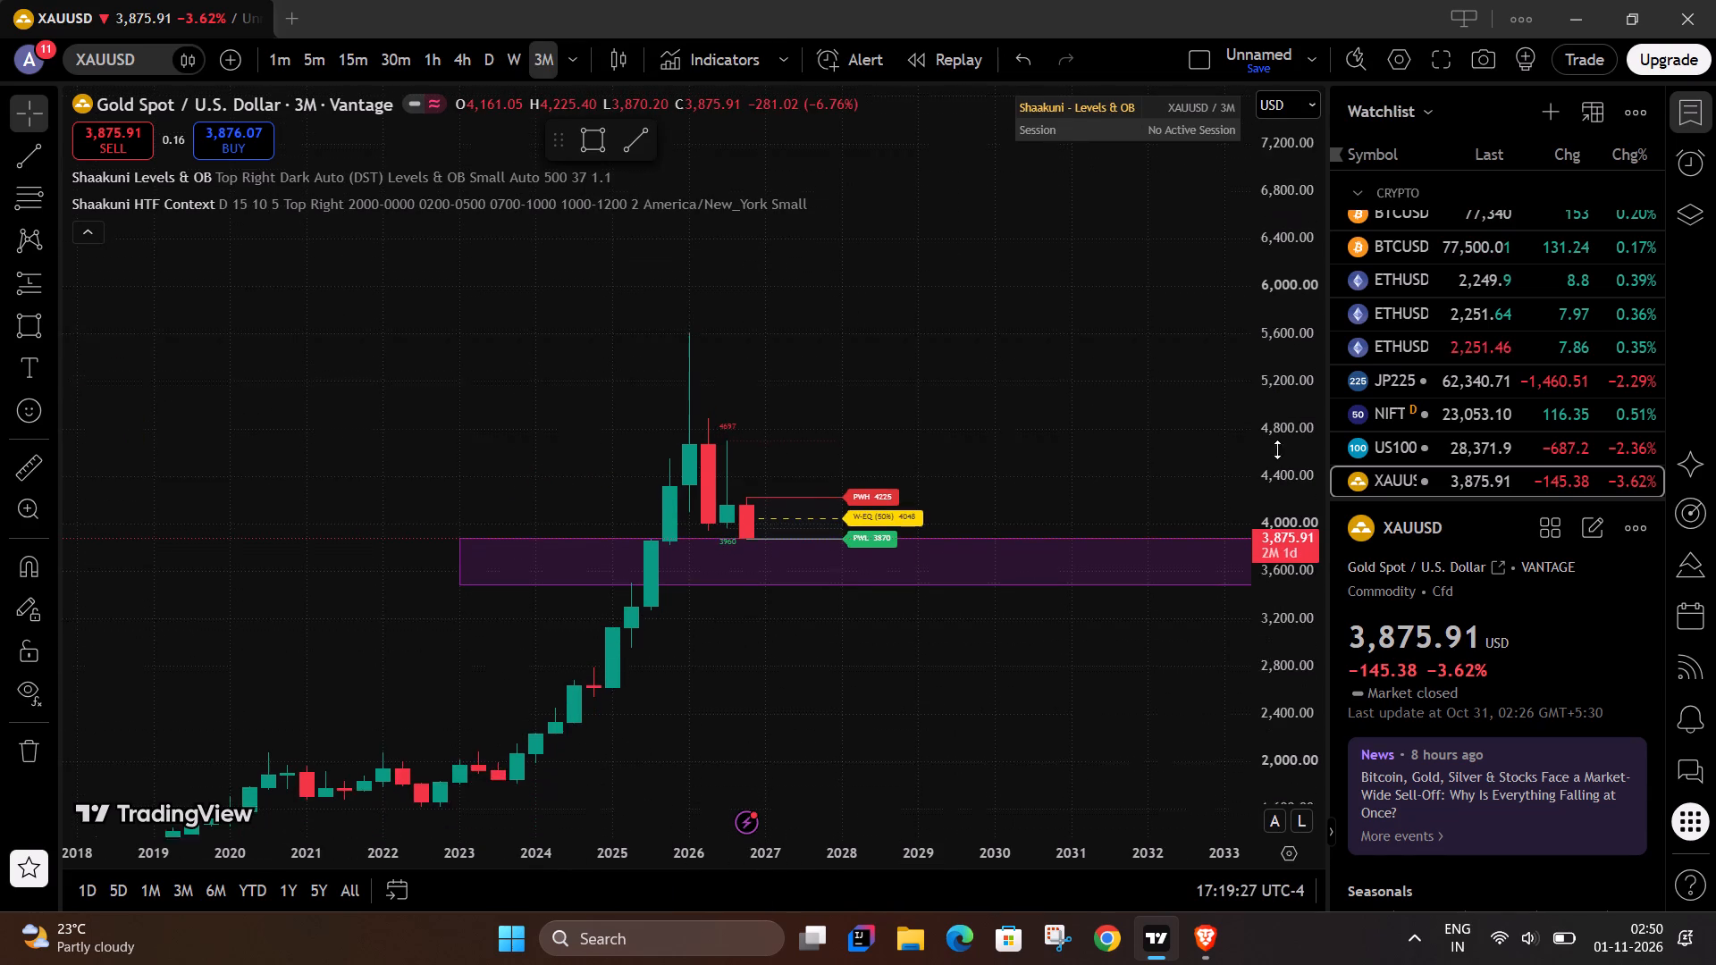
drag(1277, 449, 1272, 536)
drag(771, 853, 877, 840)
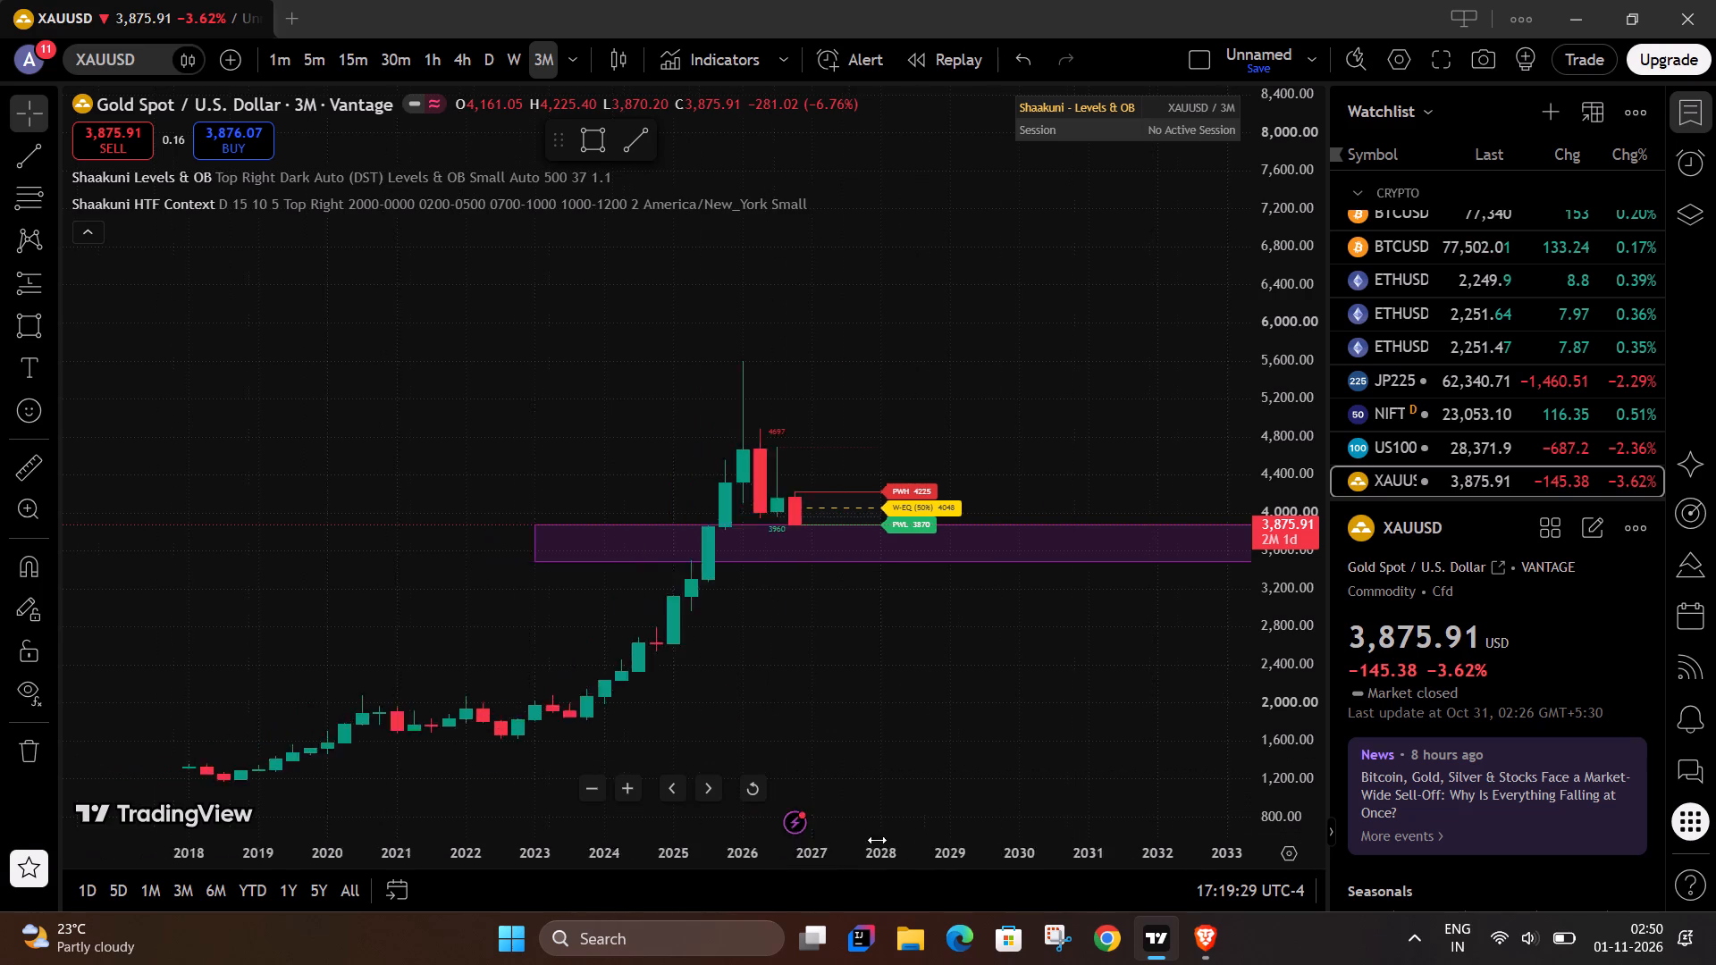
drag(877, 840, 1018, 806)
drag(1055, 697, 1054, 639)
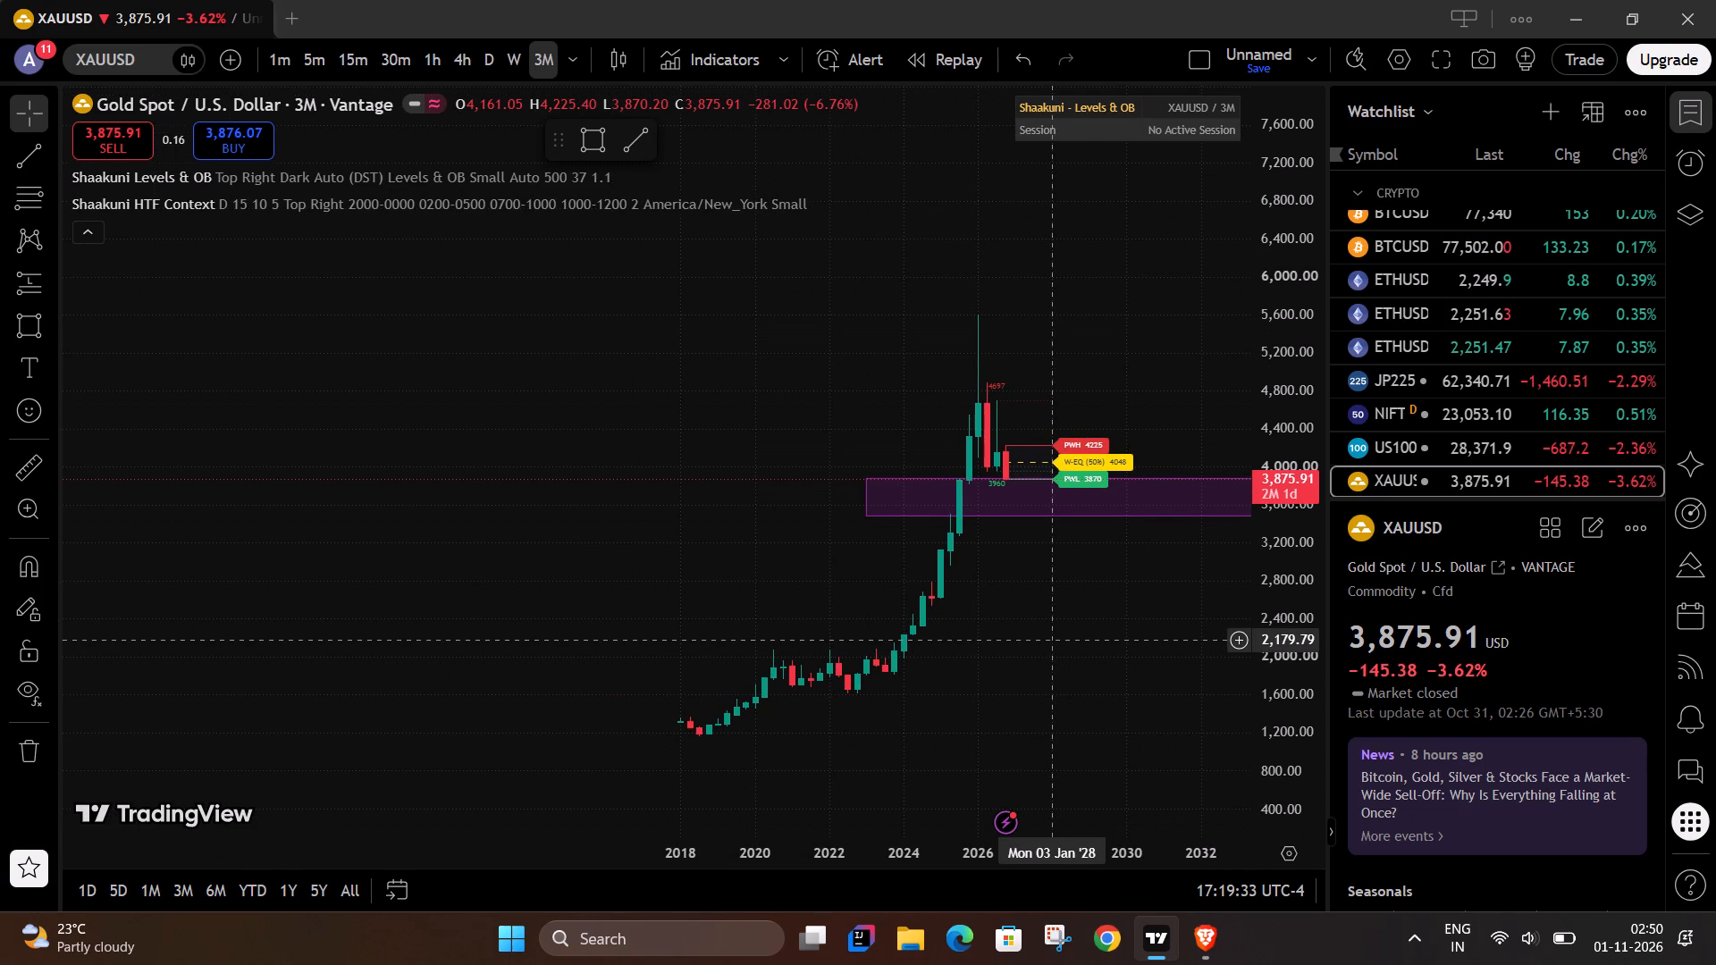
drag(1295, 703, 1323, 344)
drag(1088, 860, 522, 812)
drag(559, 584, 1078, 601)
drag(776, 659, 998, 573)
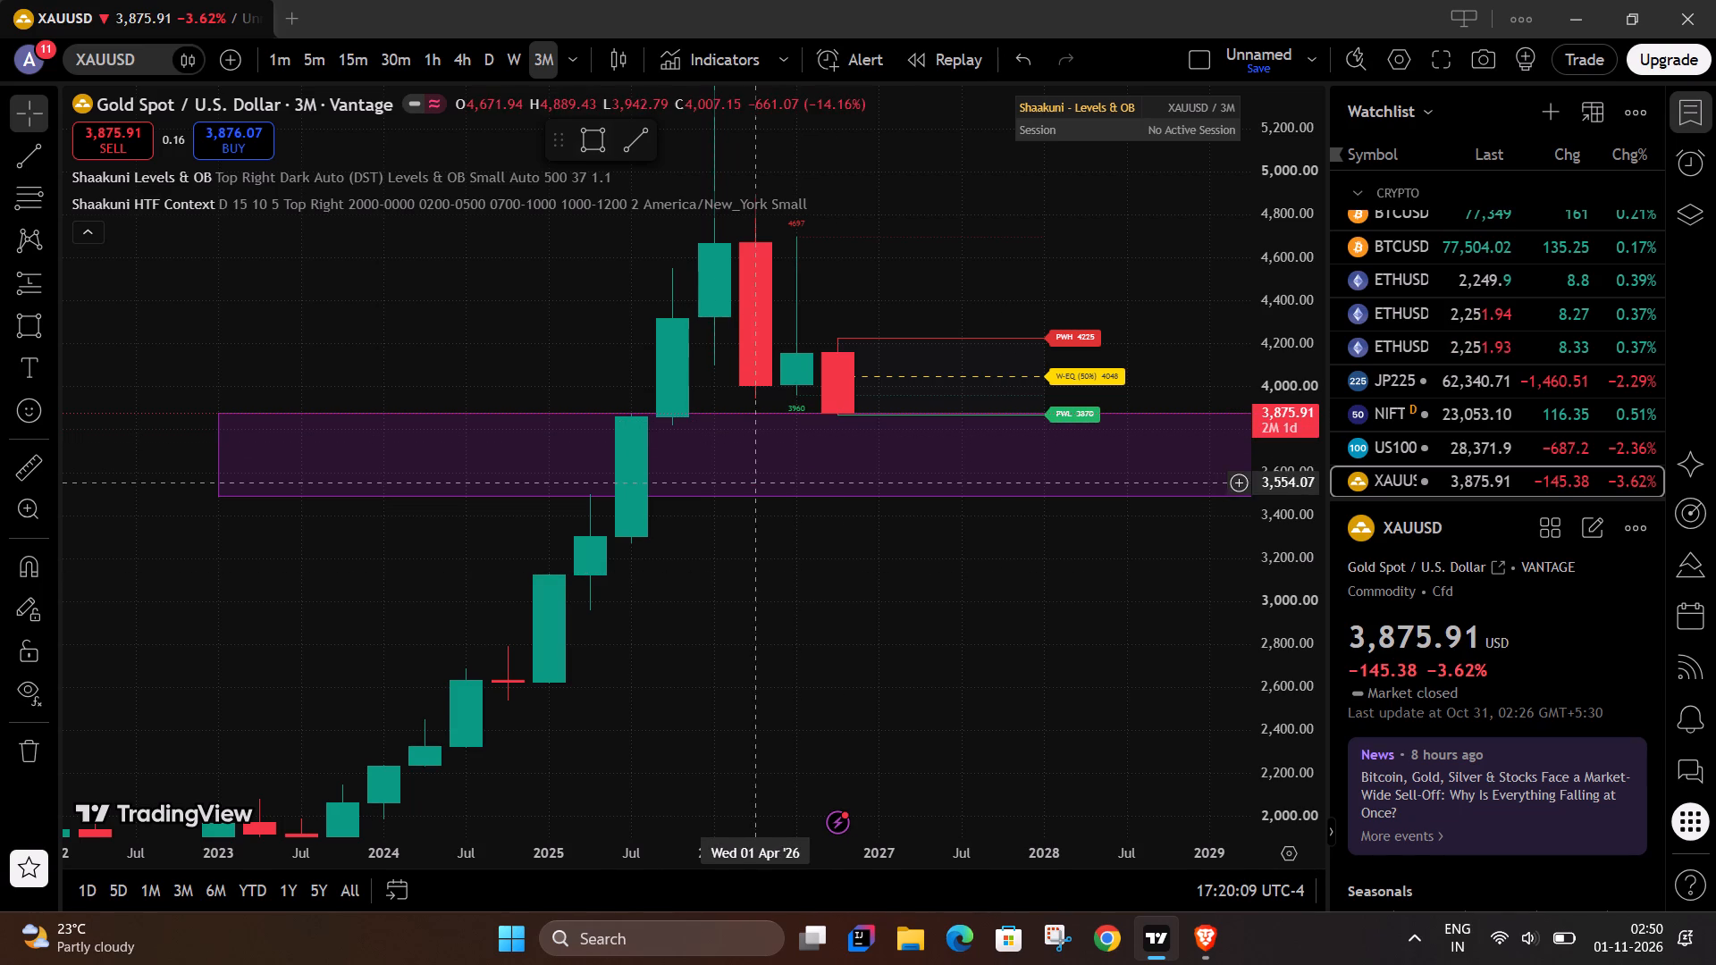
Set the XAUUSD chart interval to 6 months.
click(562, 60)
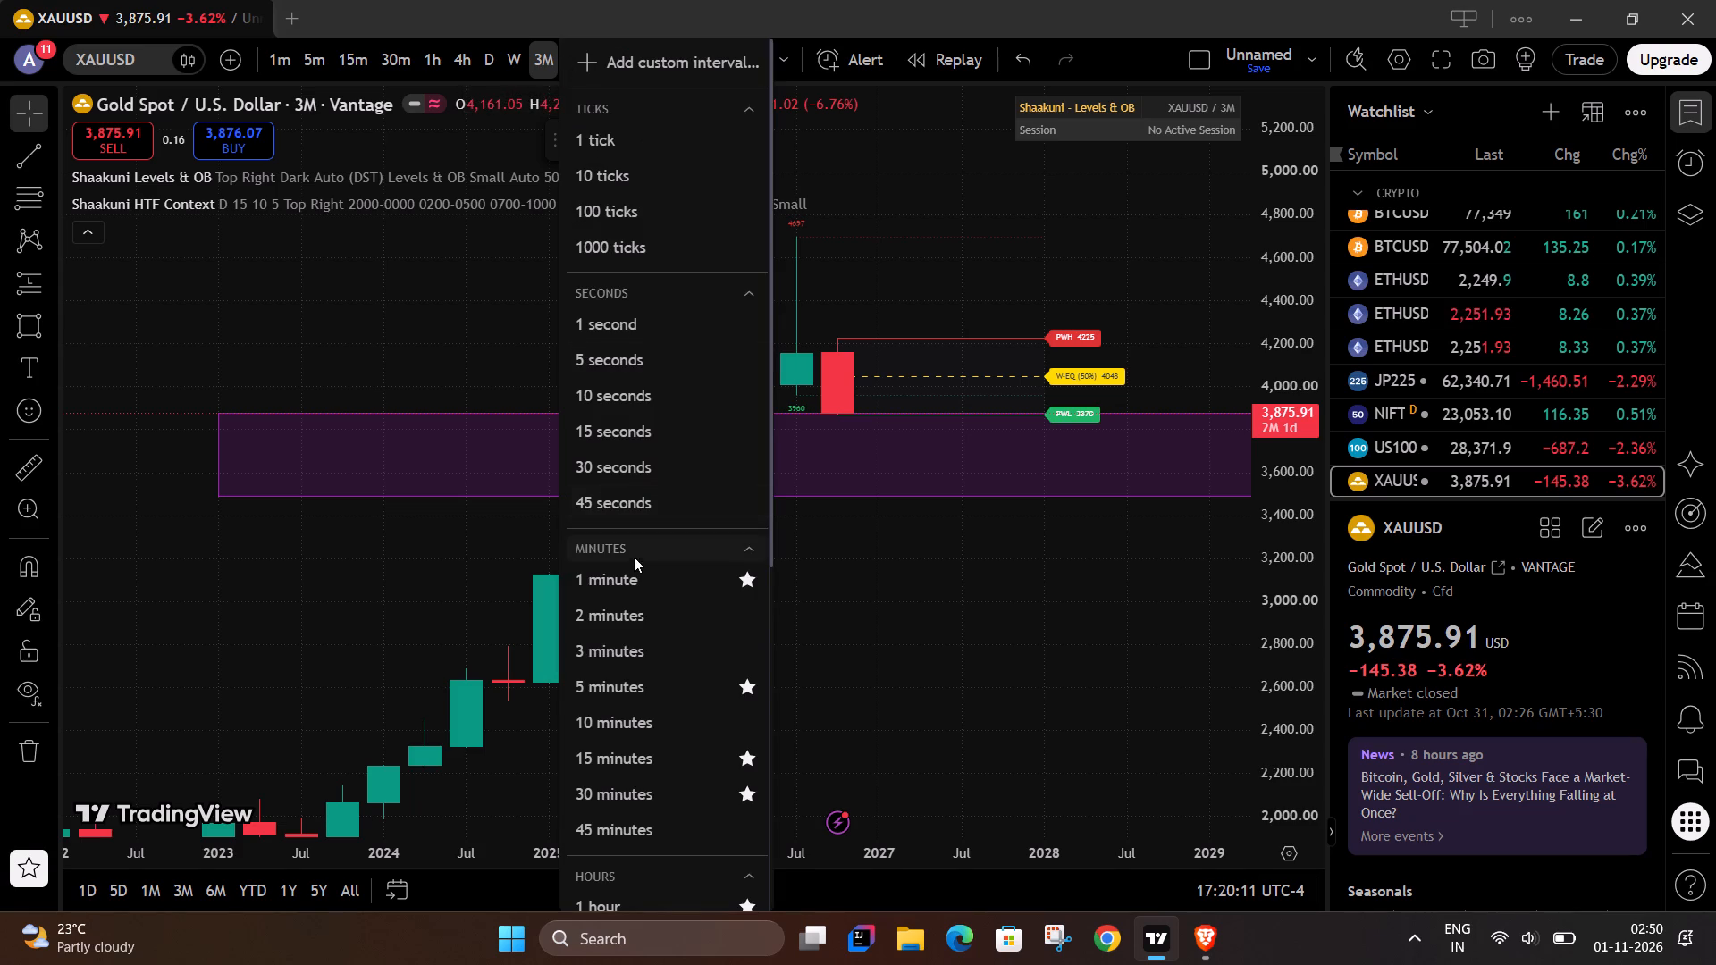
scroll(652, 700, down, 3)
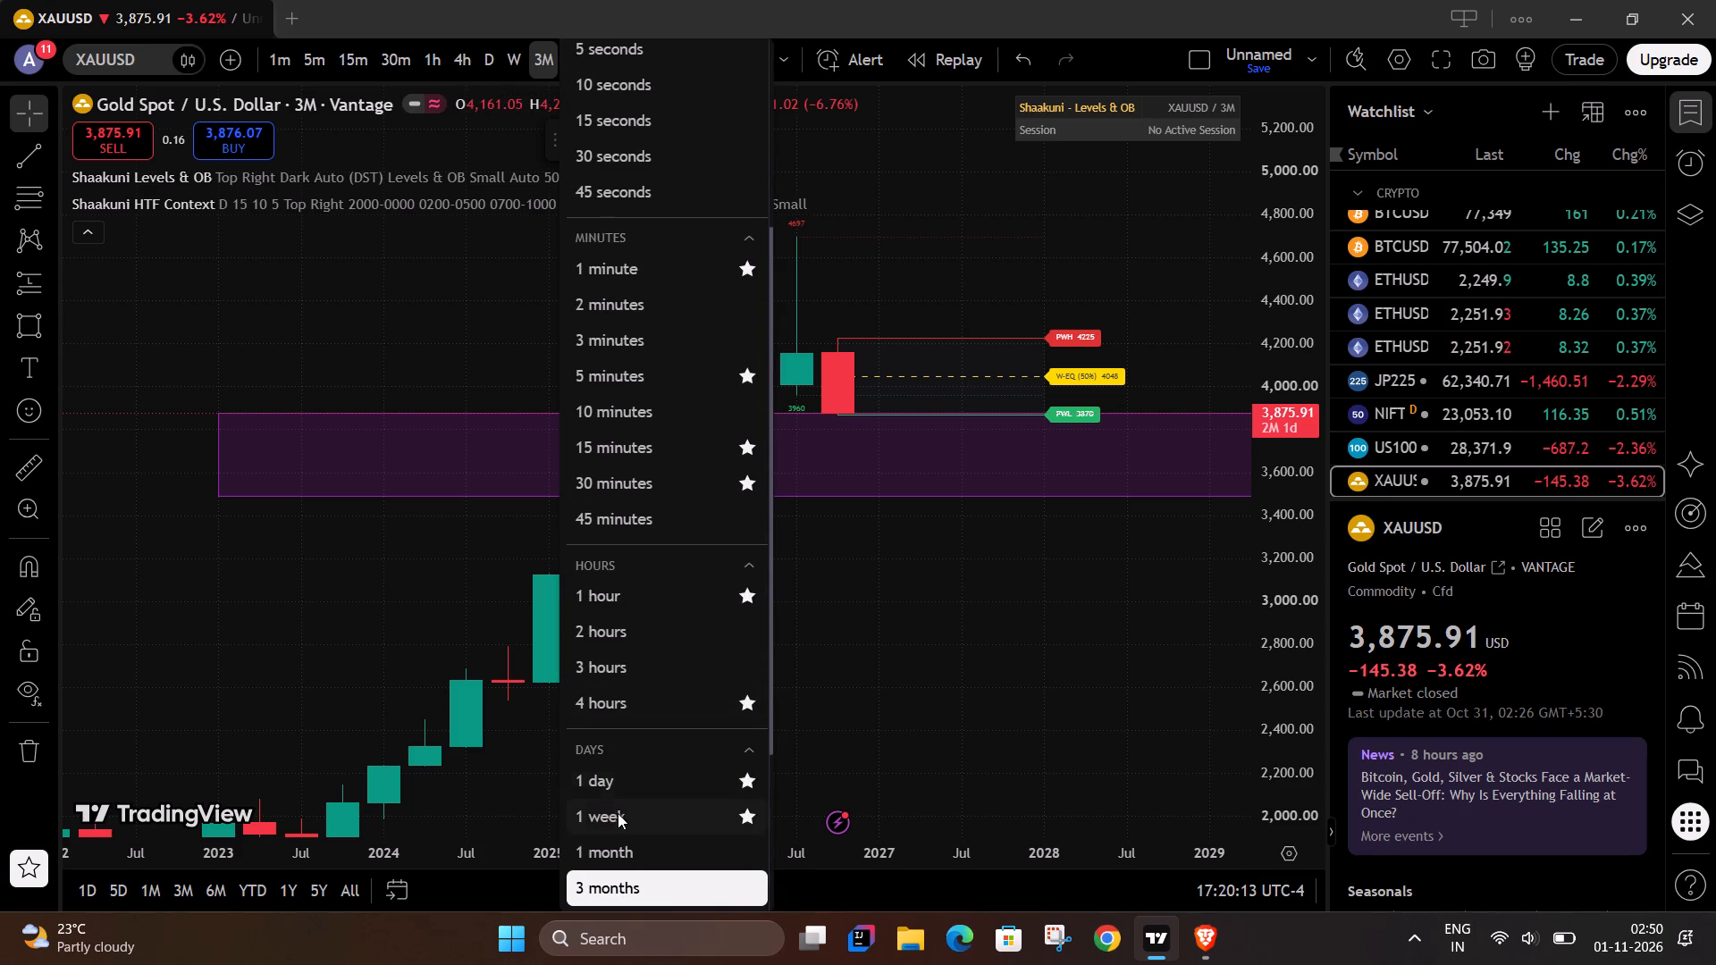
scroll(640, 702, down, 2)
drag(636, 718, 636, 689)
click(636, 689)
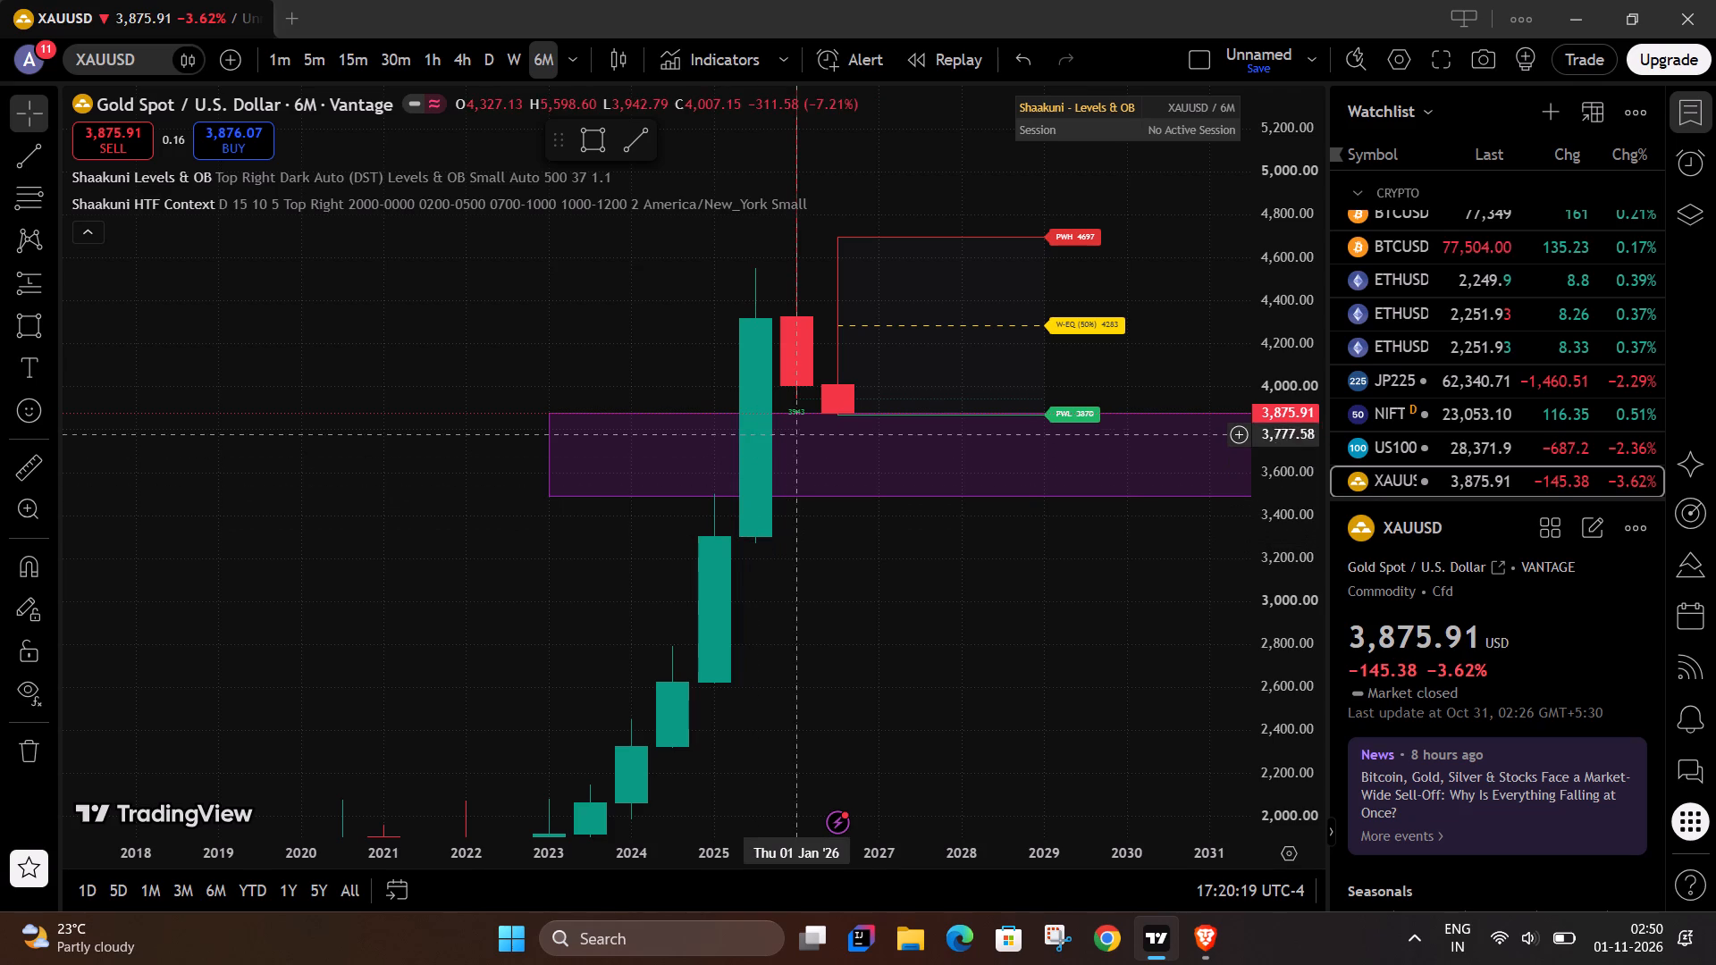
Raise the purple rectangle zone's upper edge to about 3,944, at the low of the previous 6-month candle.
drag(1023, 409, 1022, 401)
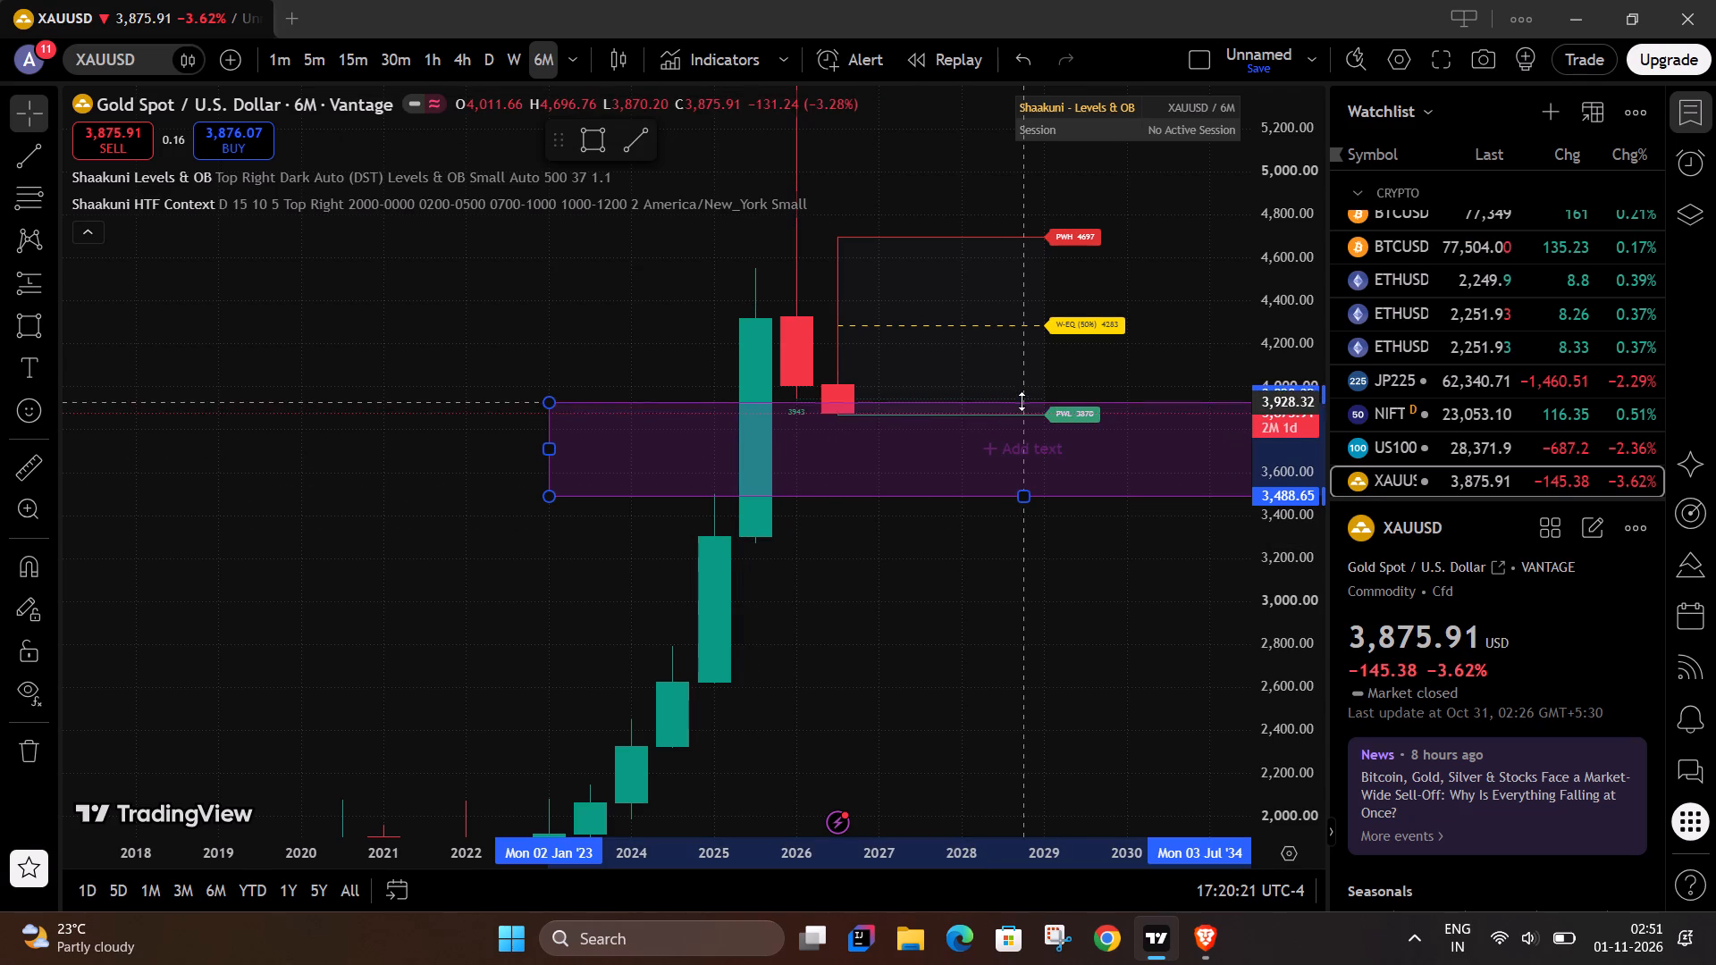
drag(1022, 401, 1025, 398)
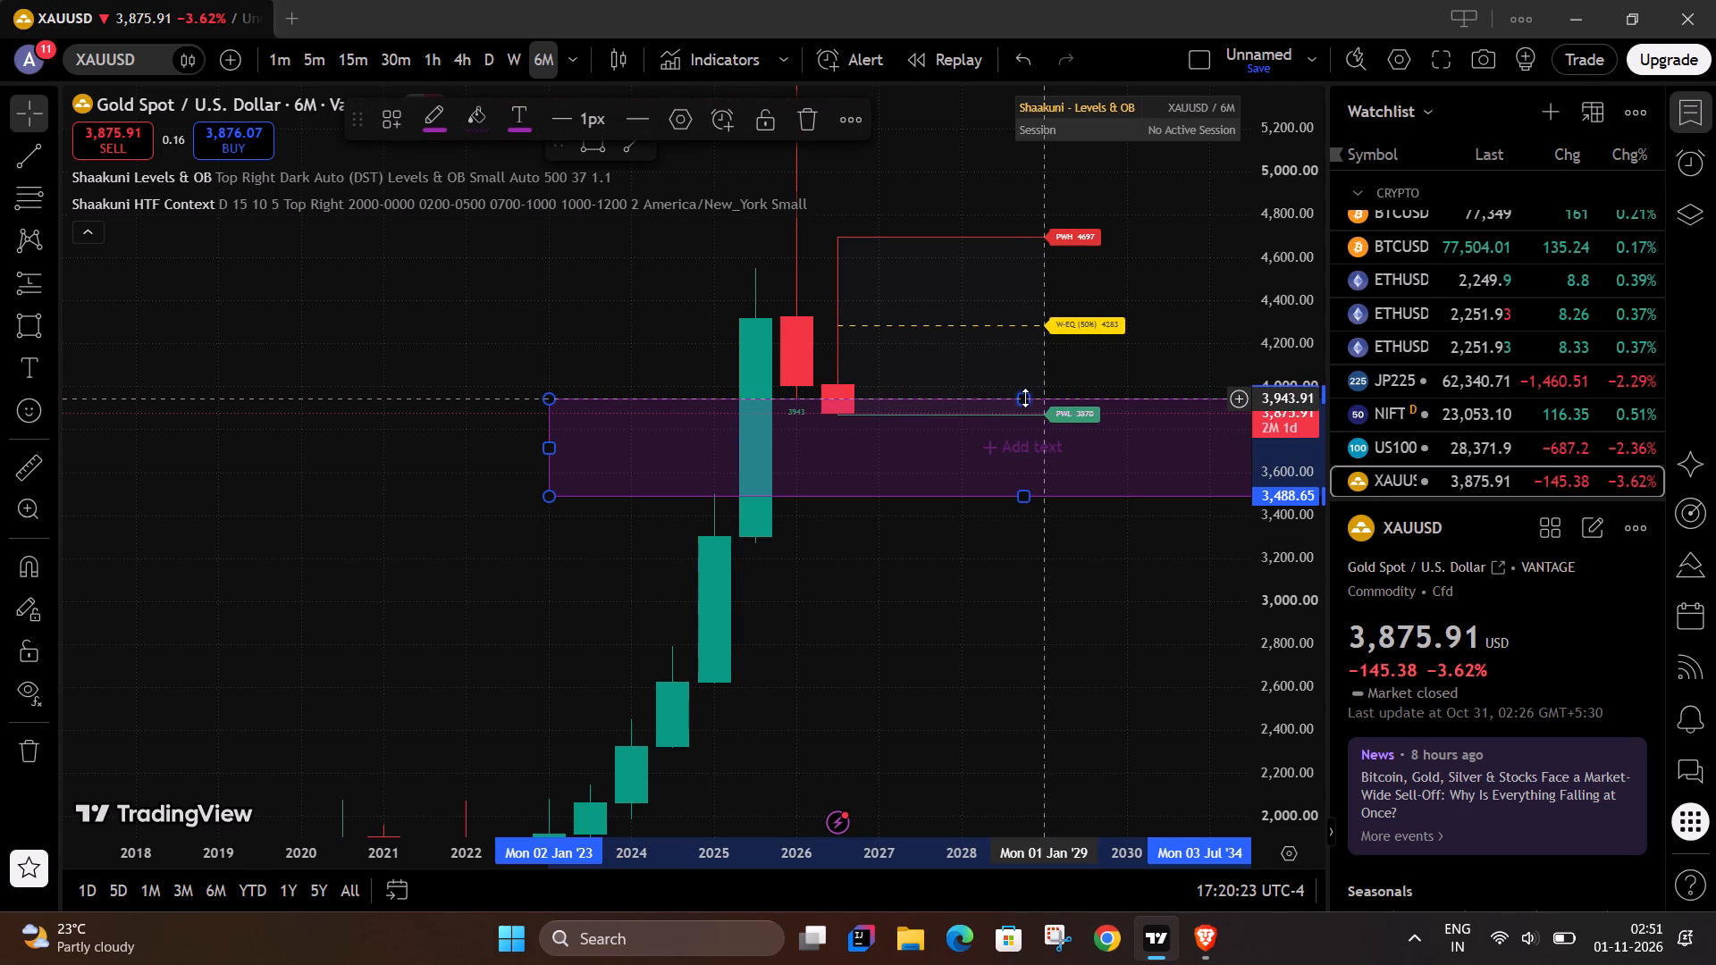
click(1038, 566)
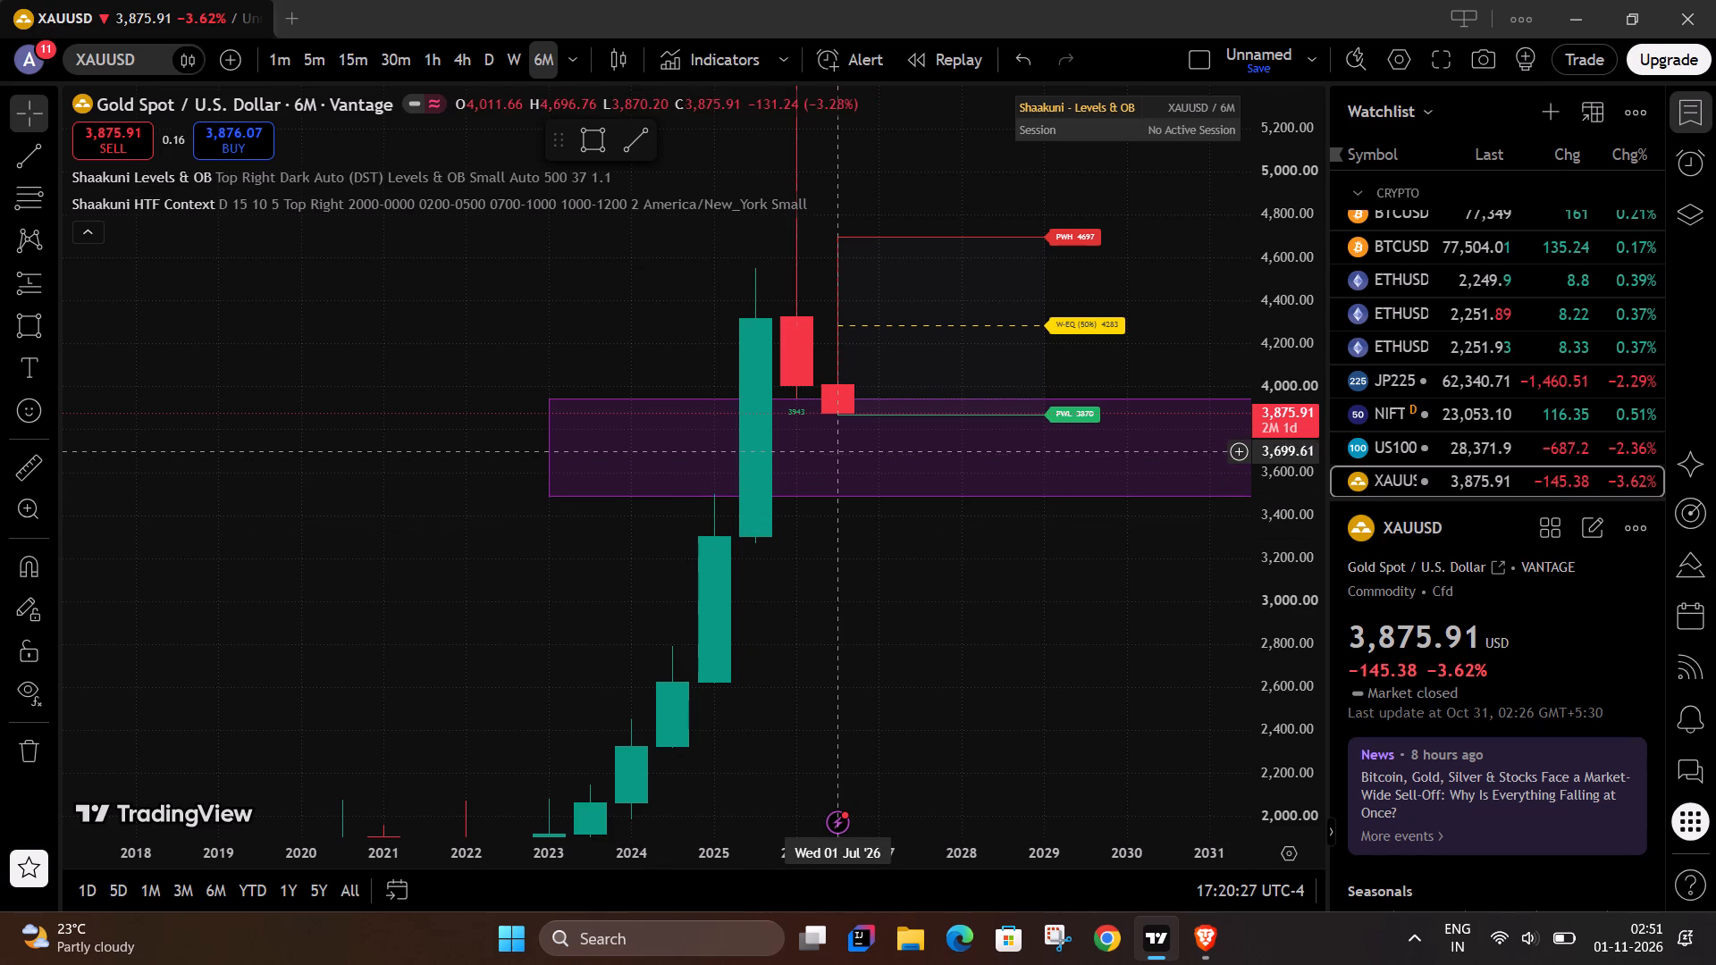
Set the chart interval to 3 months to check the adjusted zone against the 3-month candles.
click(564, 55)
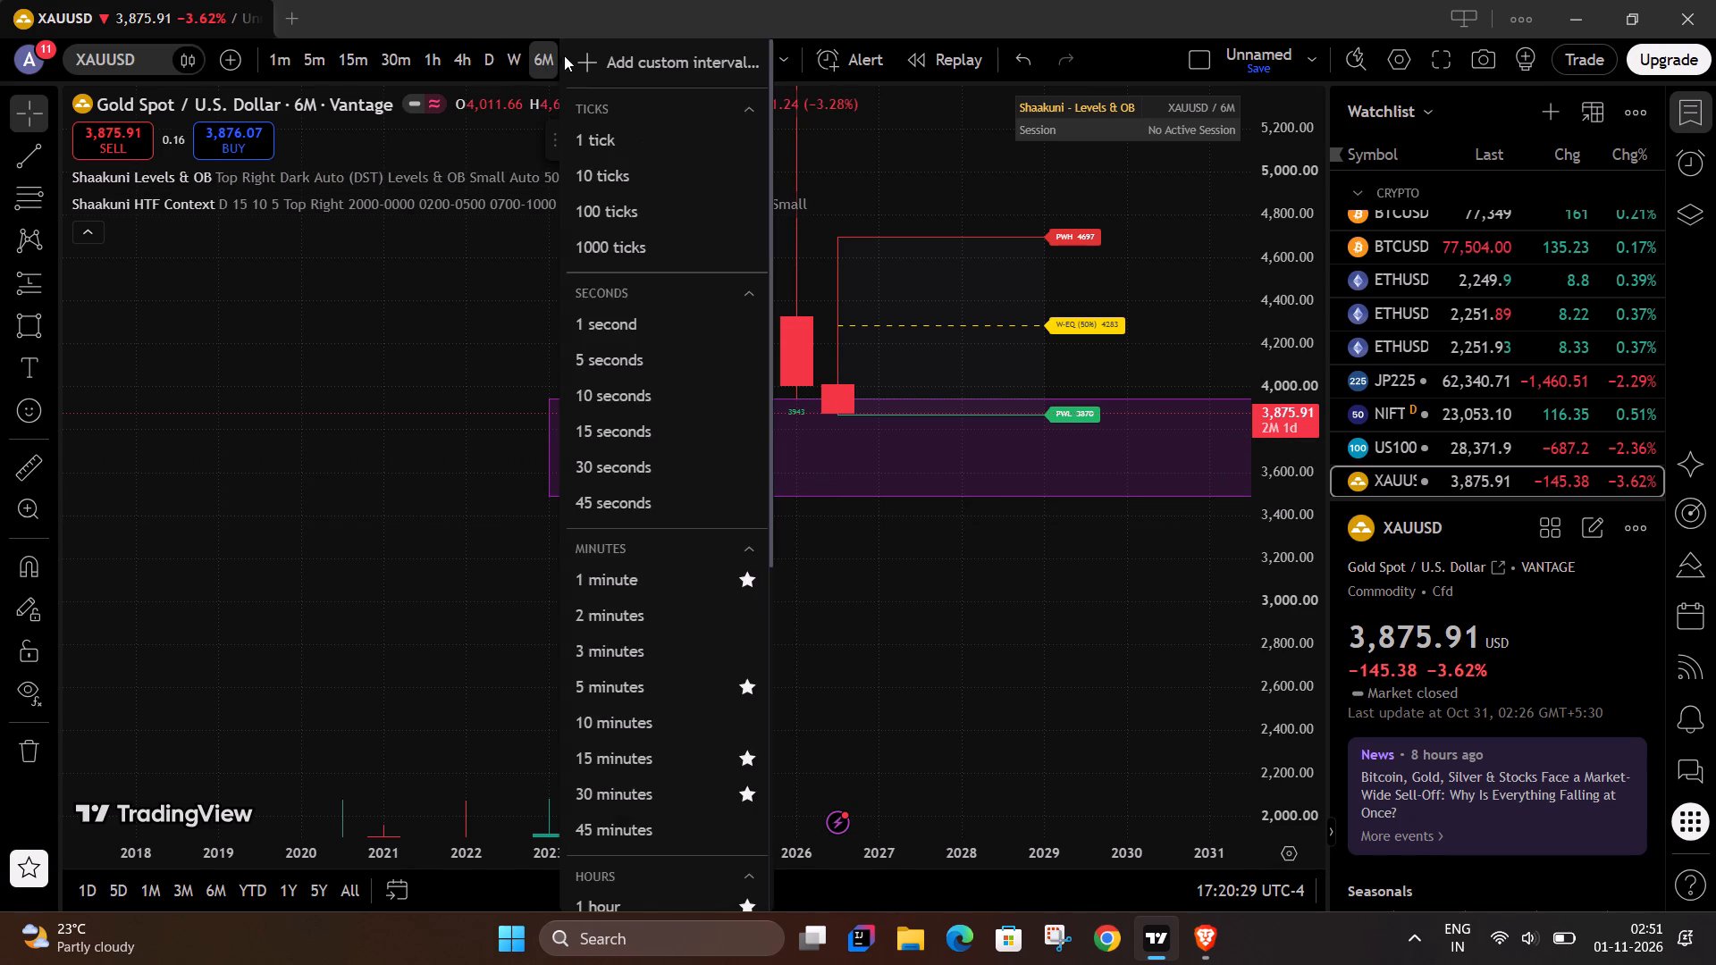
scroll(633, 424, down, 5)
click(644, 636)
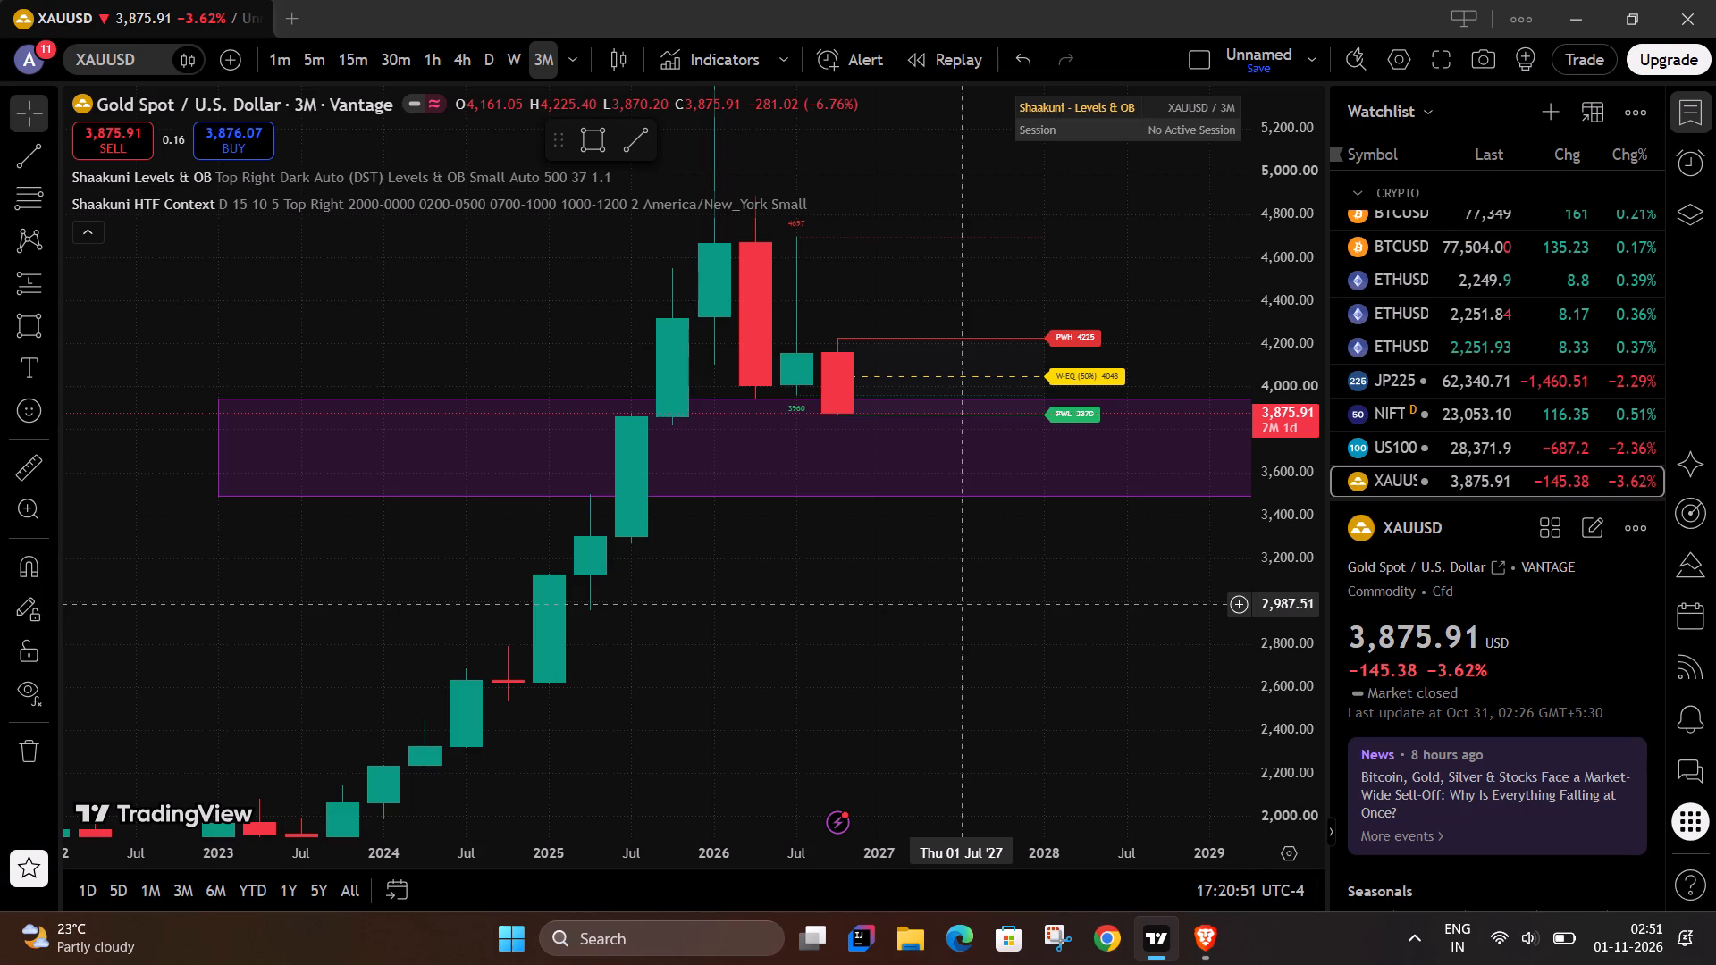
Set the chart interval to 1 month and examine how the 2024 to 2026 candles relate to the purple zone and the POI boxes.
click(578, 64)
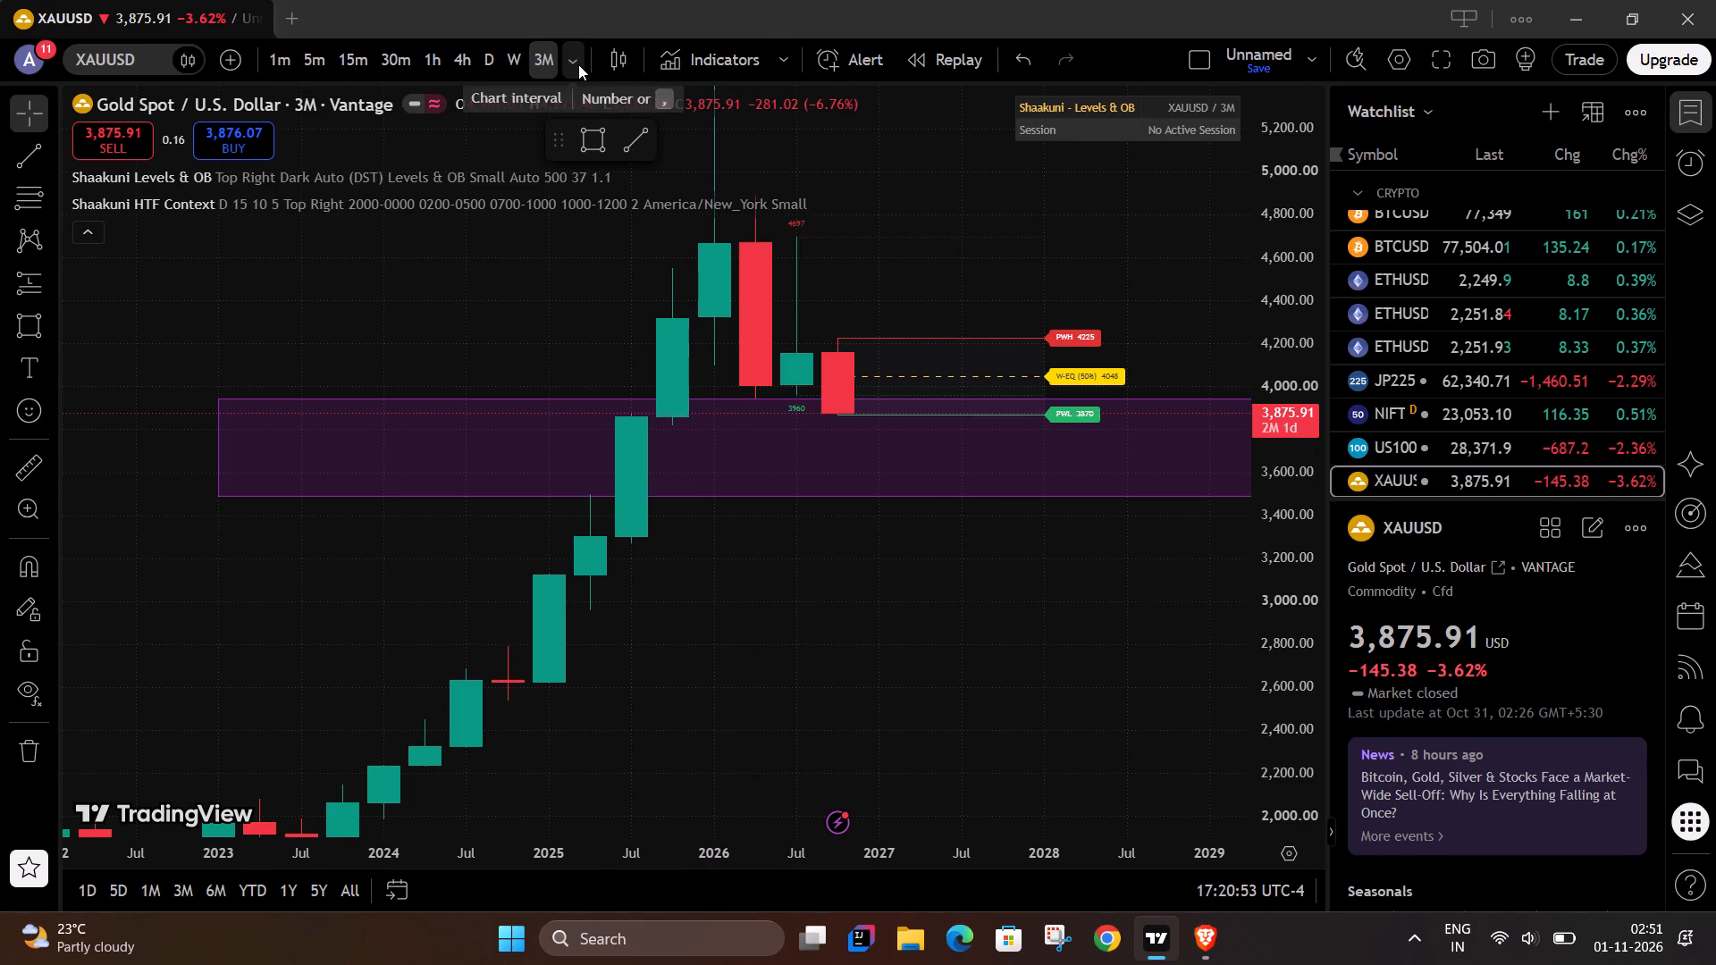
scroll(726, 556, down, 4)
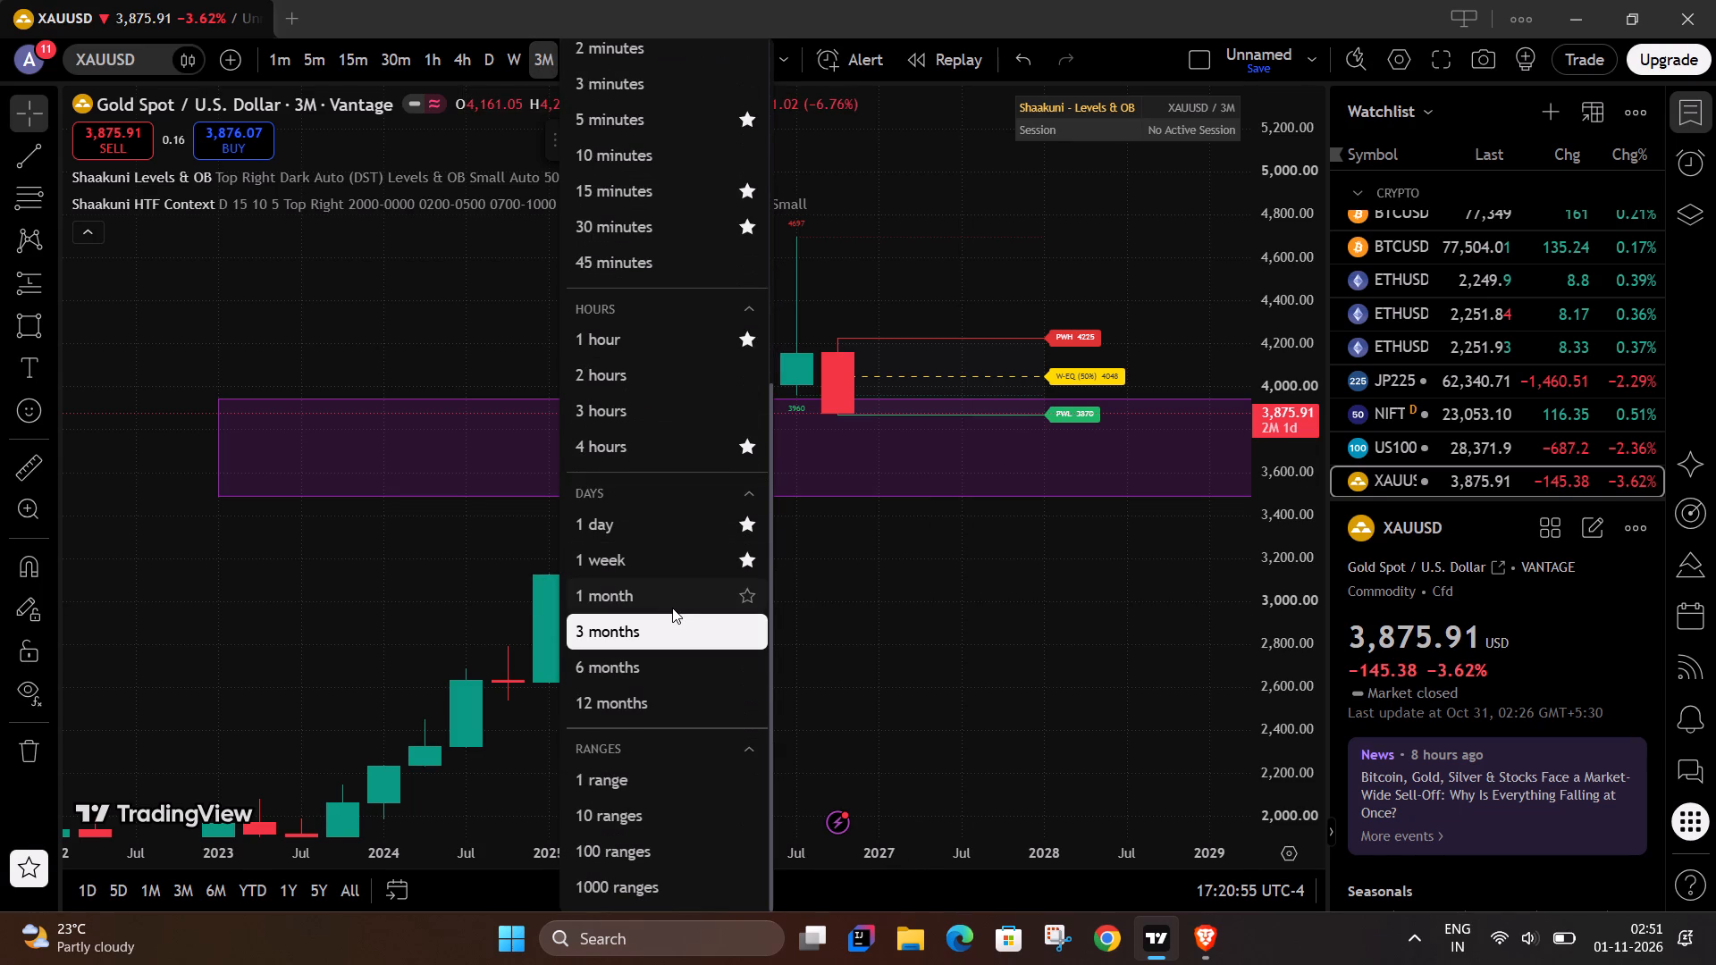
click(672, 608)
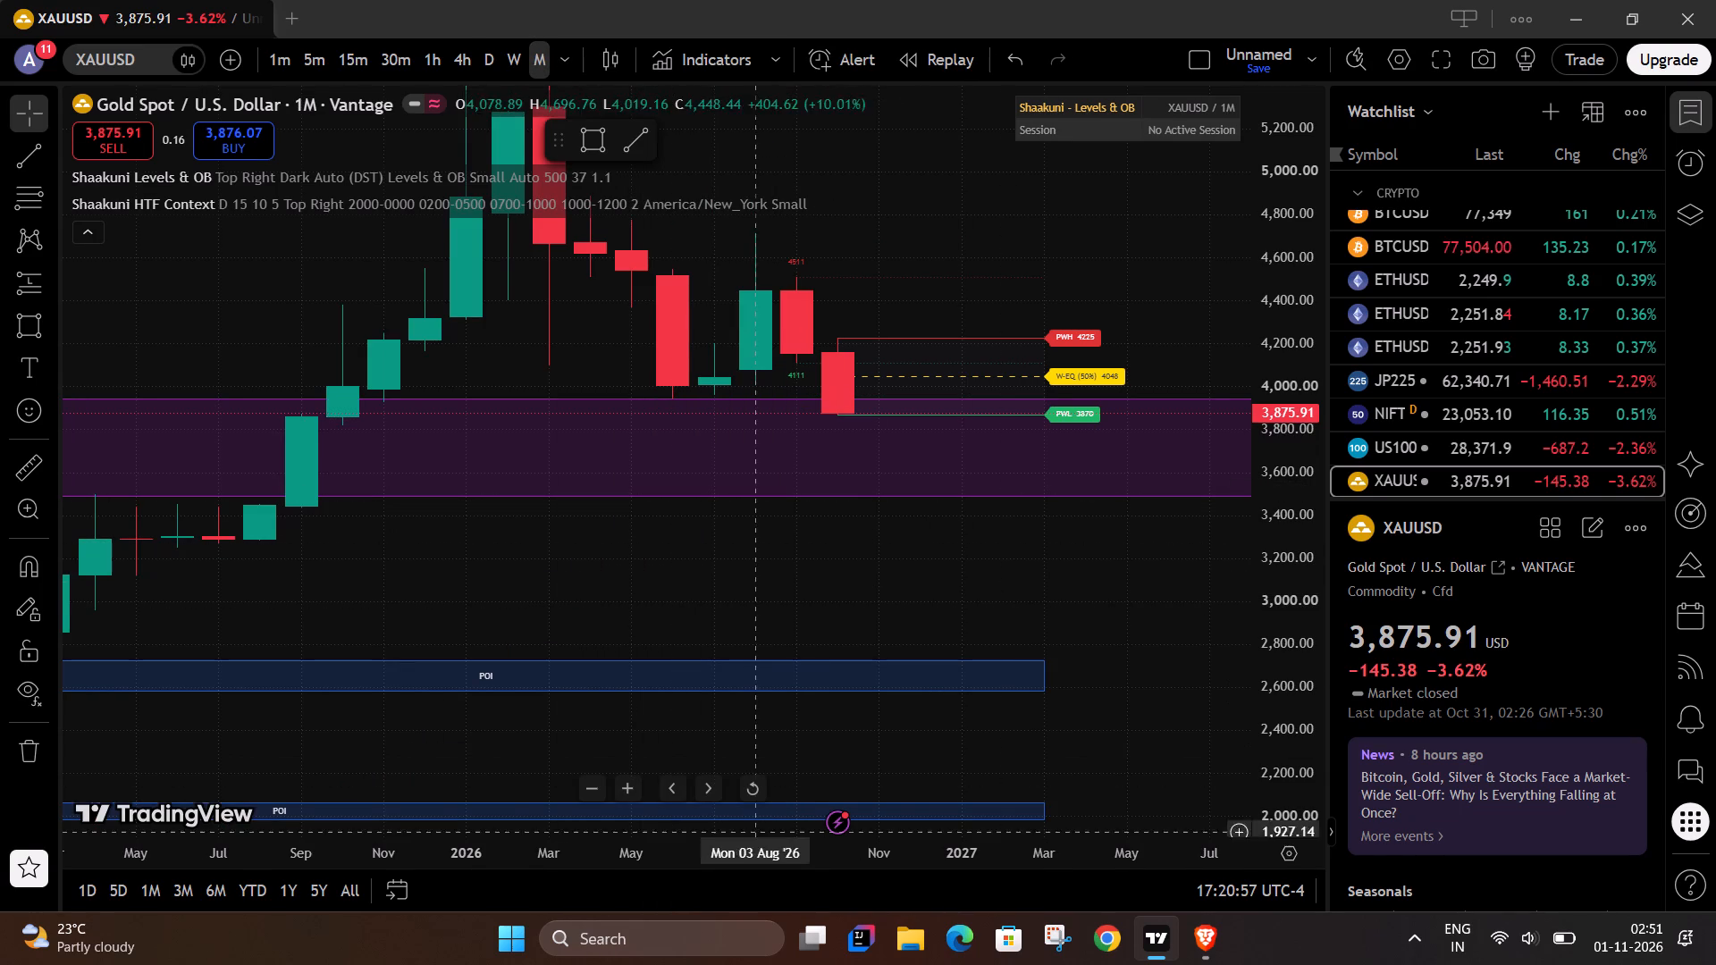
drag(767, 843, 859, 840)
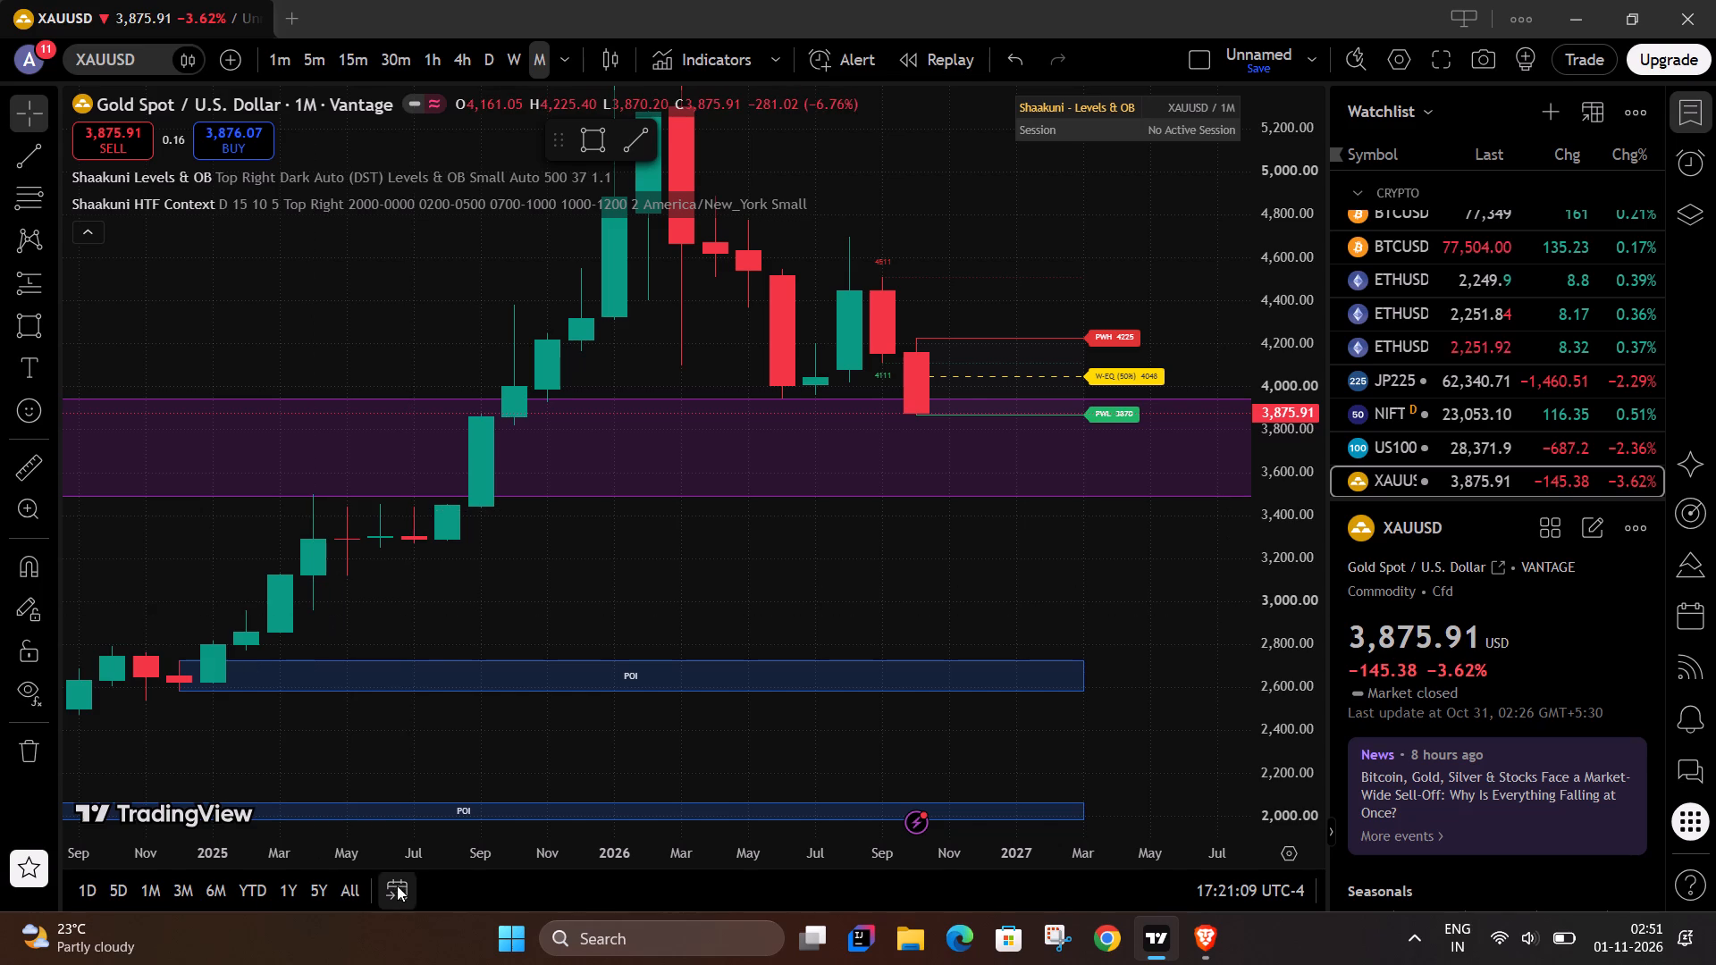
drag(427, 864, 627, 865)
drag(643, 766, 618, 655)
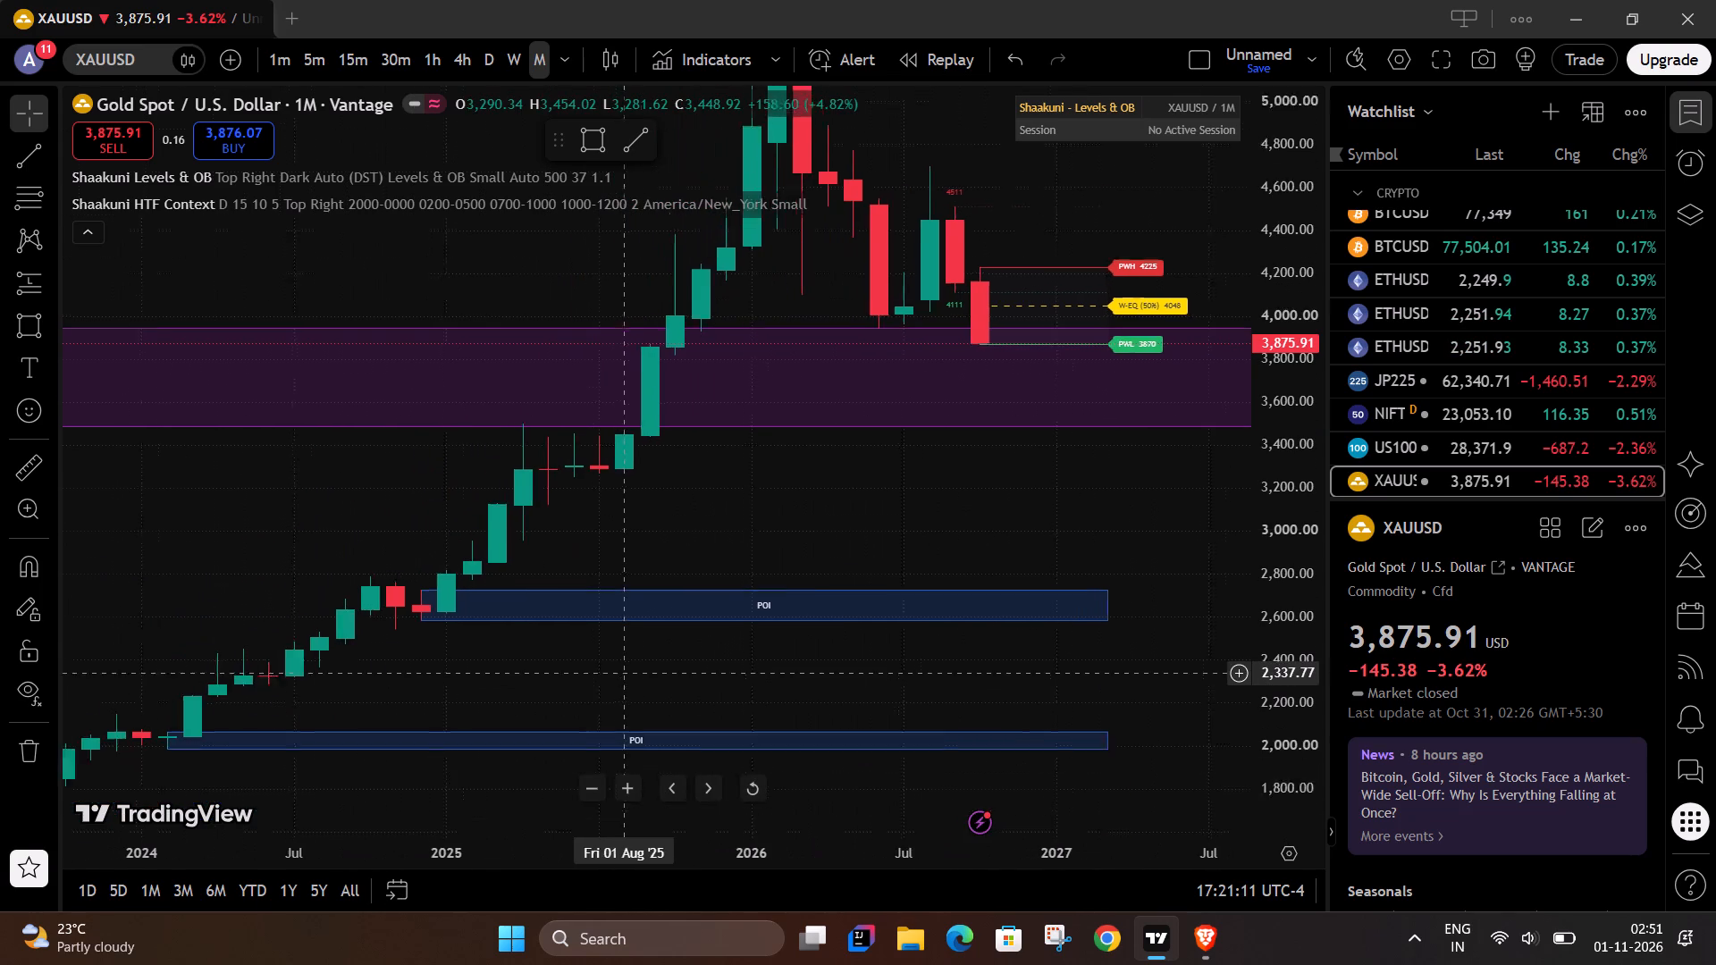
drag(618, 655, 576, 675)
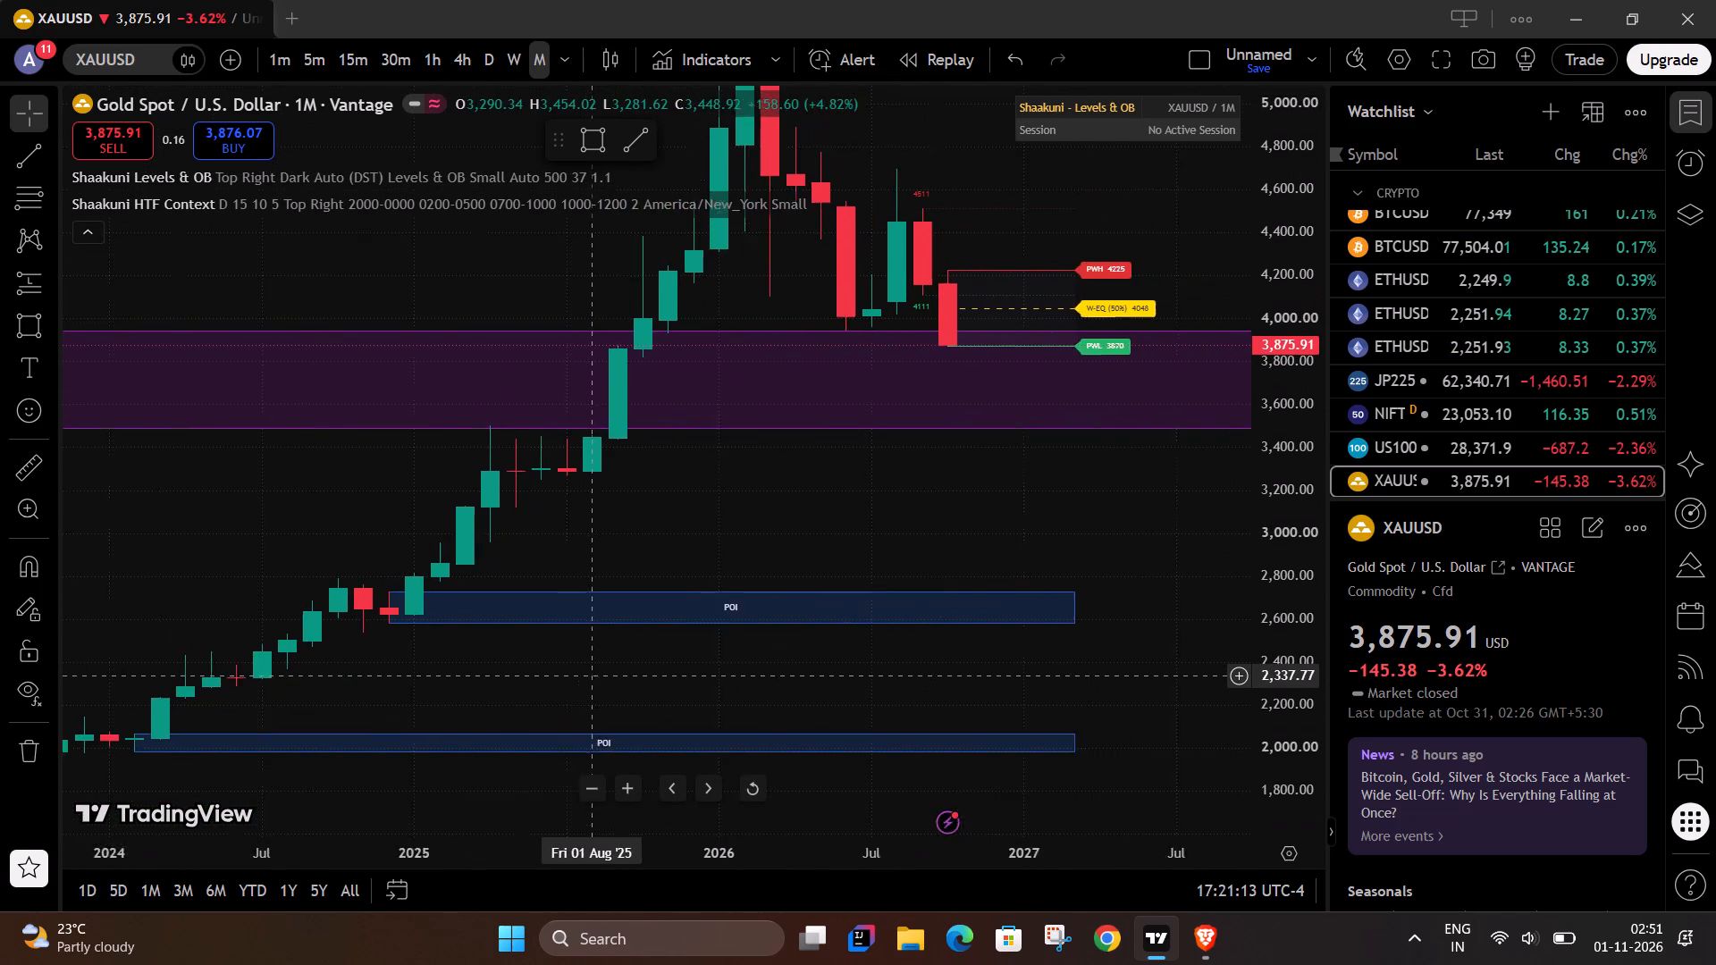
drag(576, 675, 548, 684)
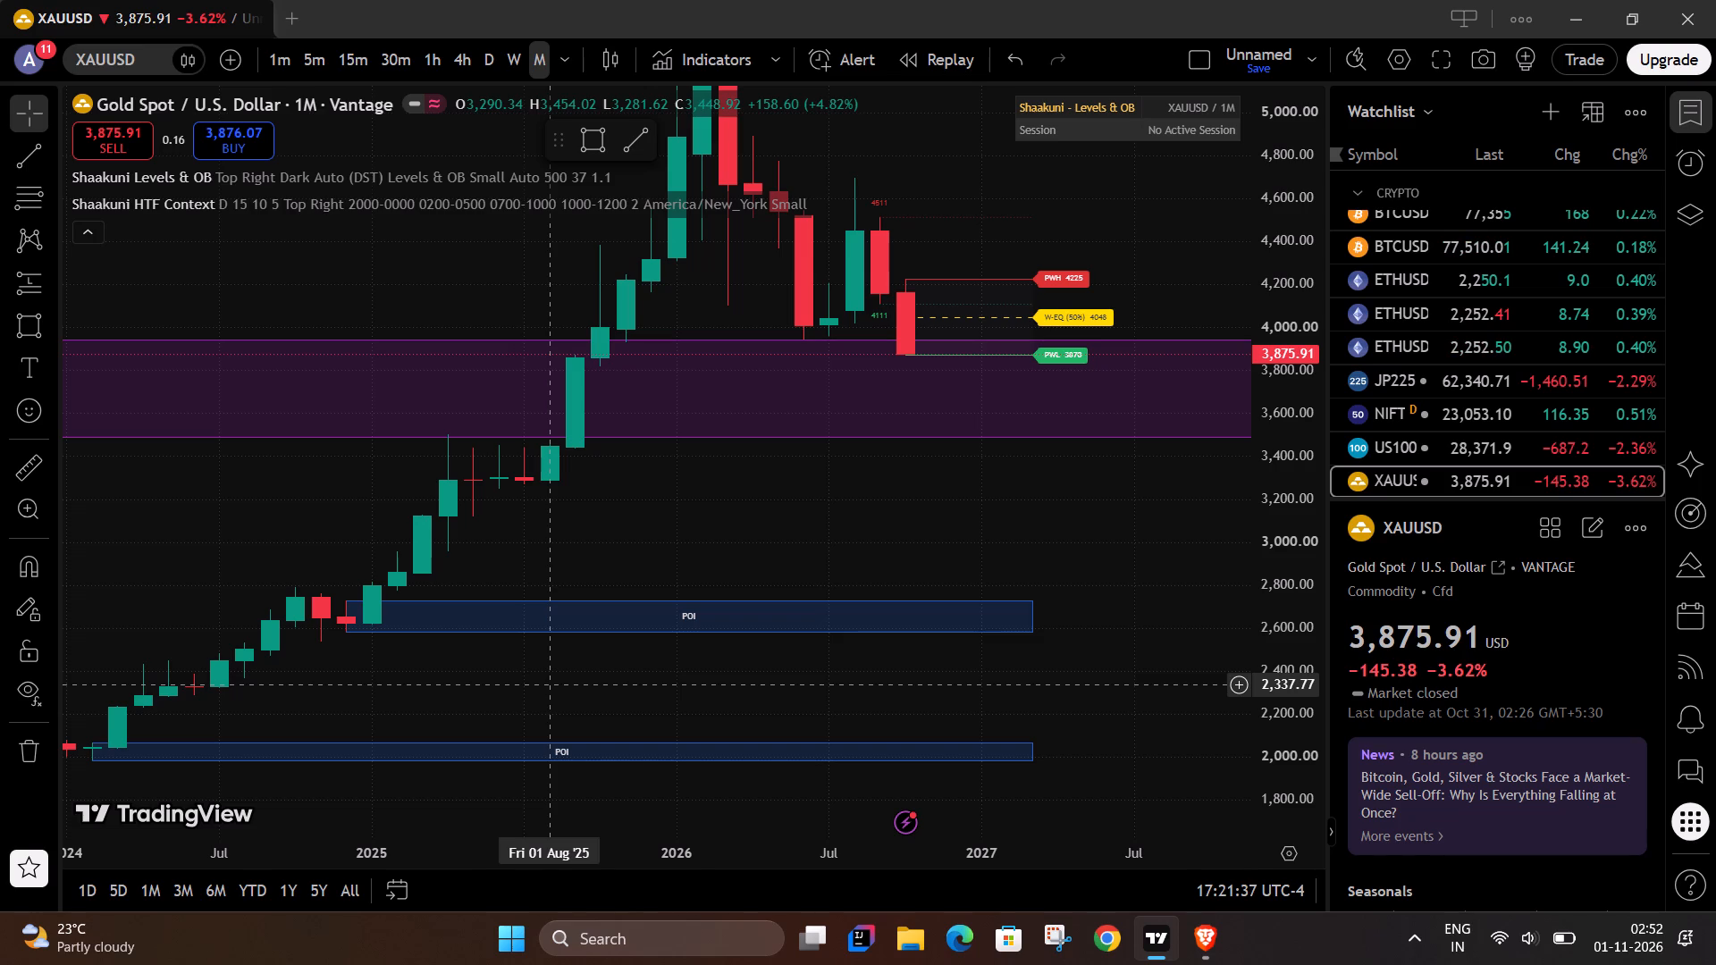
drag(652, 501, 707, 605)
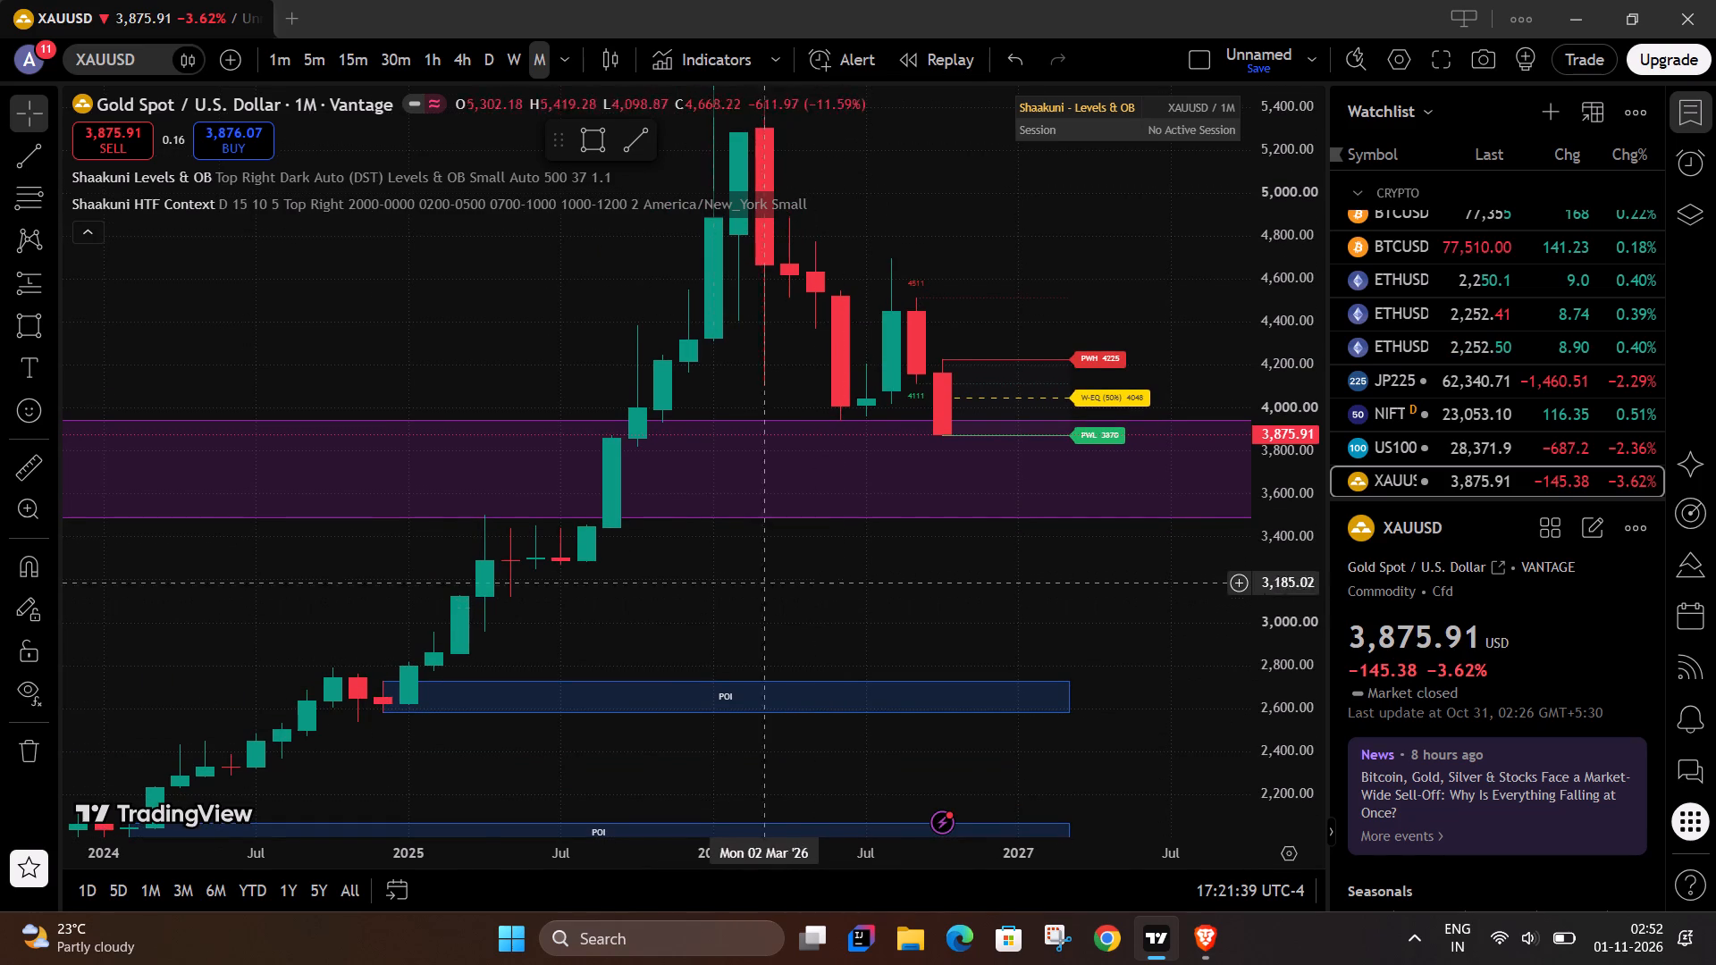
Set the chart interval to 1 week and examine how the 2025 to 2026 candles move through and react around the purple zone.
click(568, 59)
scroll(668, 633, down, 4)
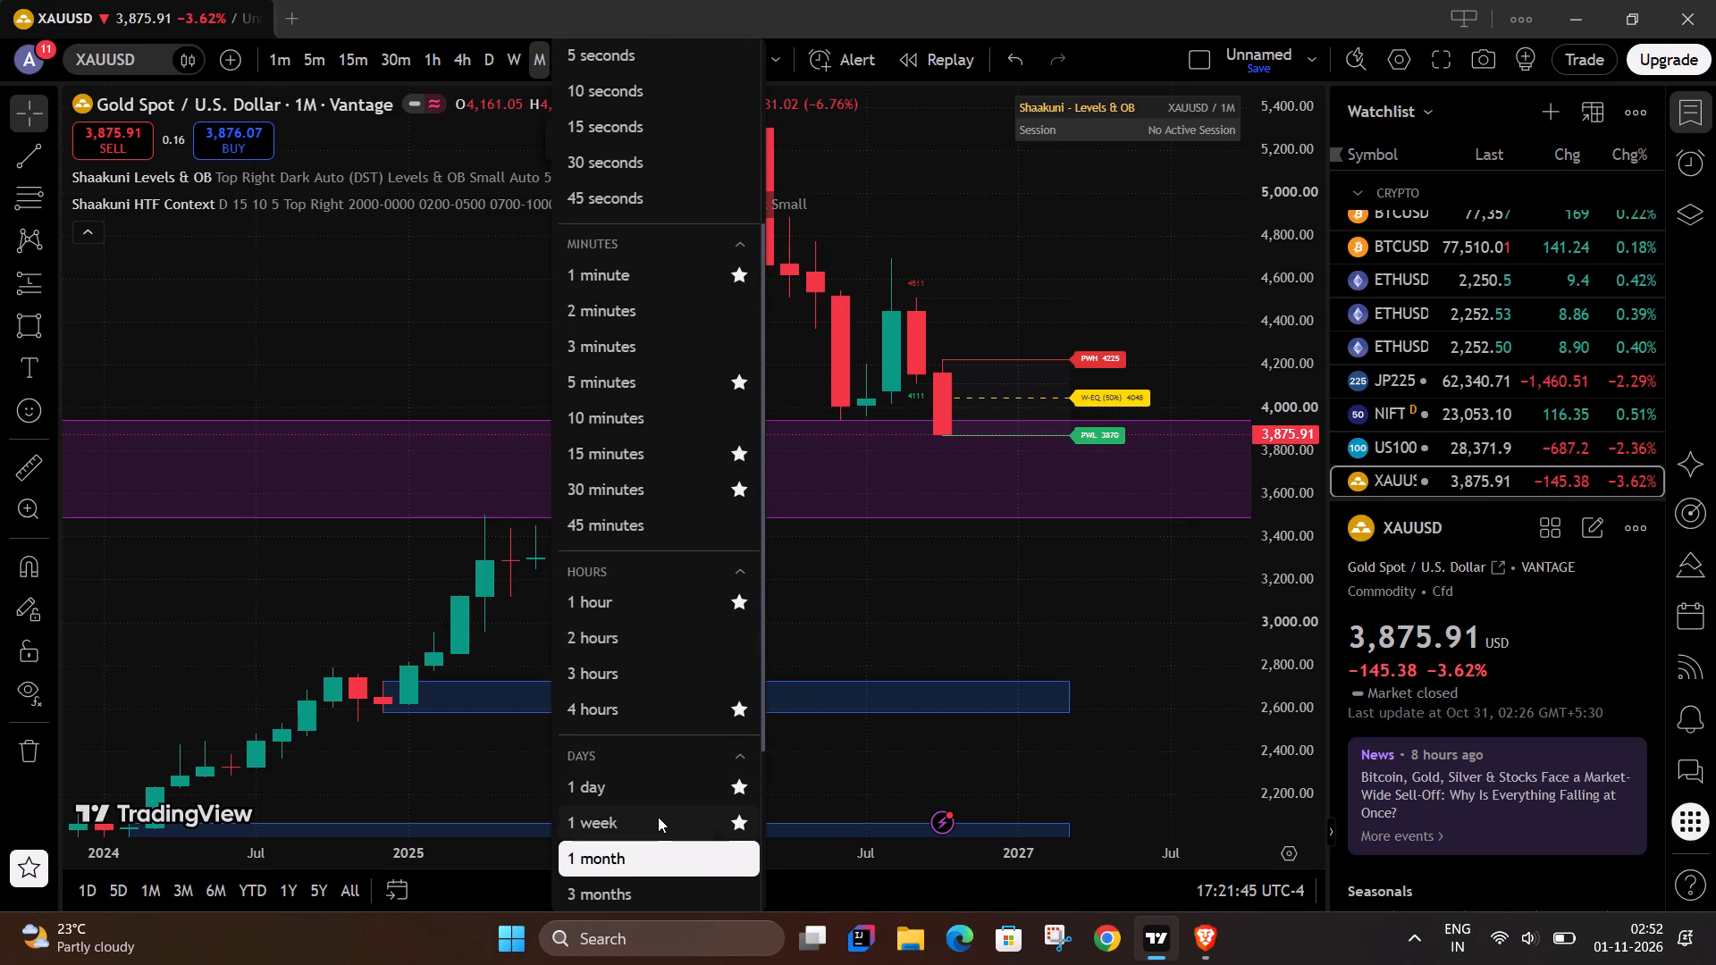
click(658, 817)
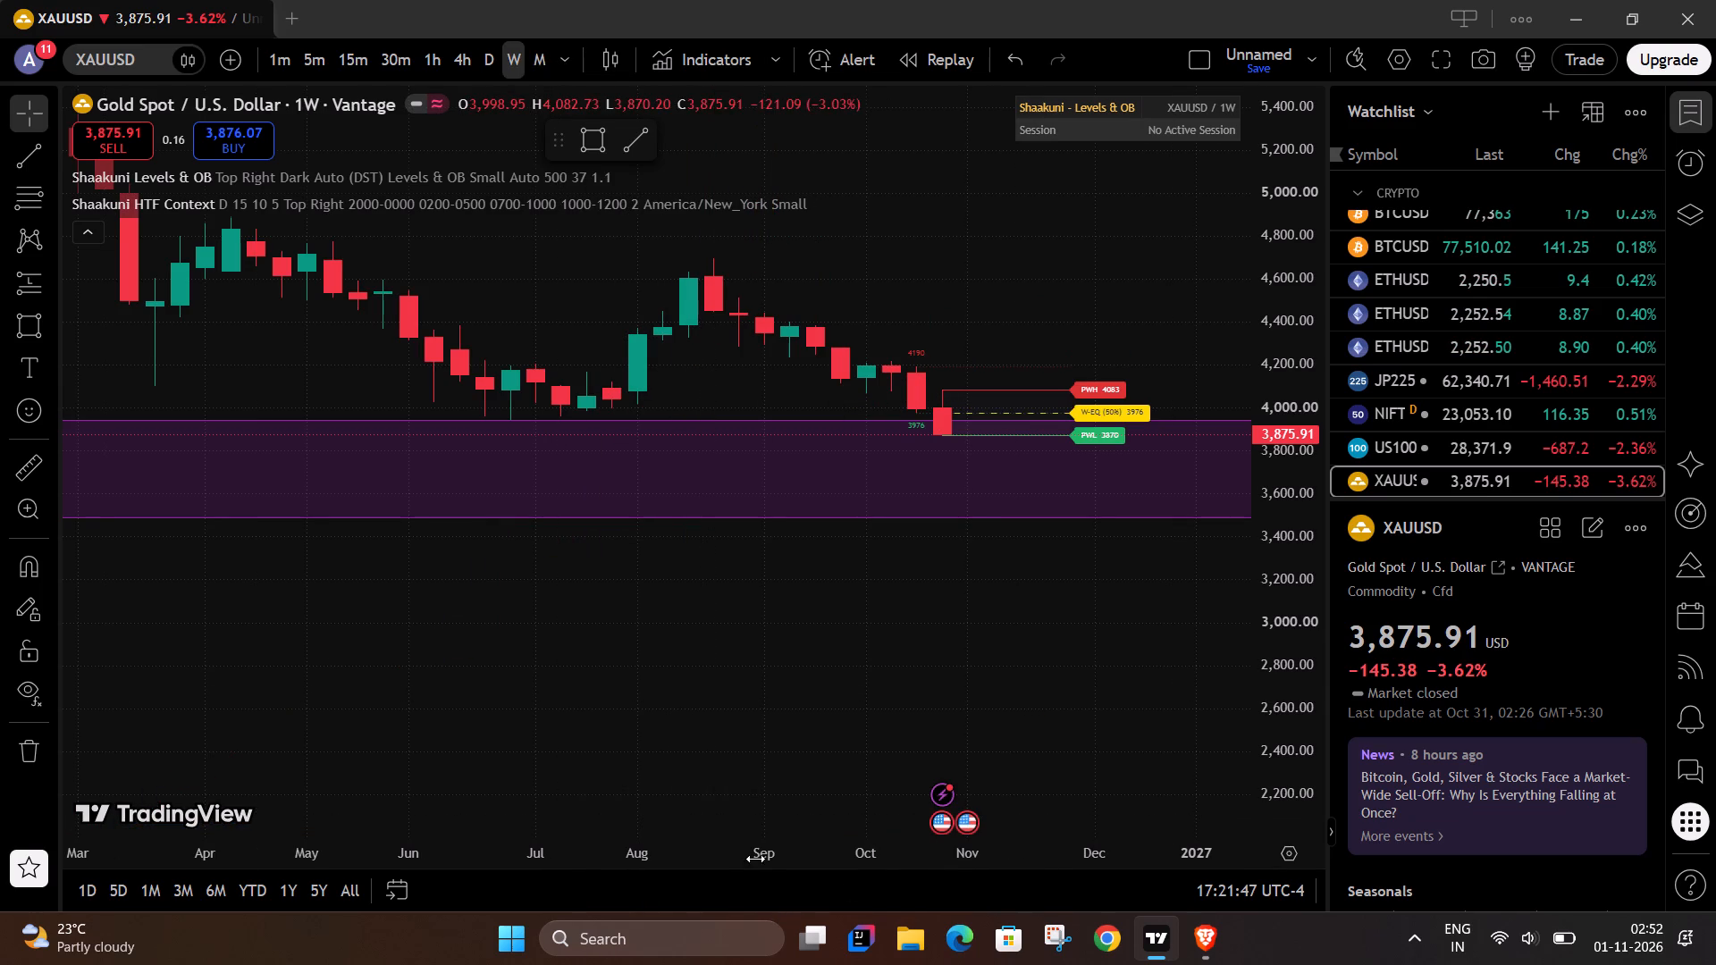
drag(755, 855, 1084, 859)
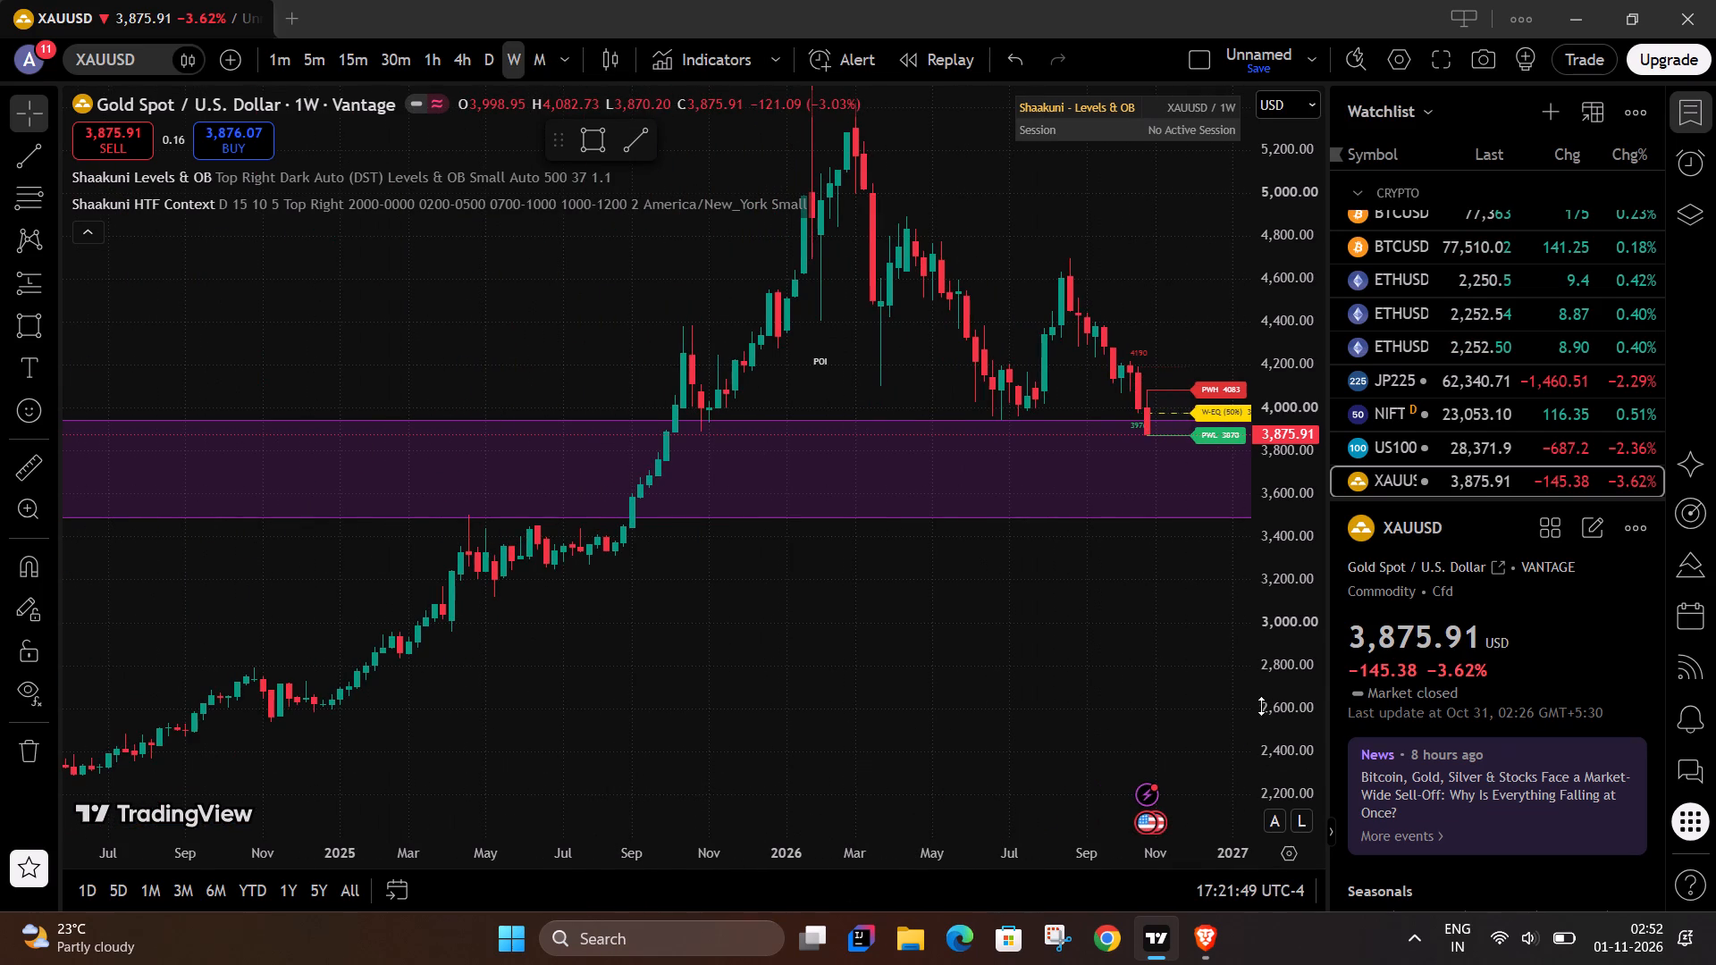
drag(1276, 694, 1326, 312)
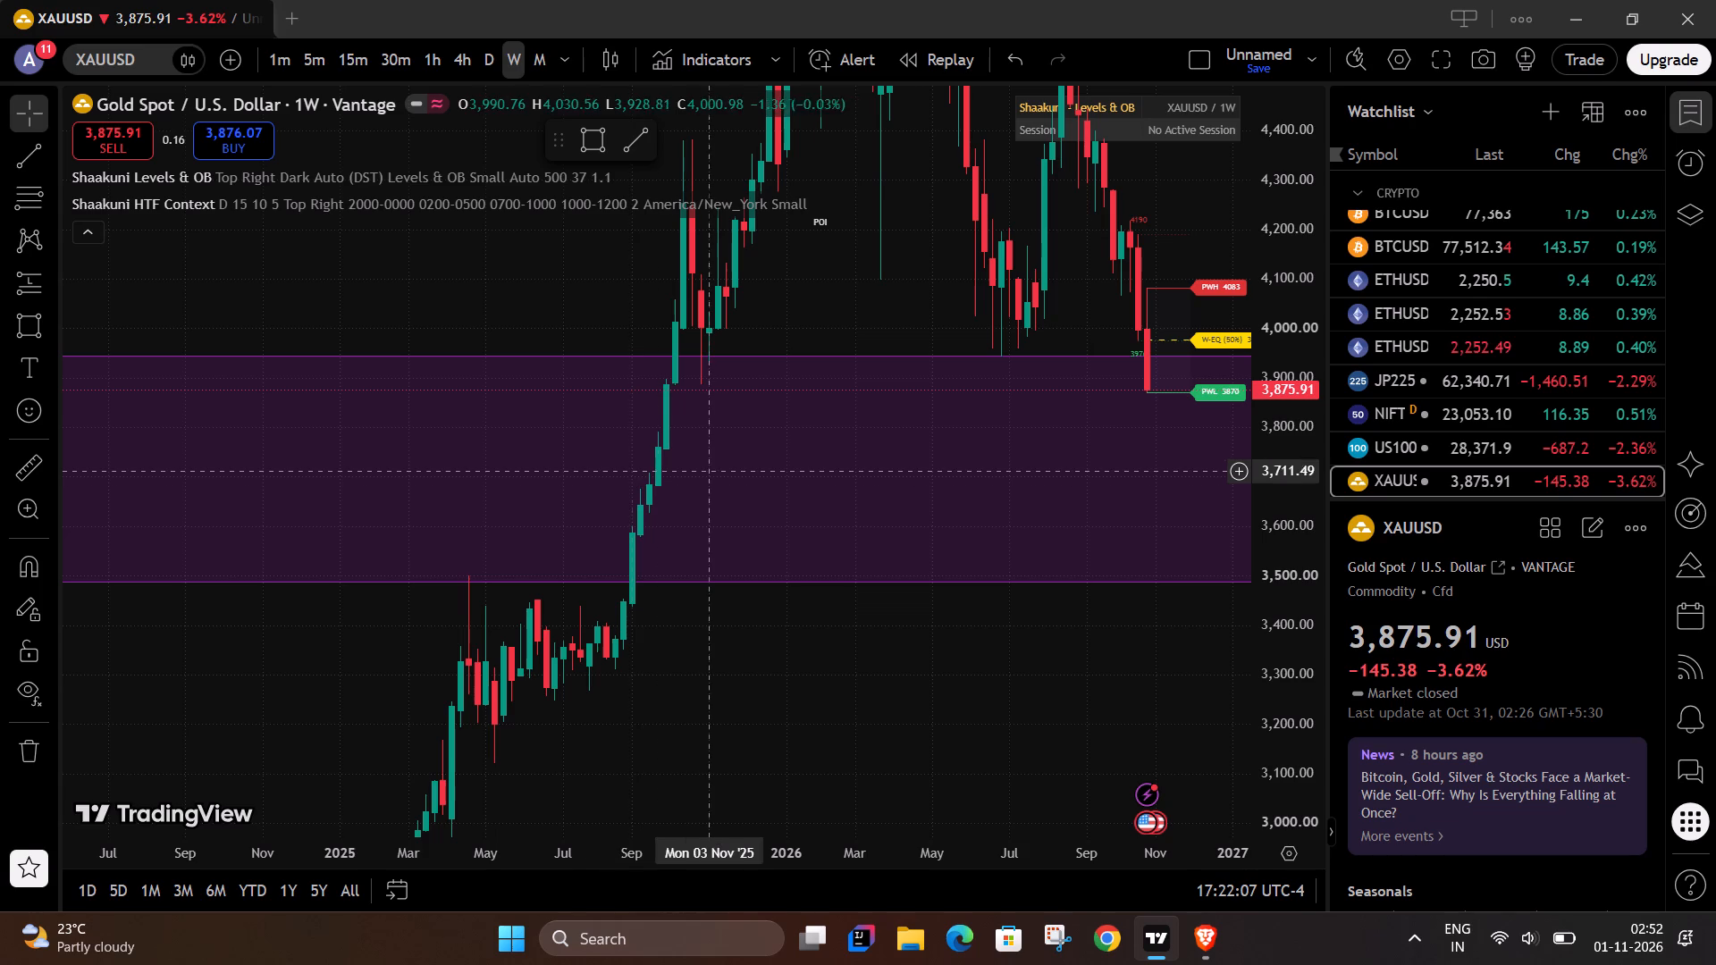
drag(717, 470, 699, 550)
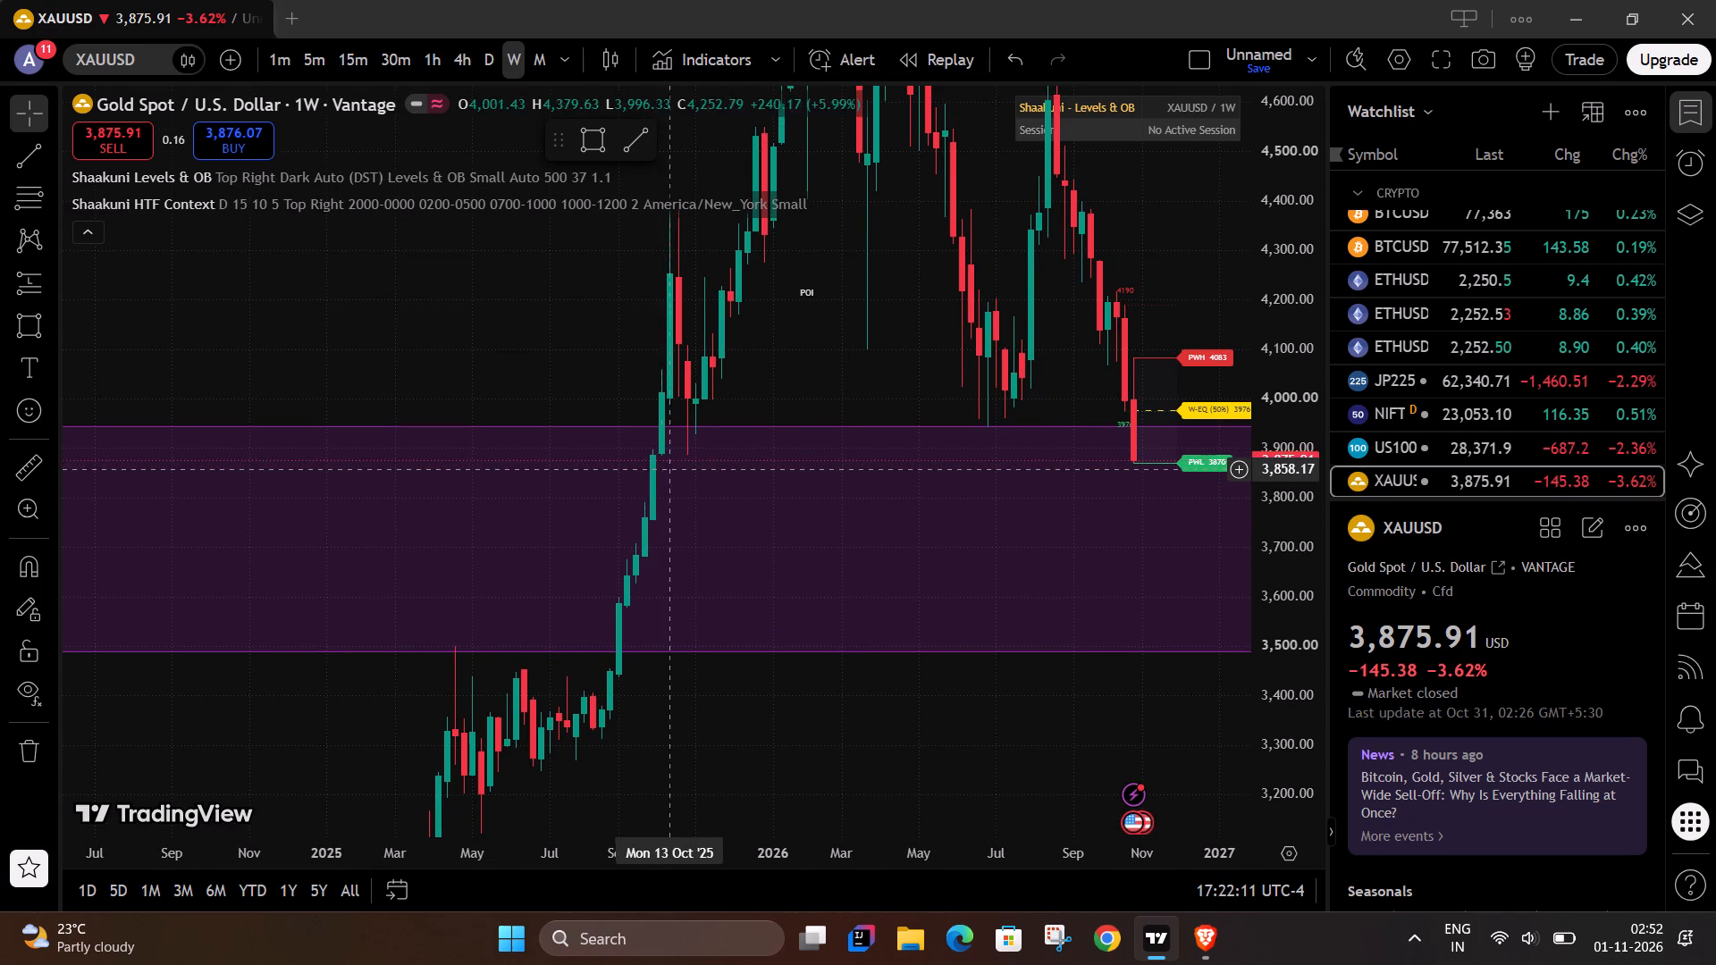
click(766, 477)
drag(766, 477, 776, 474)
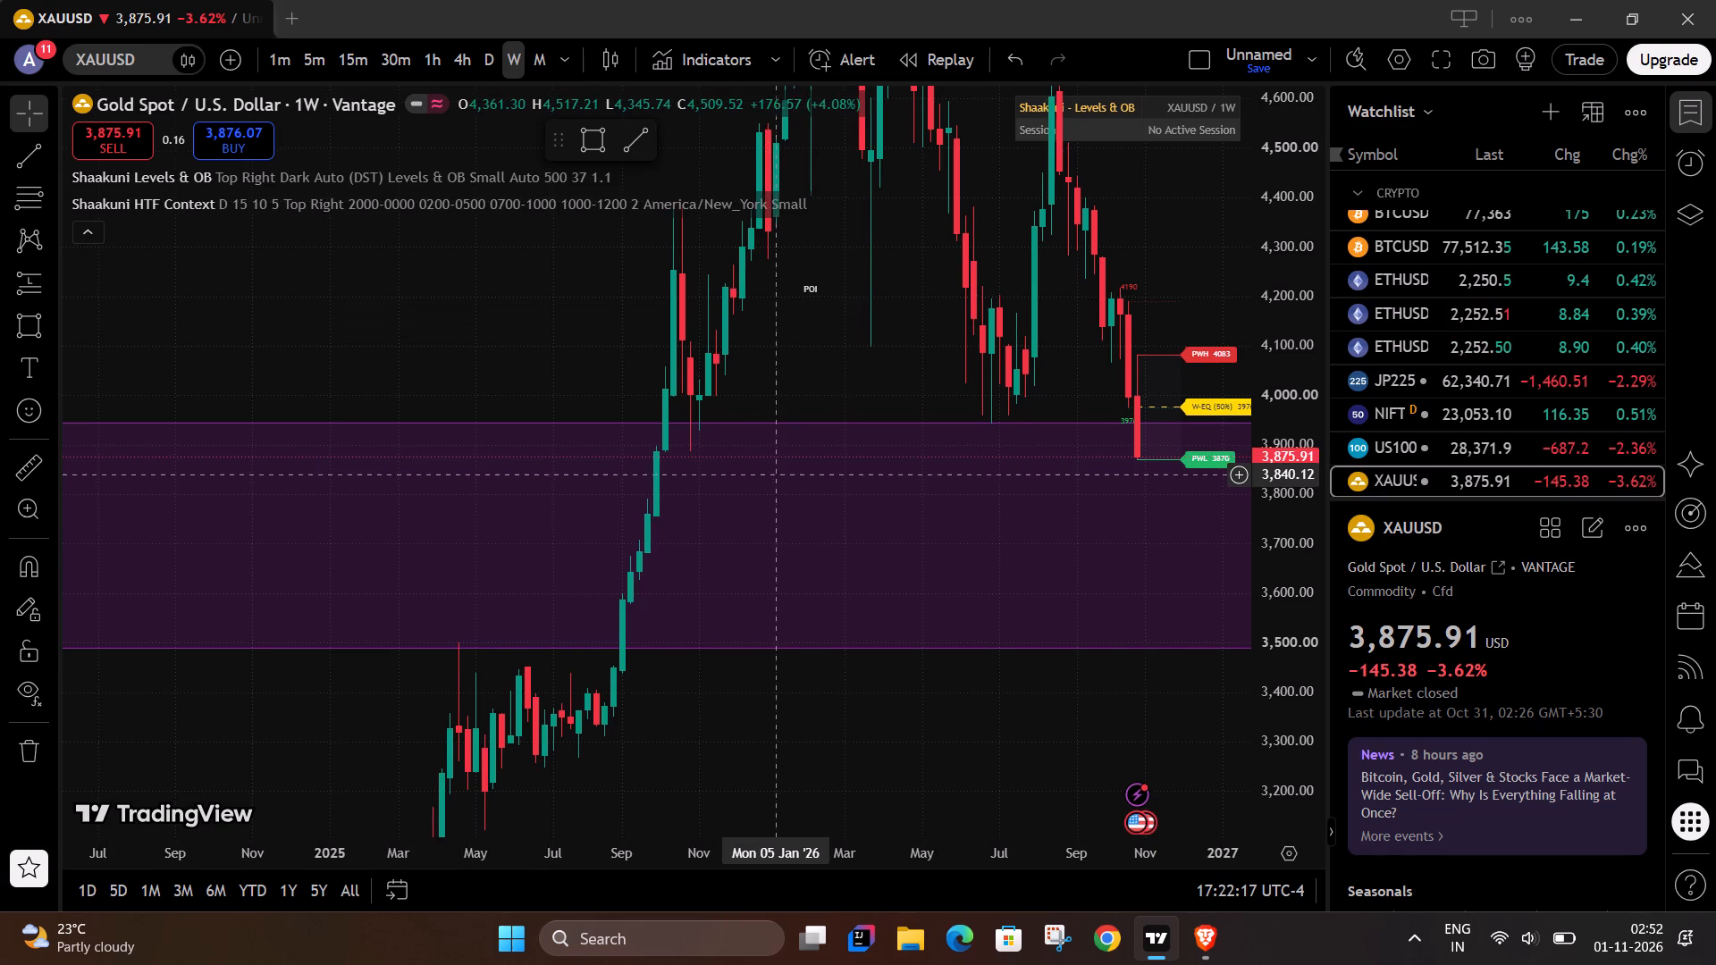
drag(776, 474, 753, 482)
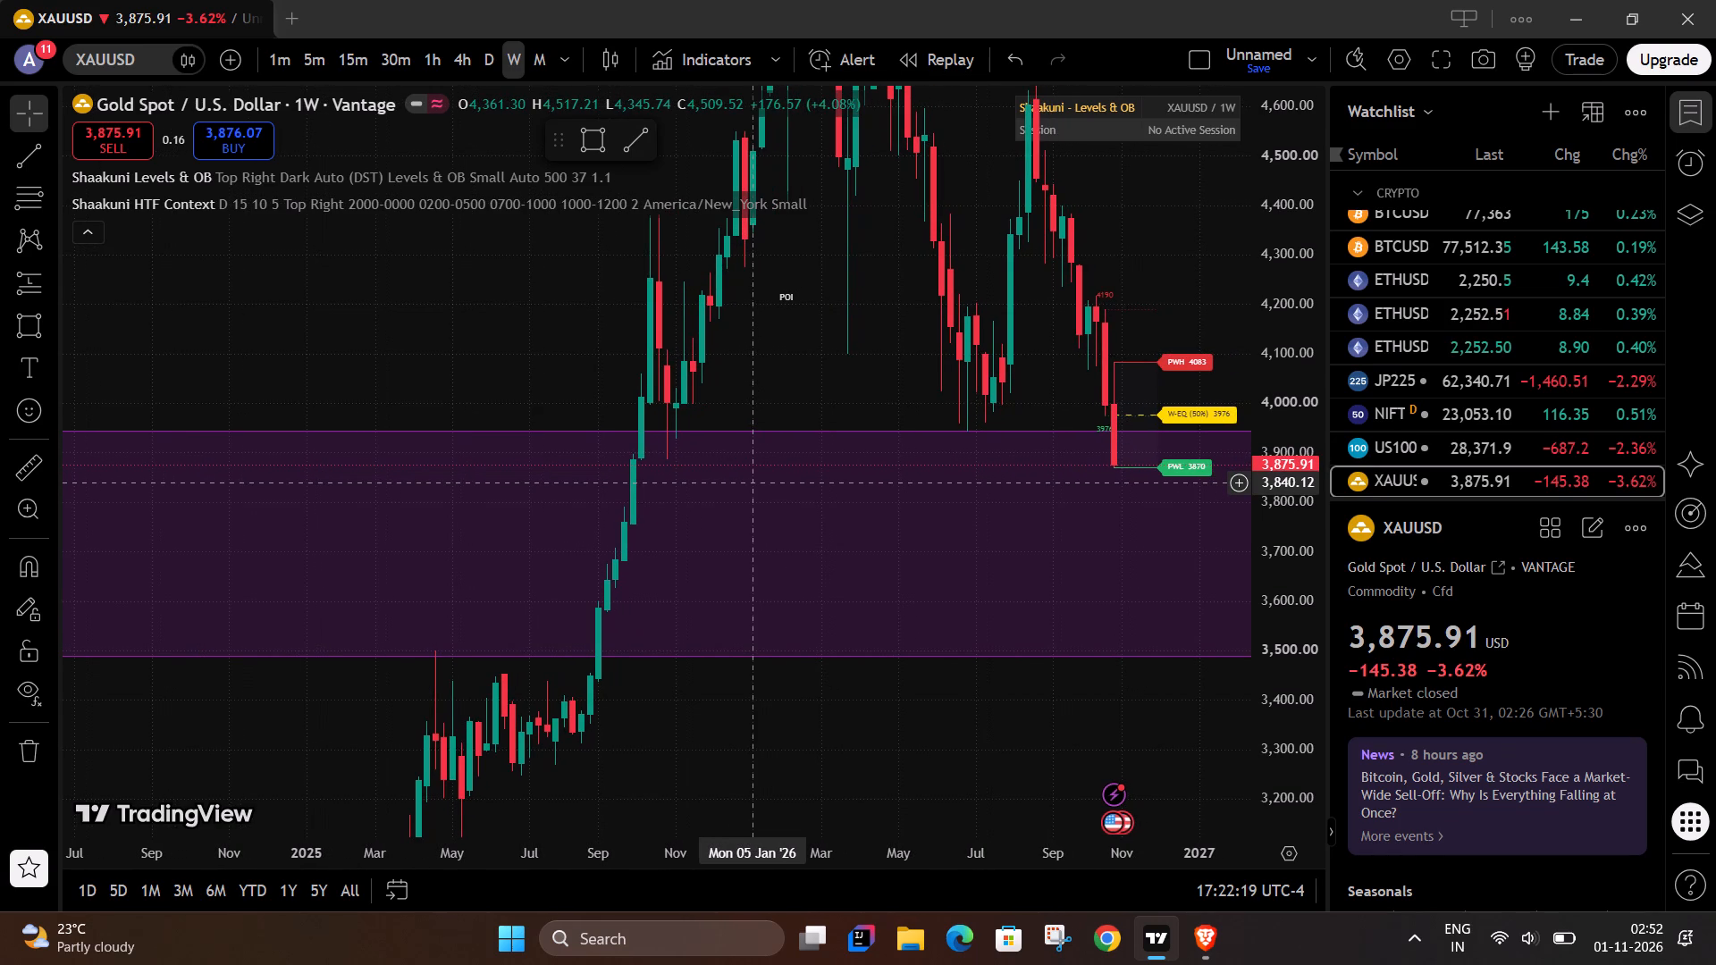
drag(682, 503, 589, 511)
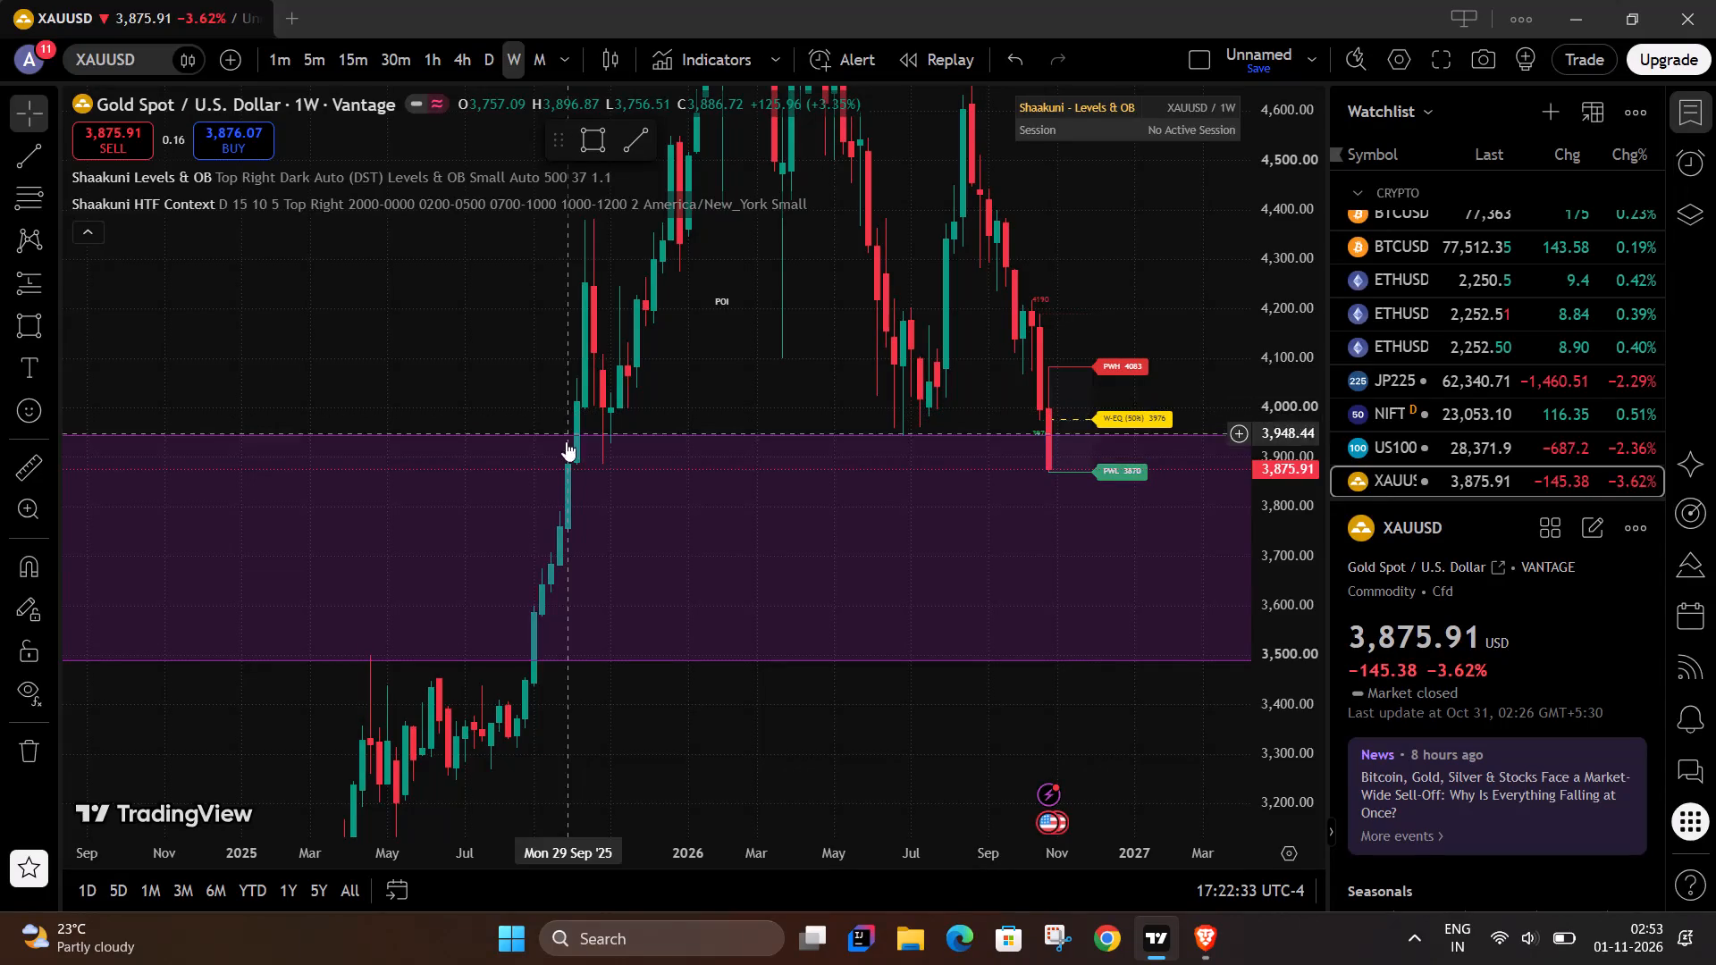
Set the chart interval to 1 day and examine the daily candles around the purple zone from 2025 into 2026.
click(491, 63)
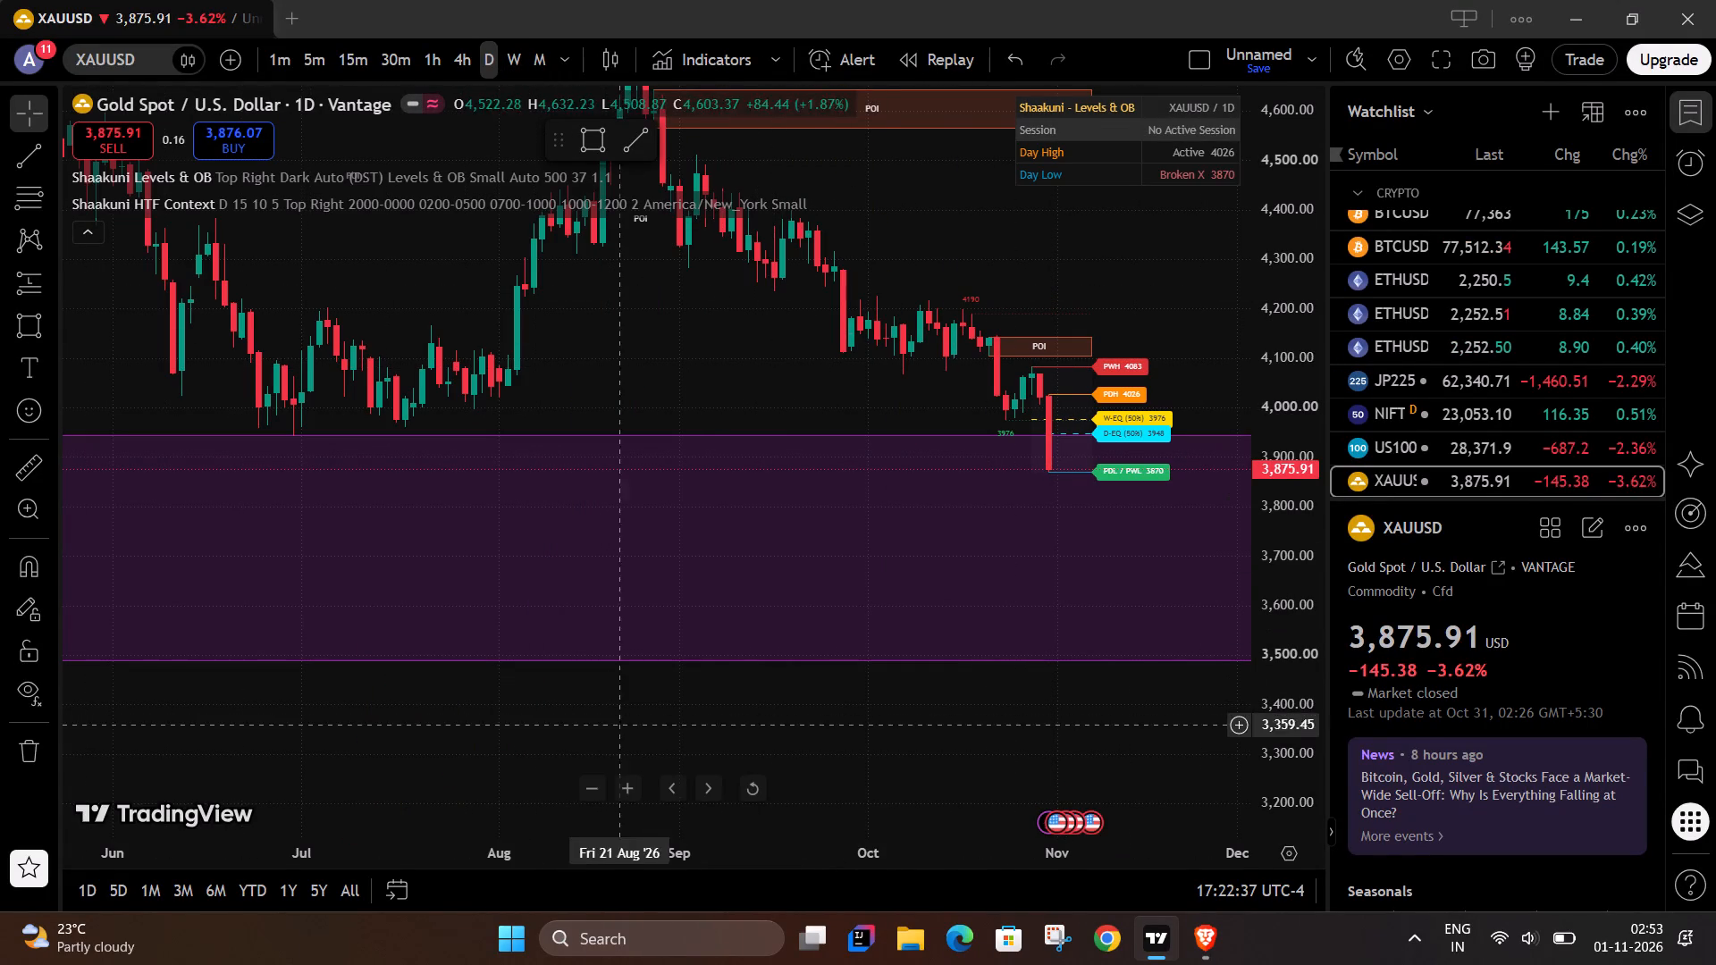
drag(623, 858, 1051, 852)
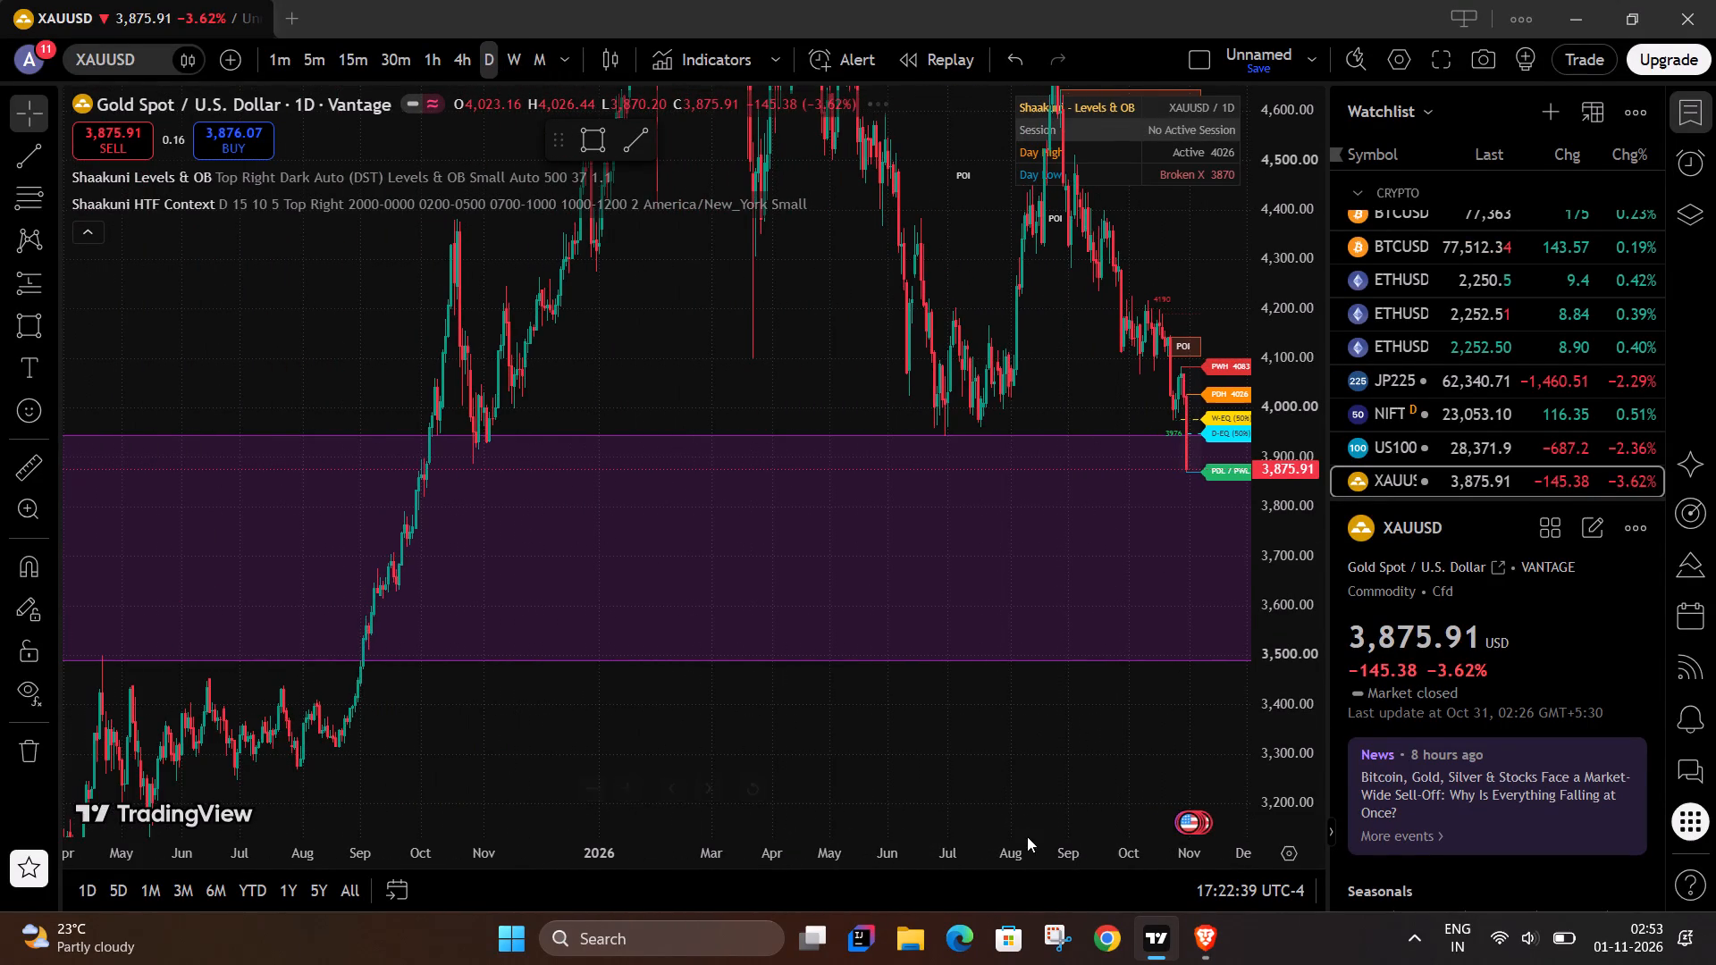
drag(865, 682, 1208, 627)
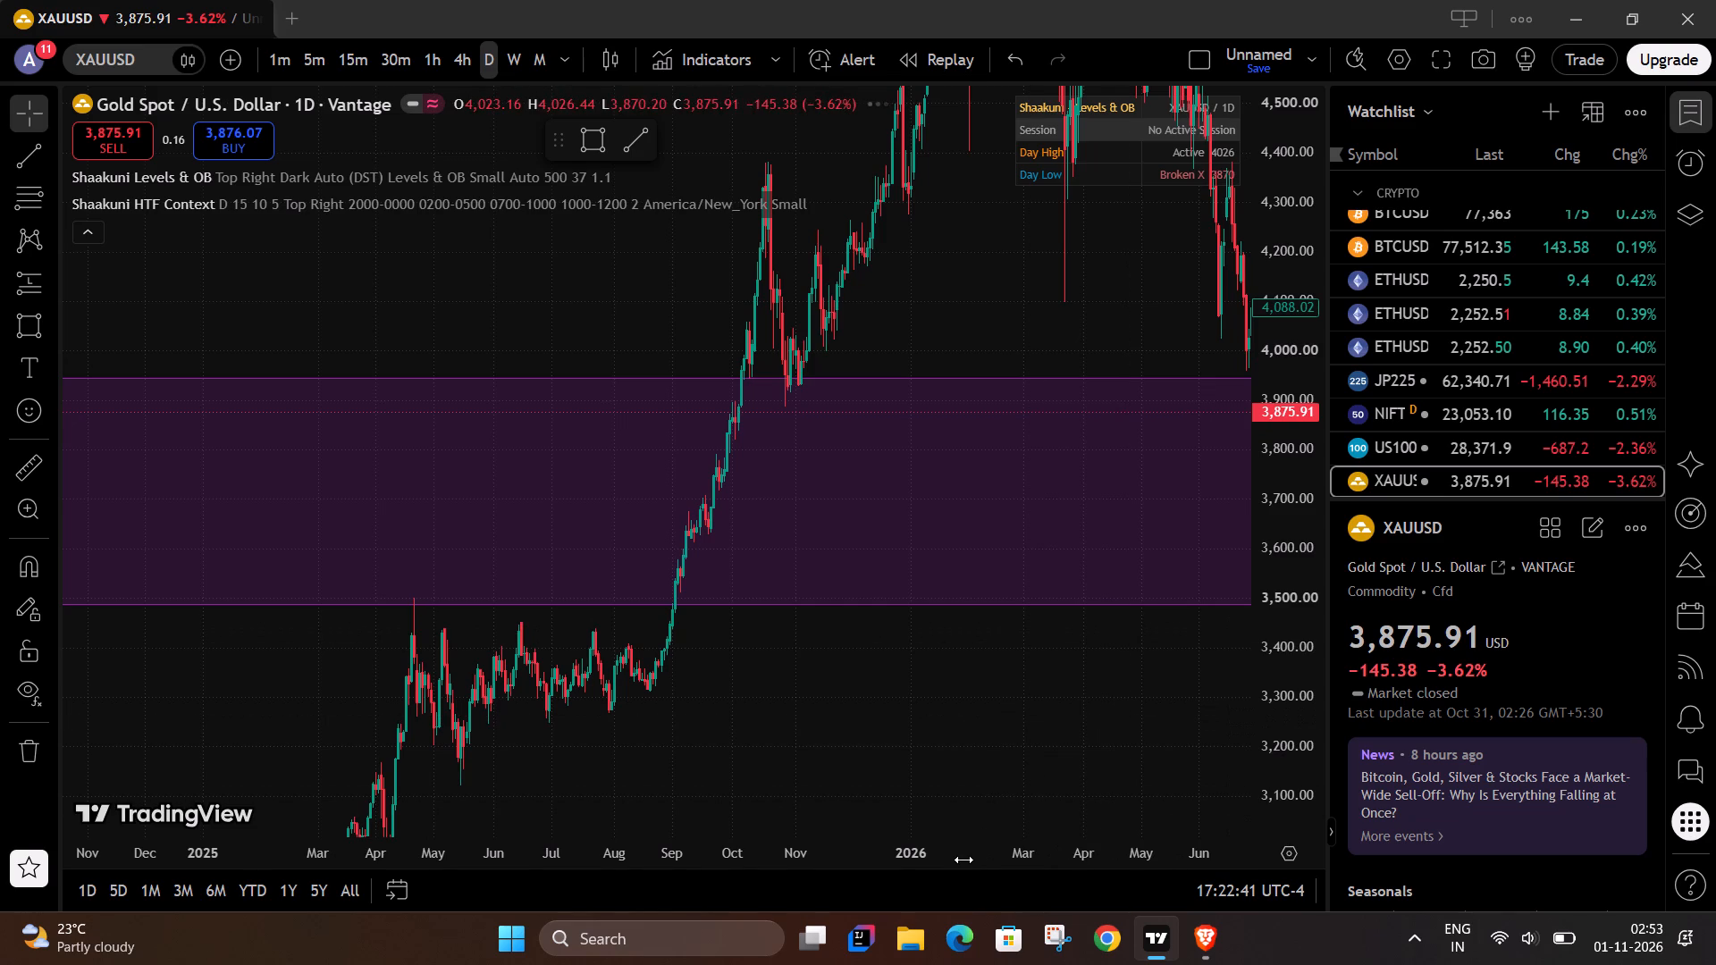
drag(961, 855, 443, 822)
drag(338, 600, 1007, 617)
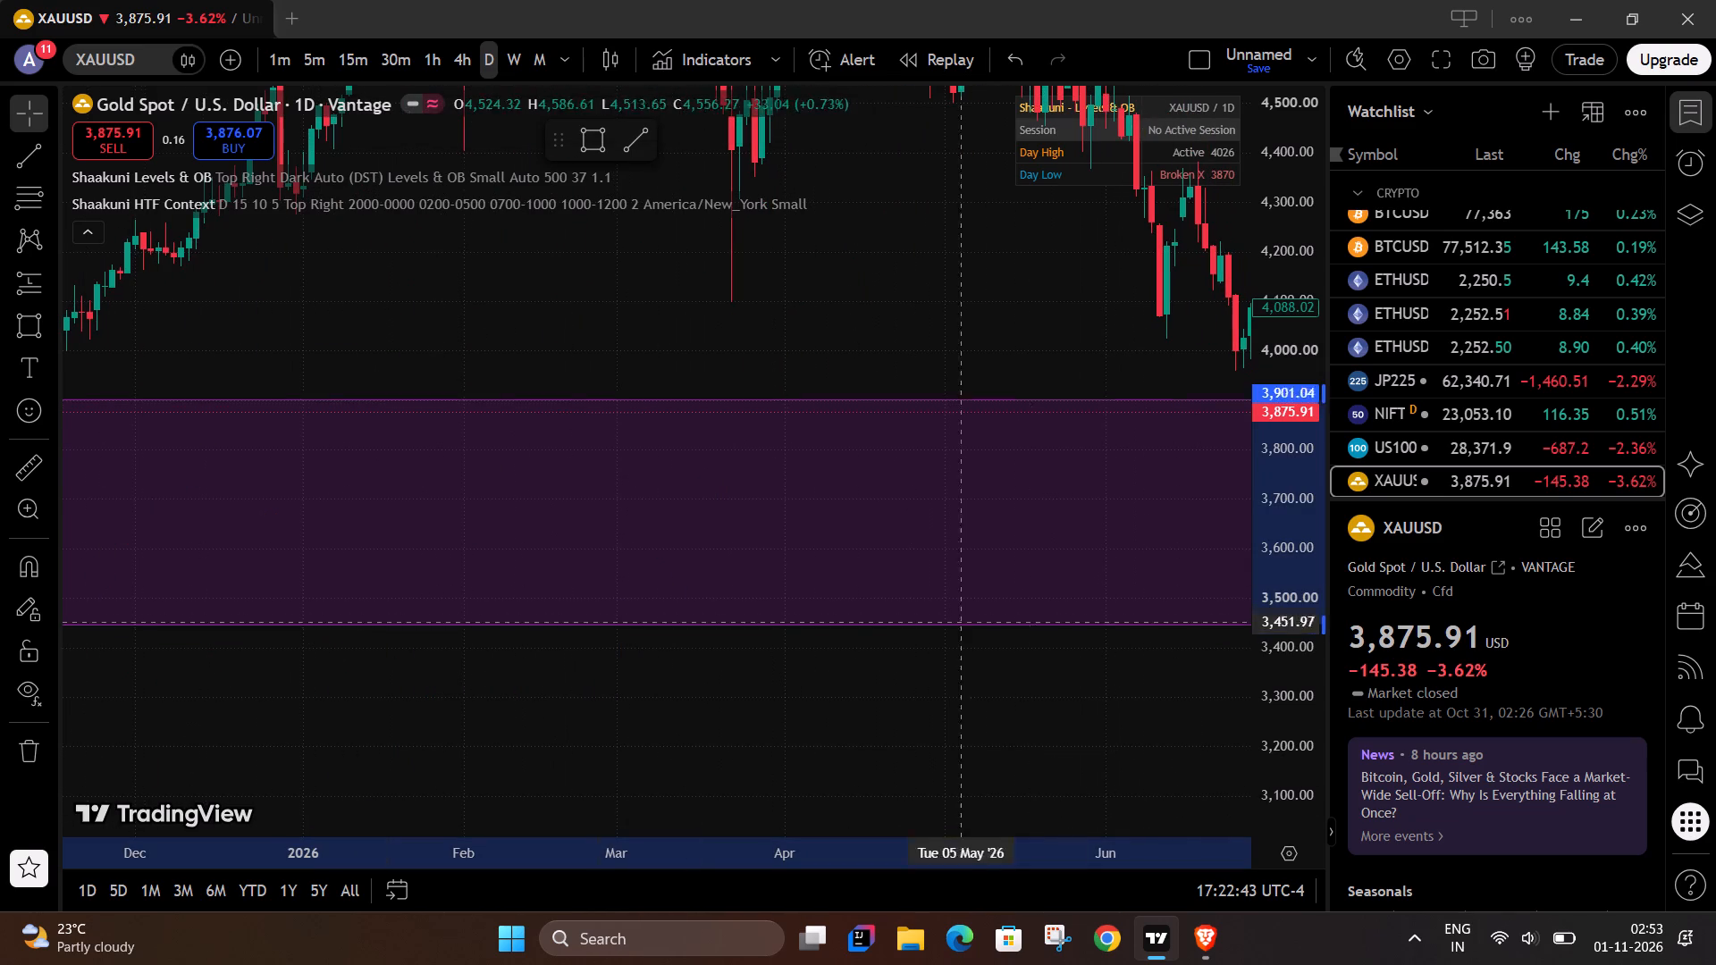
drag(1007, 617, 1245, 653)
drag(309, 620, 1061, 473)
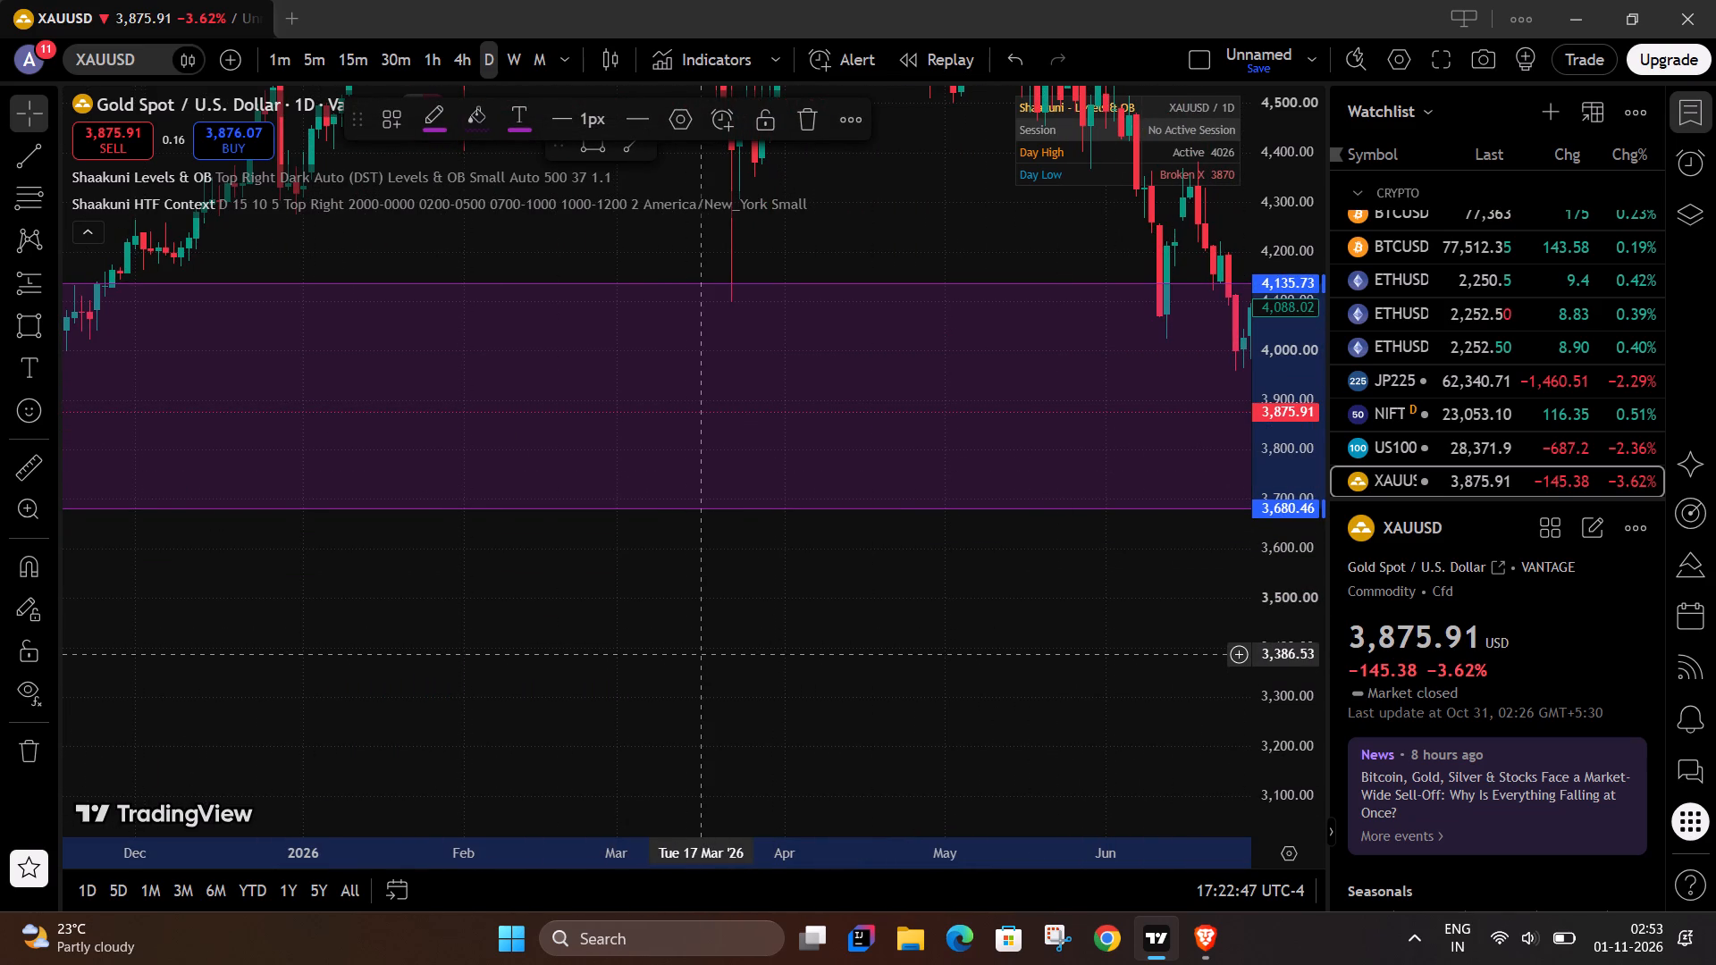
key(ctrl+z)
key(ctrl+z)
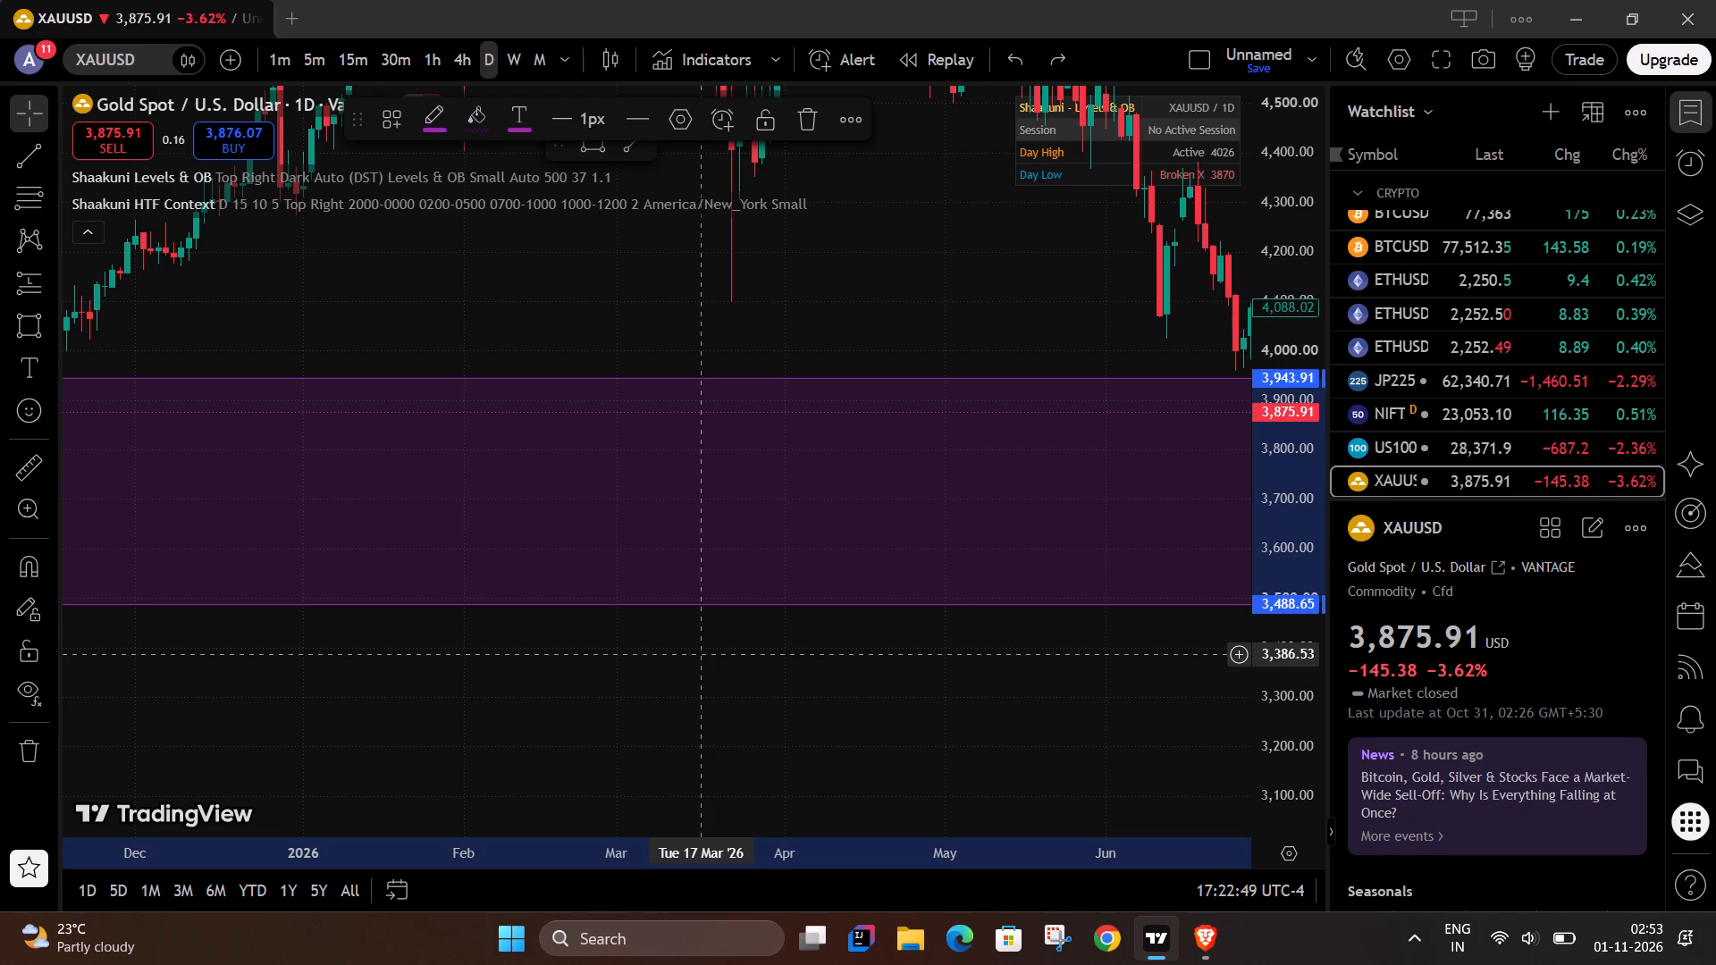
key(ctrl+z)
Set the XAUUSD chart interval back to 6 months.
drag(479, 751, 812, 759)
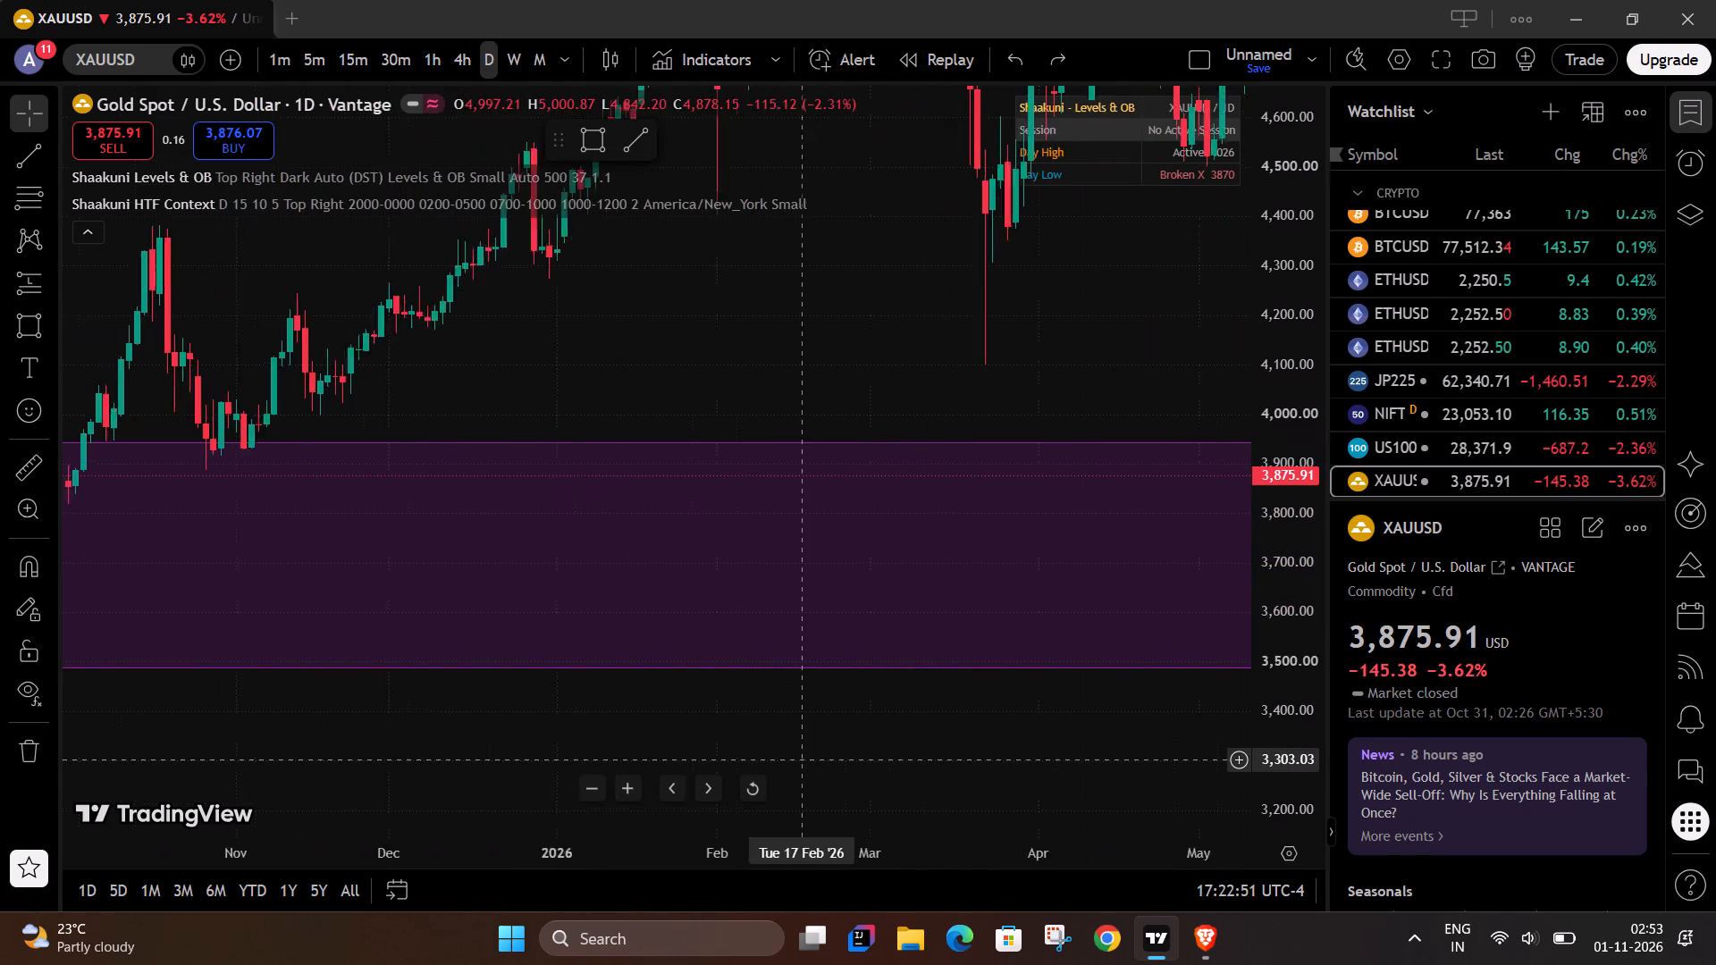
drag(812, 759, 860, 758)
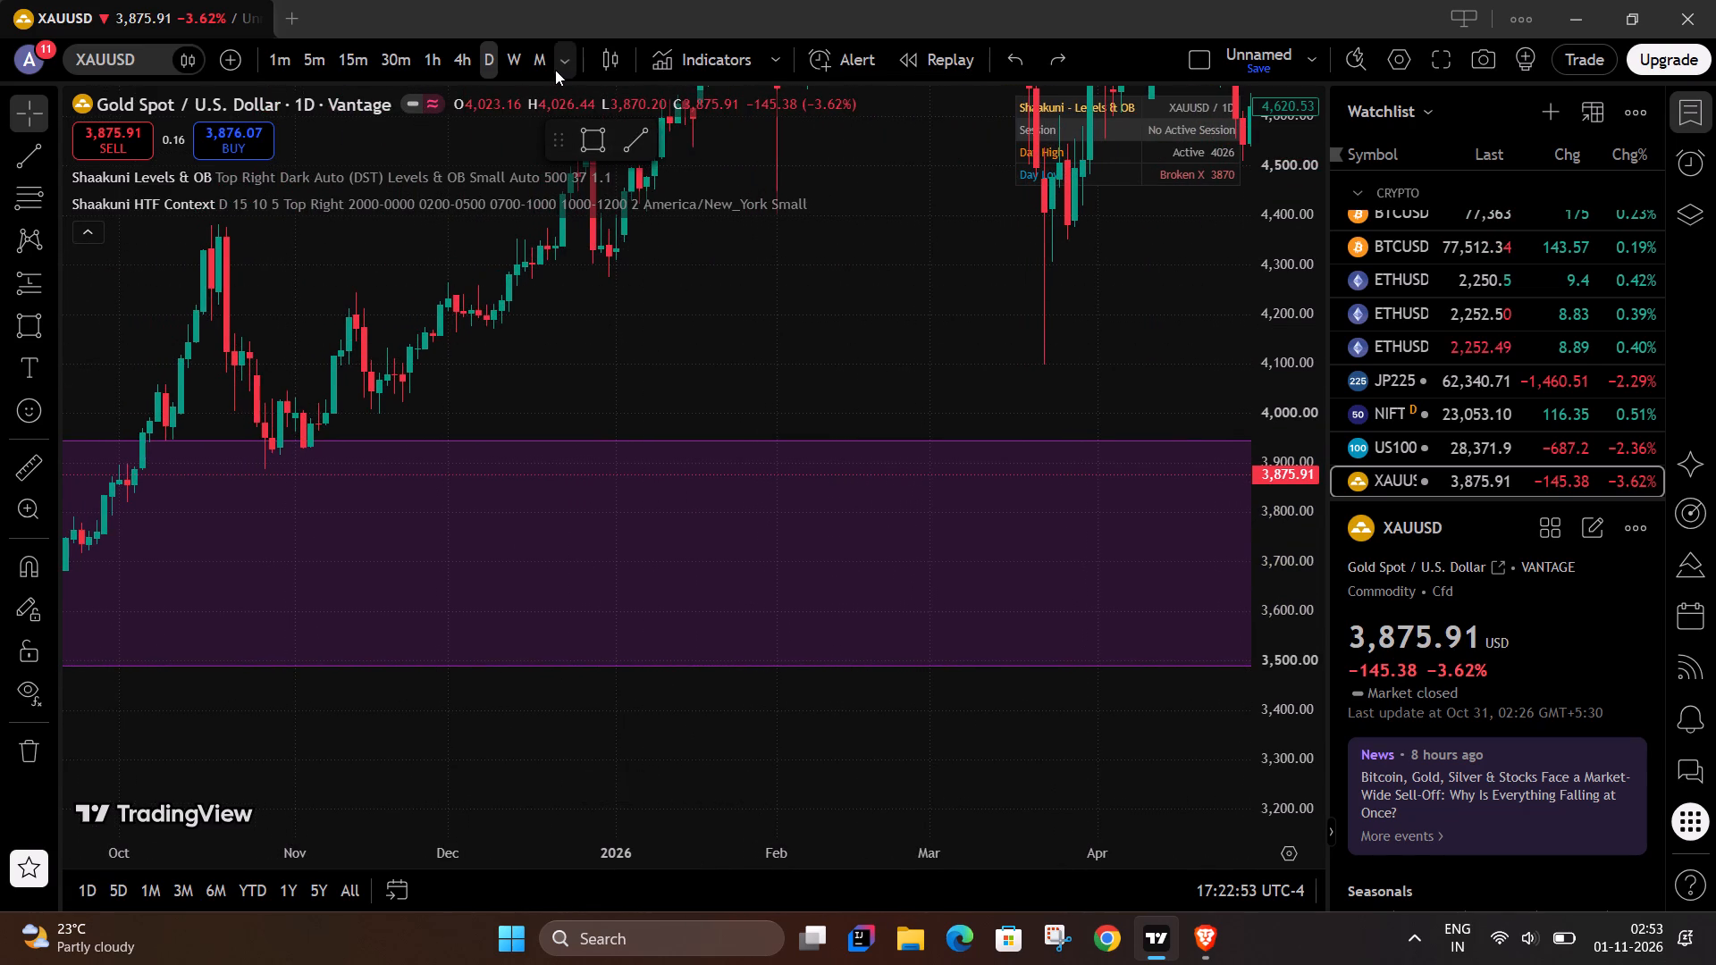
click(555, 70)
scroll(598, 726, down, 4)
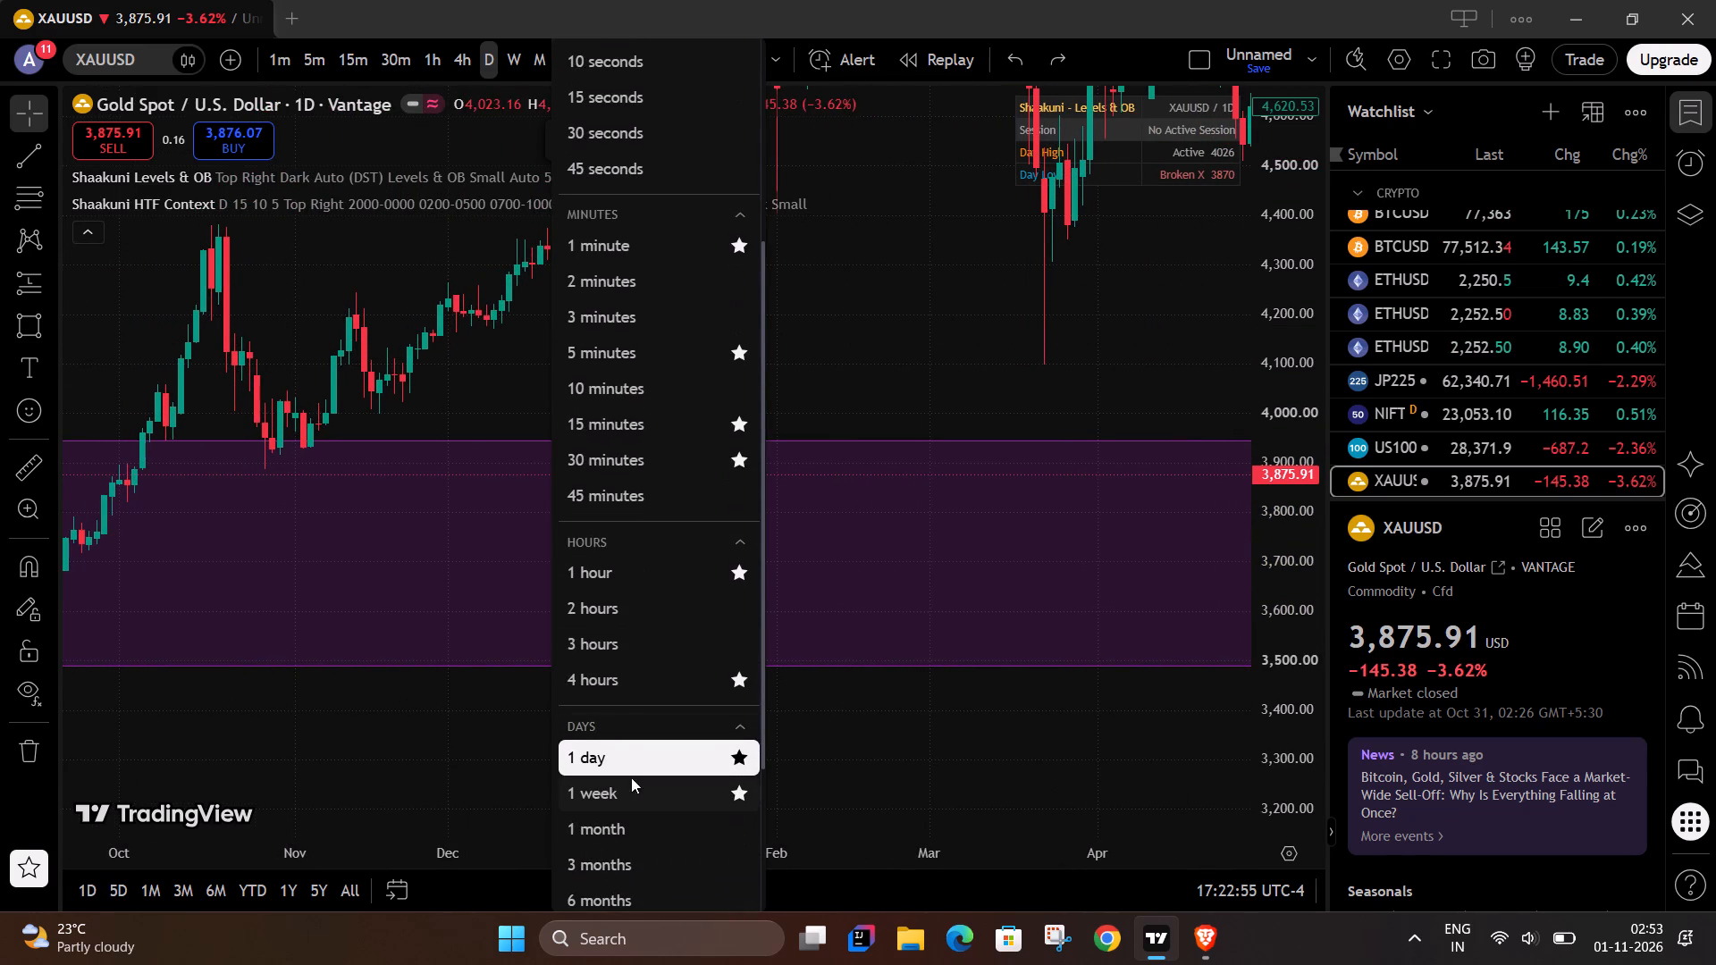
scroll(630, 788, down, 2)
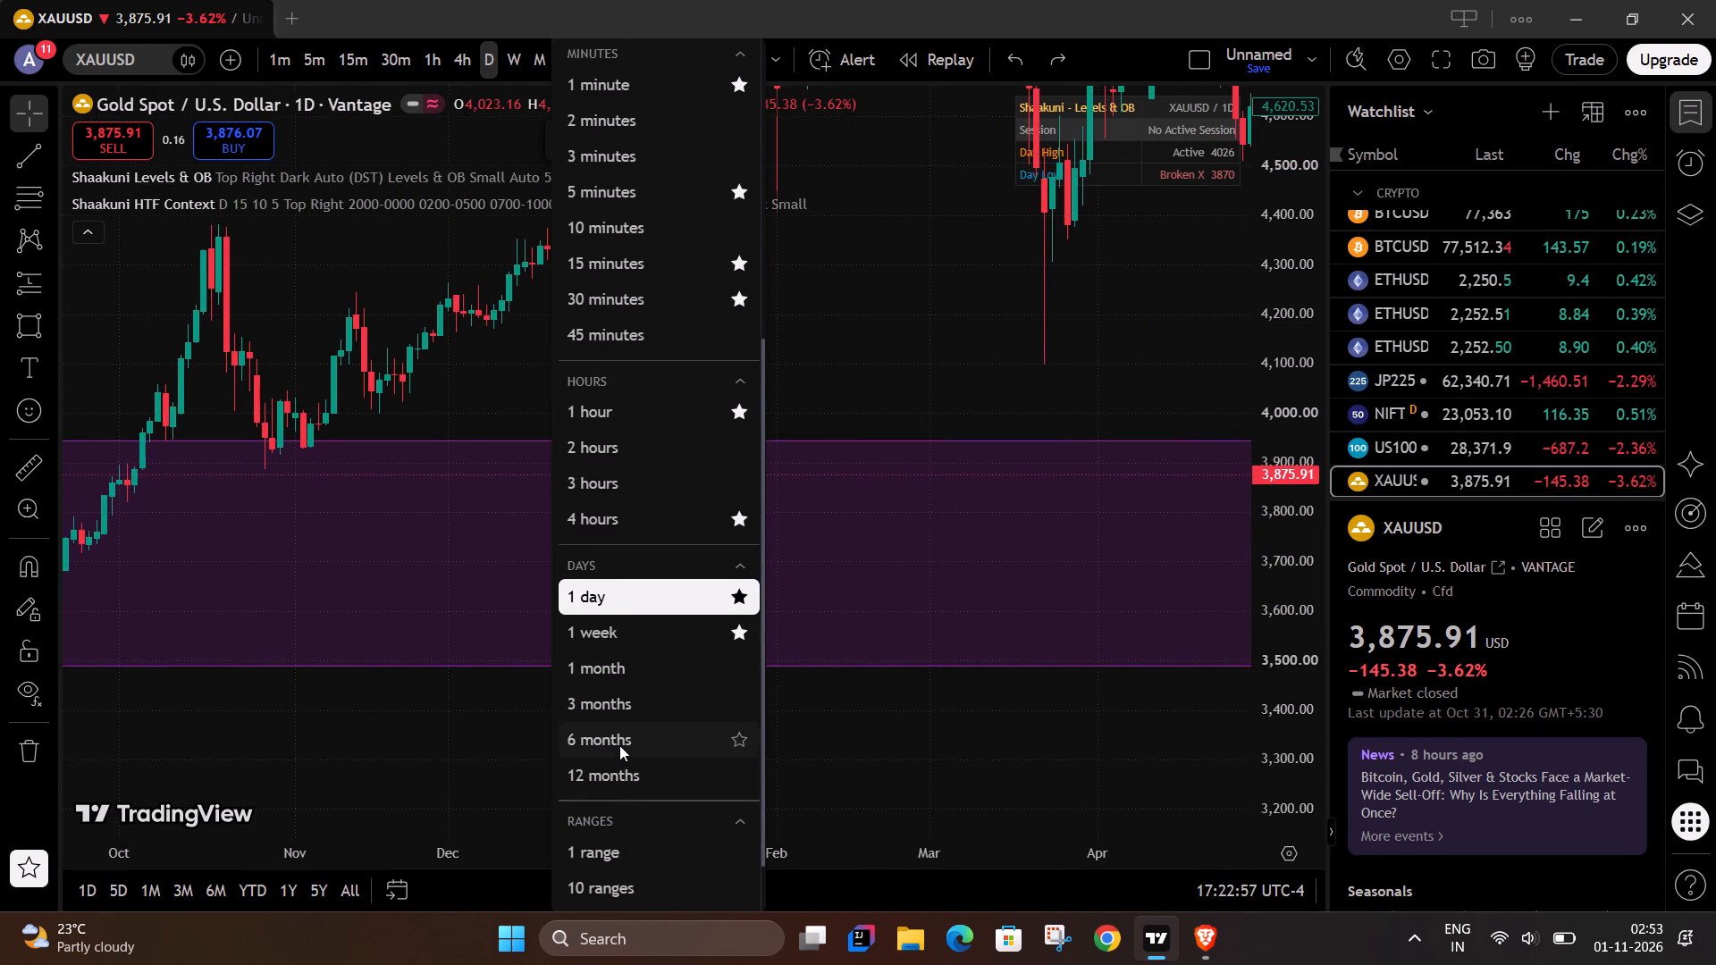
click(619, 745)
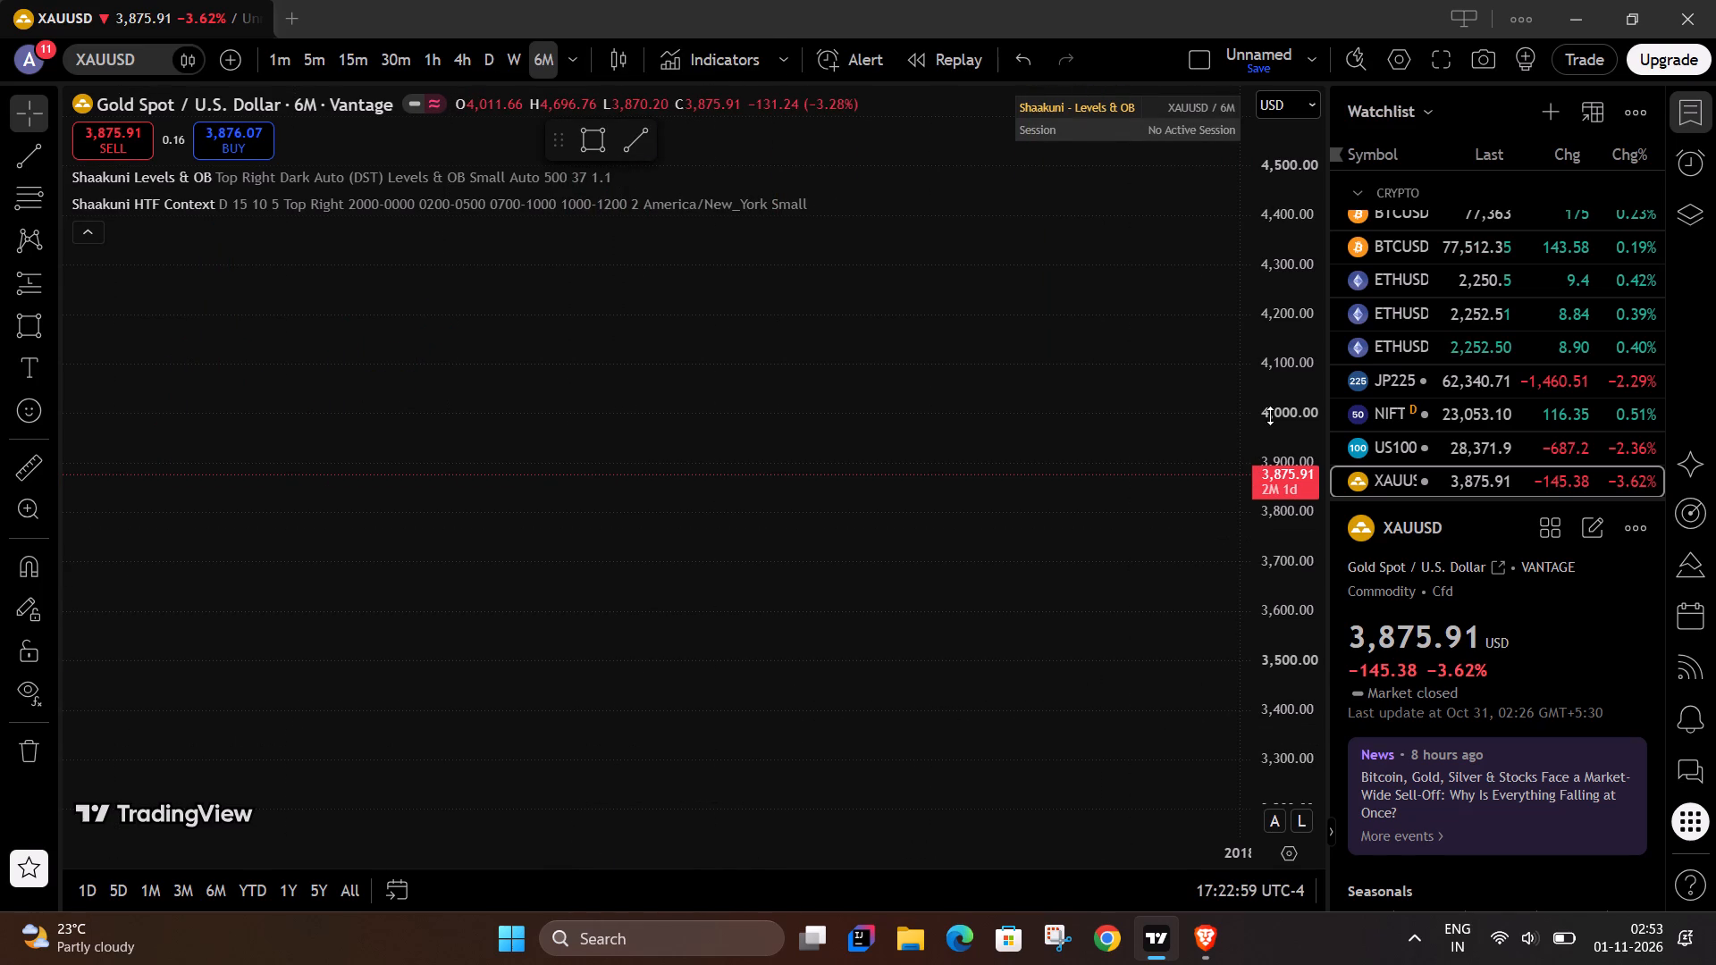
Rescale the 6-month XAUUSD chart and examine the candles from 2018 to 2026 against the purple zone.
drag(1283, 268, 1273, 860)
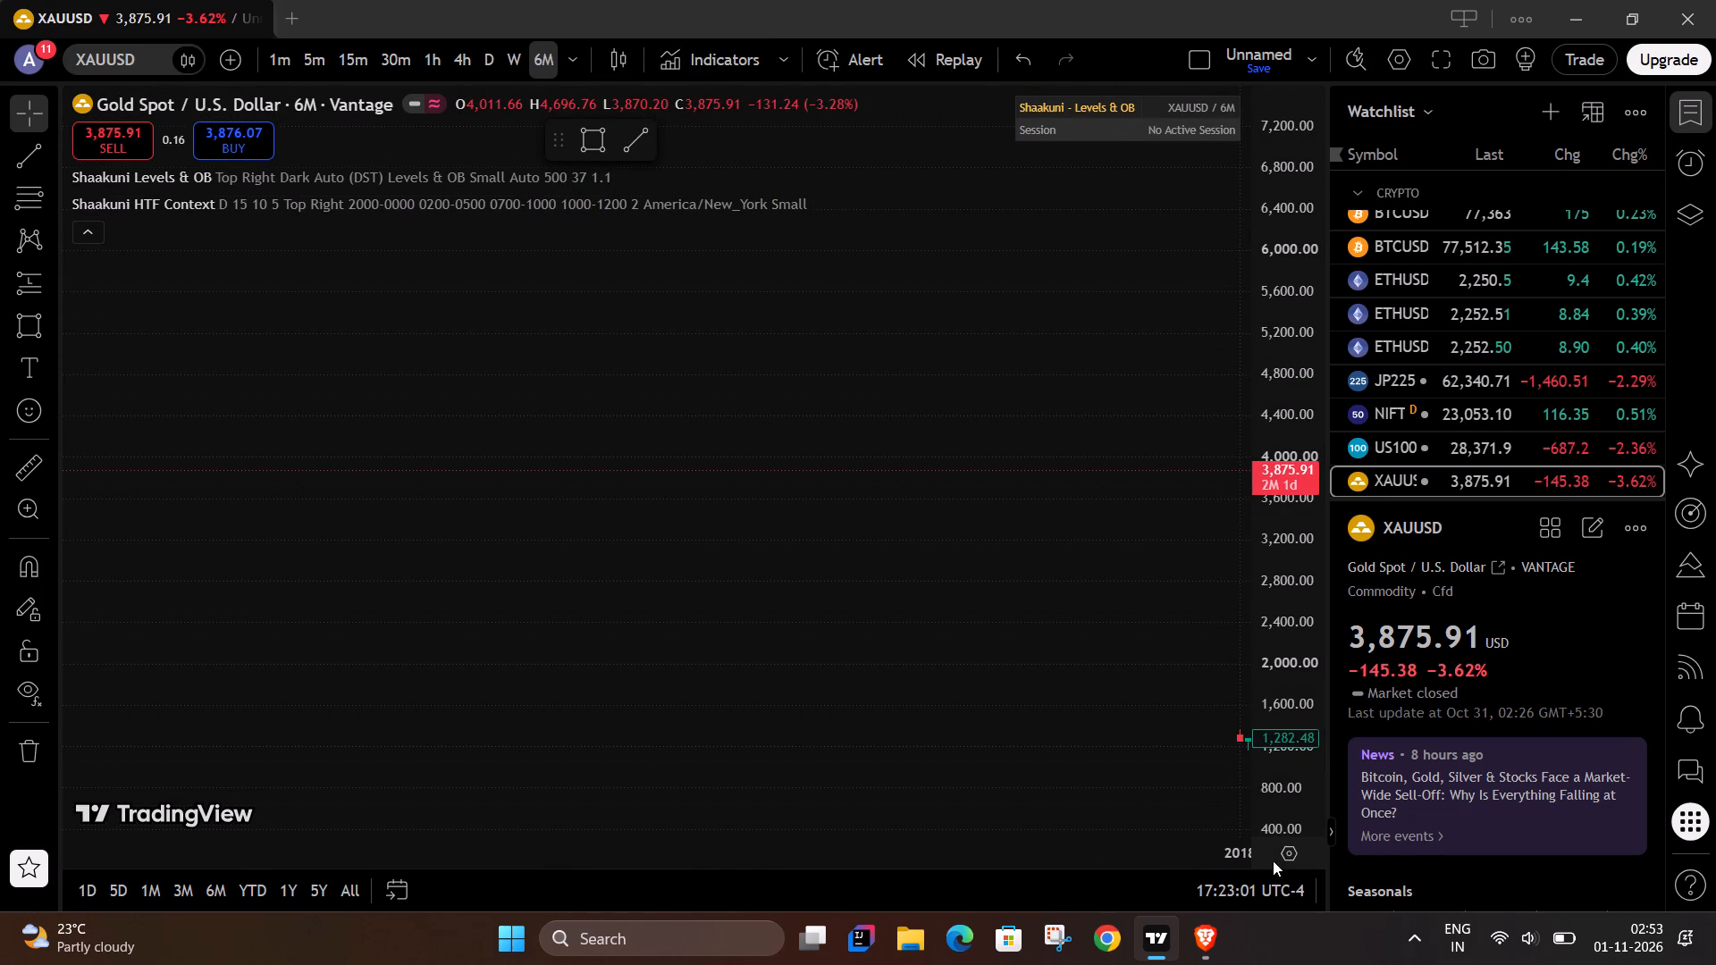
drag(1102, 625, 562, 611)
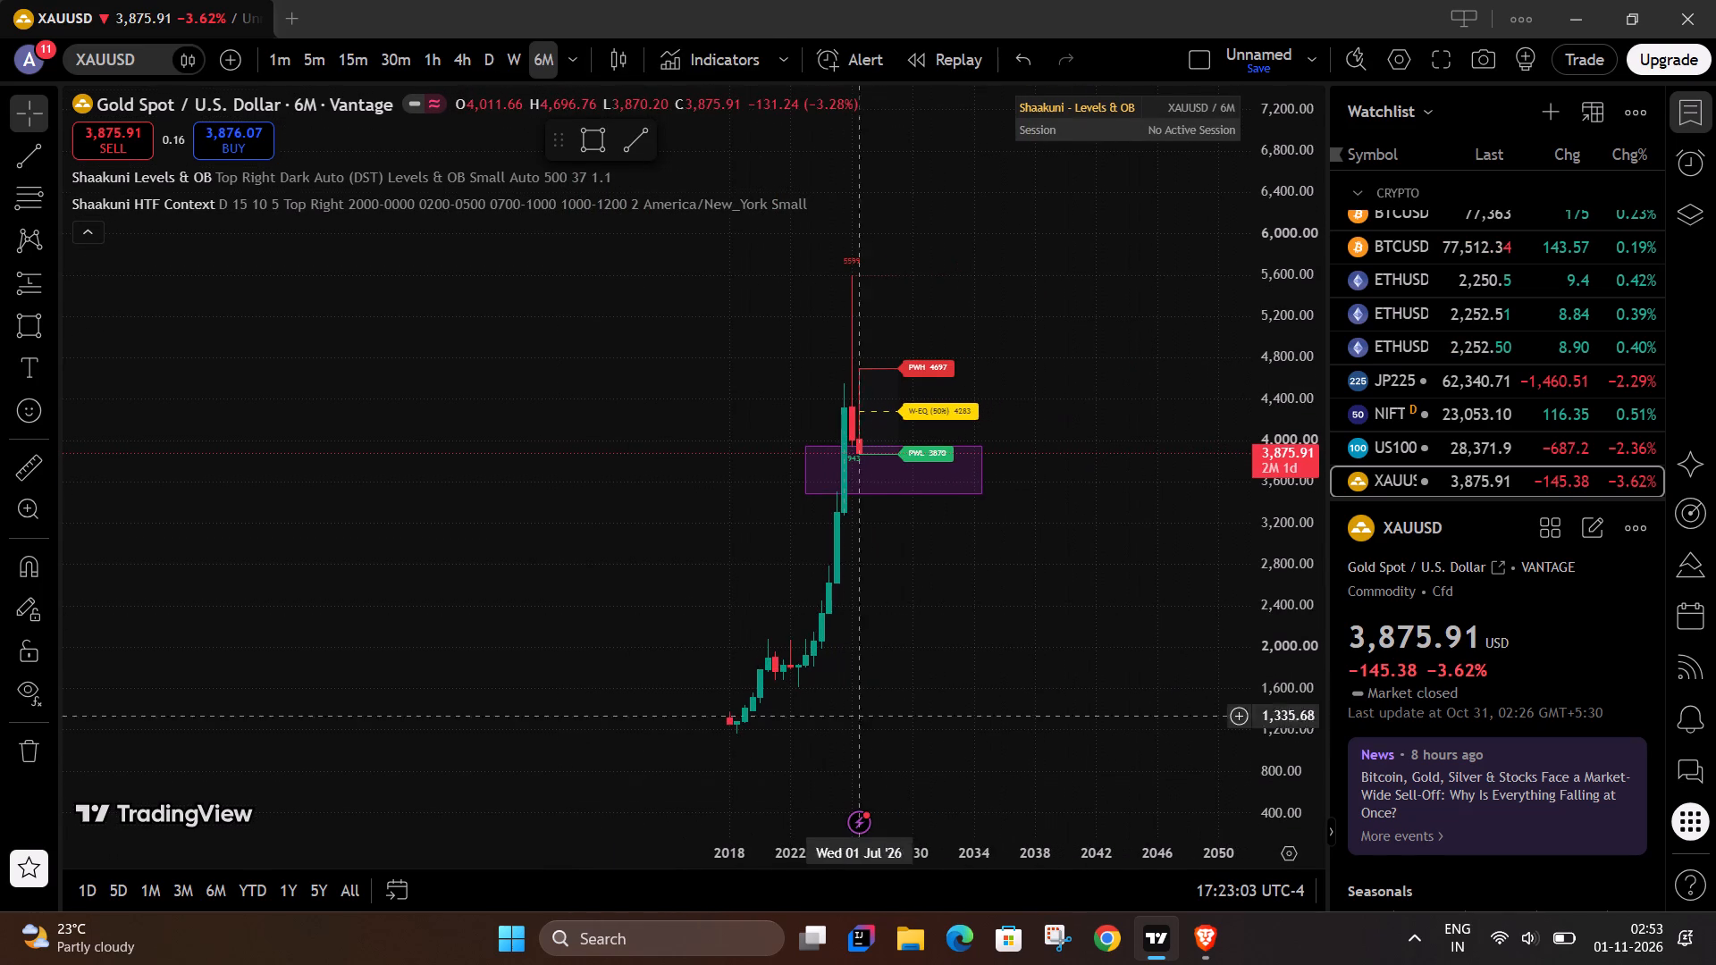
drag(900, 865, 481, 797)
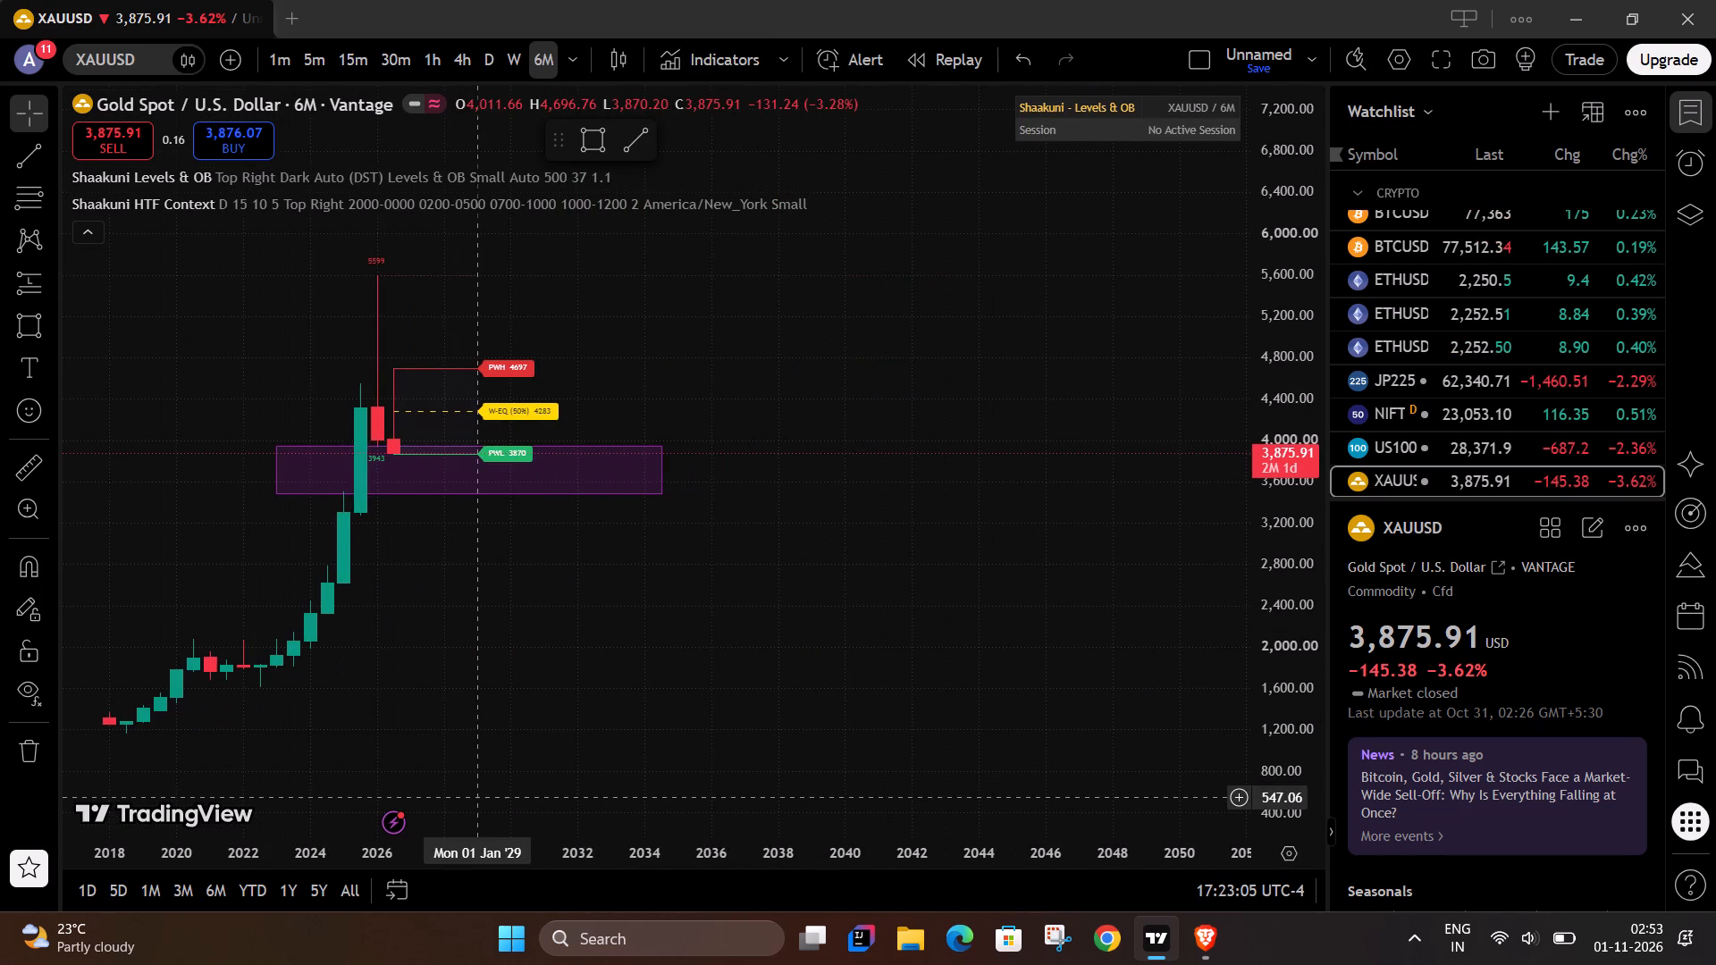
drag(481, 797, 482, 797)
drag(591, 608, 852, 634)
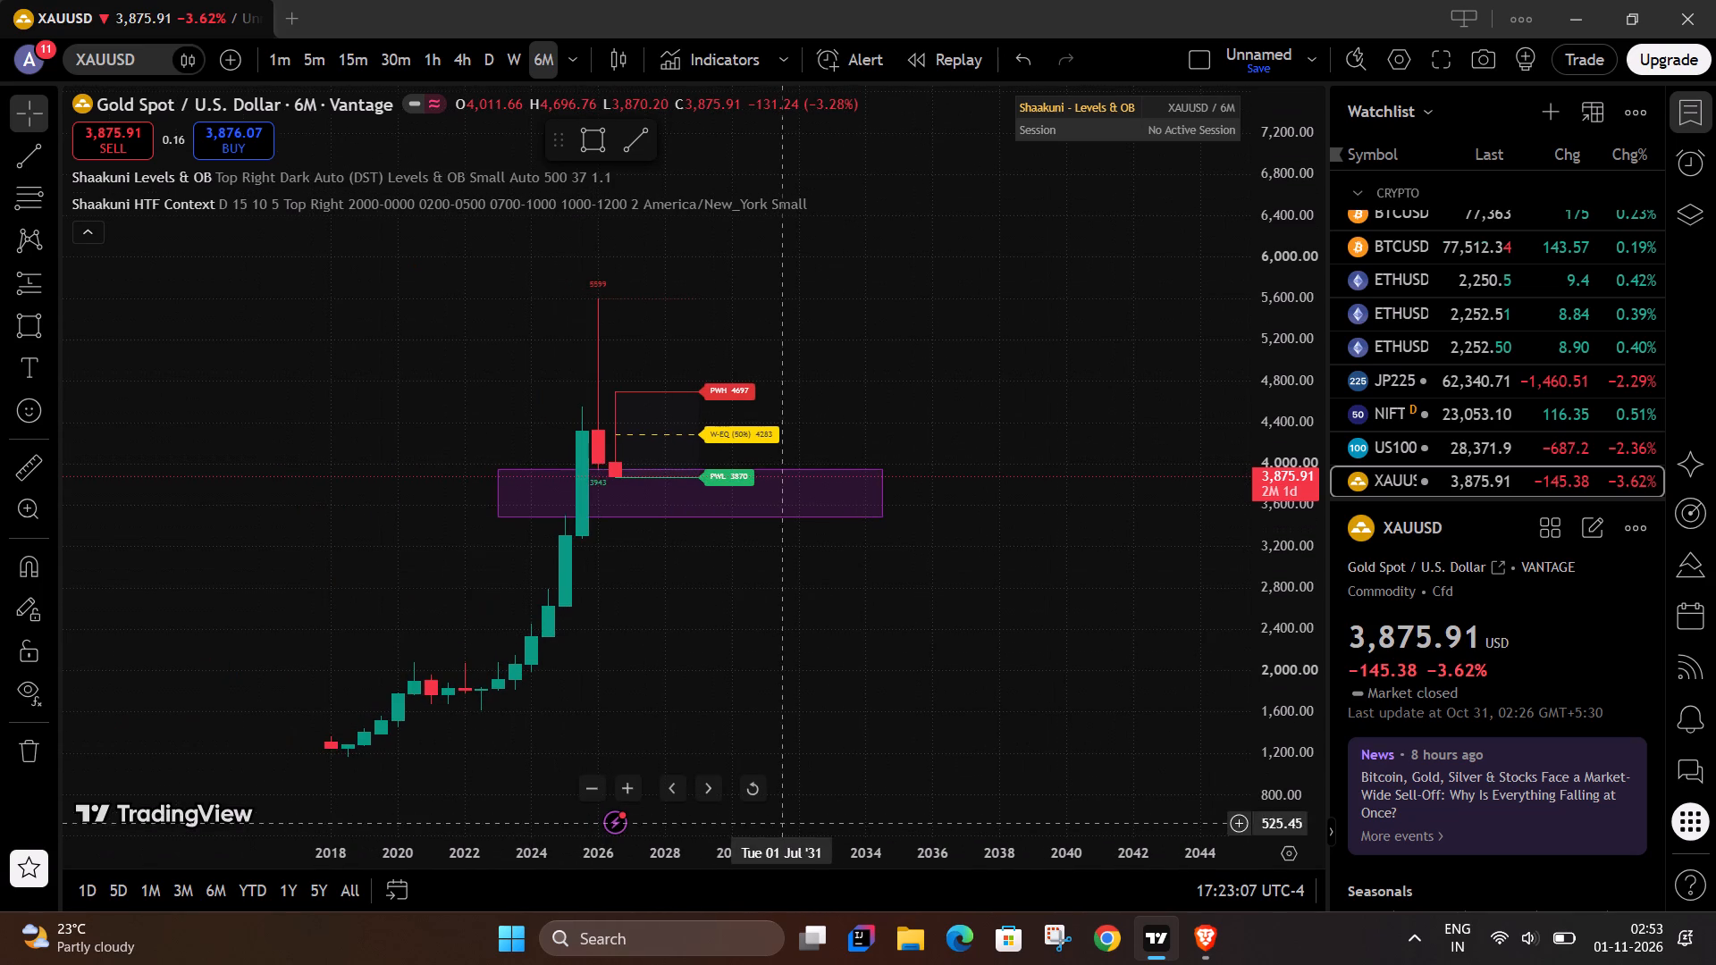
drag(761, 848, 472, 862)
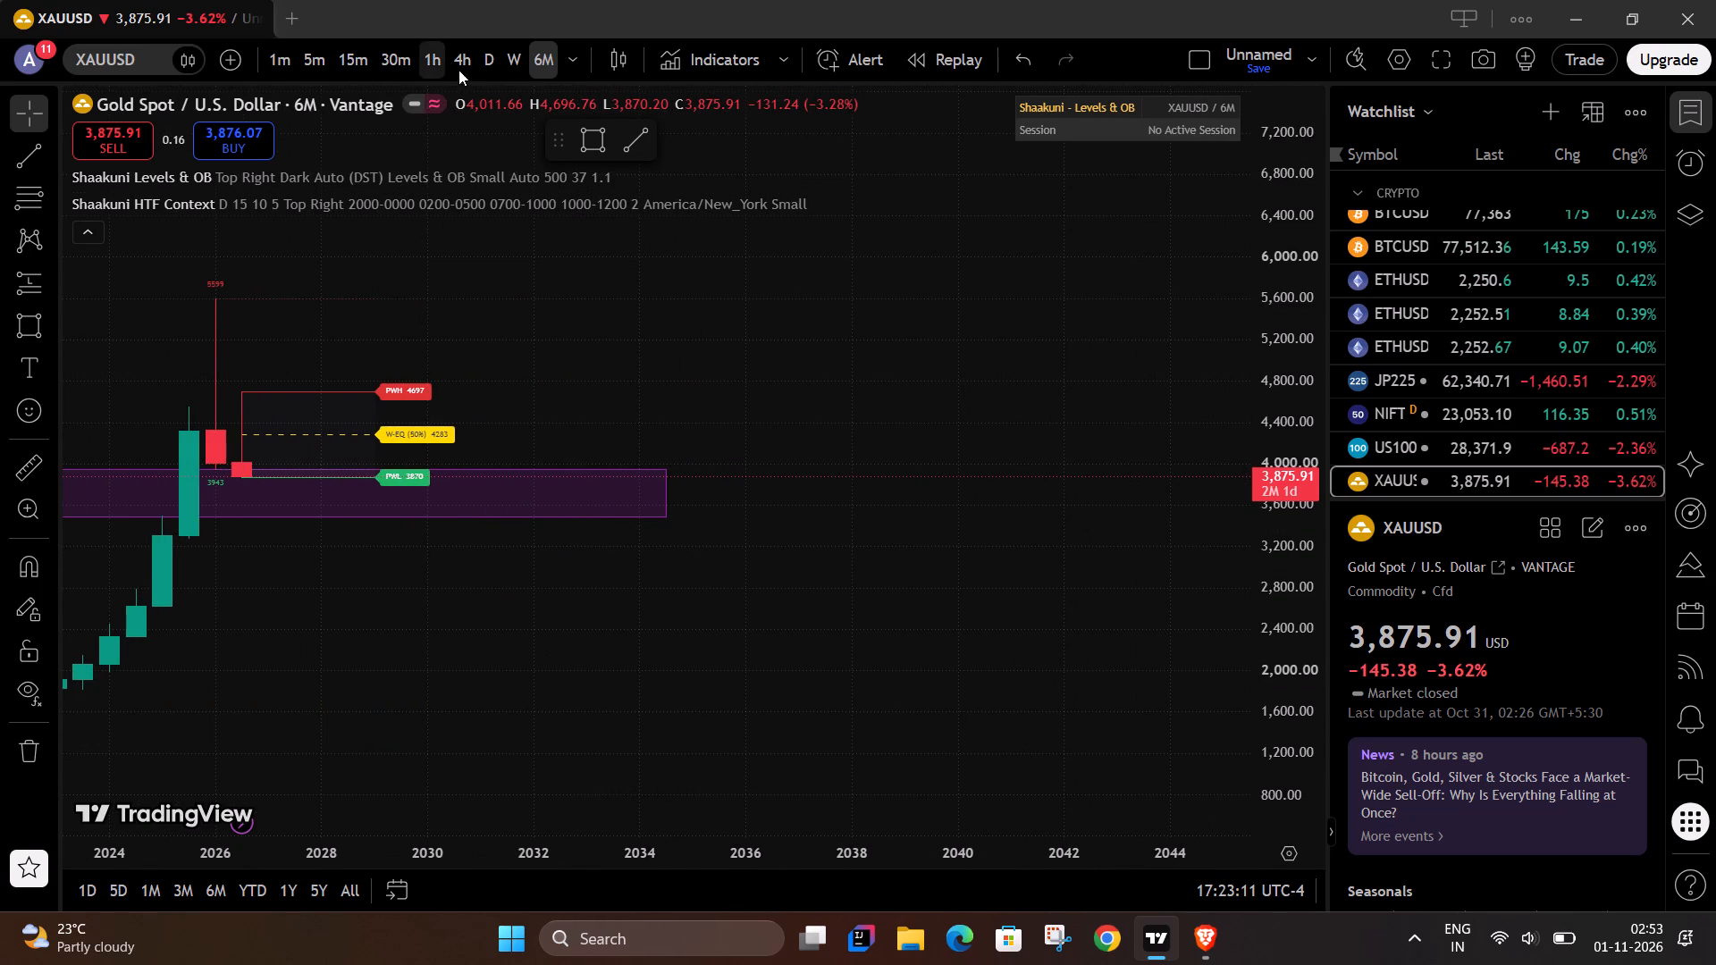
Set the XAUUSD chart interval to 1 day and dismiss the advertisement and the upgrade offer.
click(480, 60)
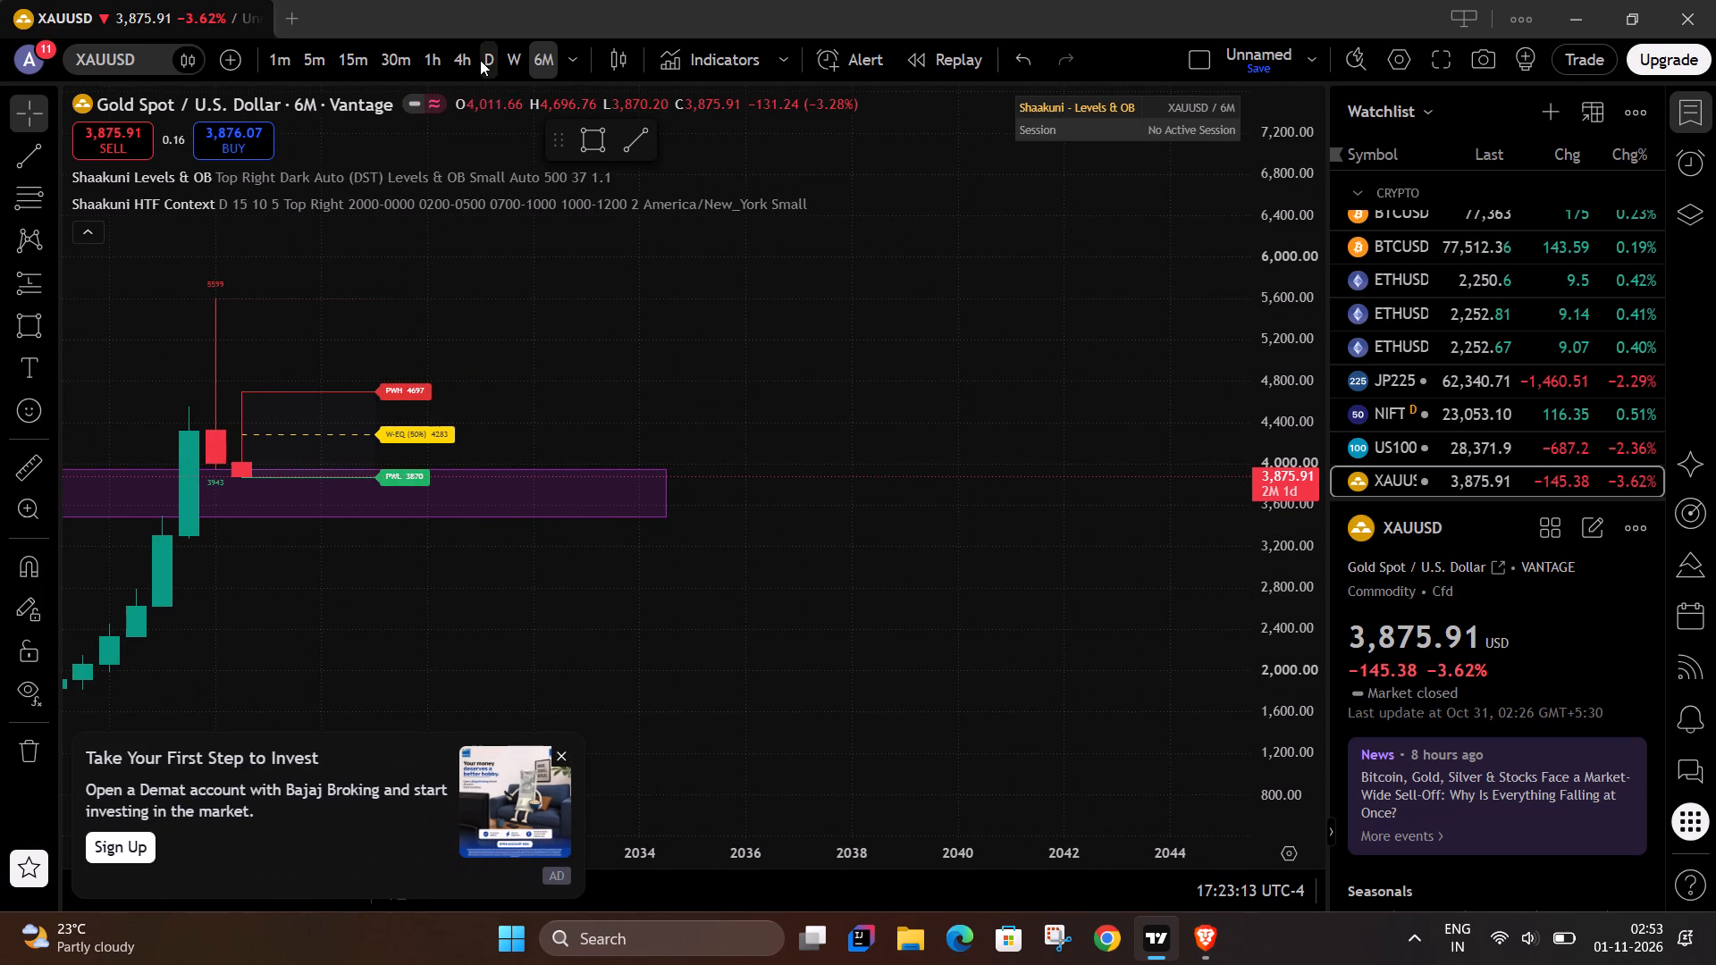
click(557, 752)
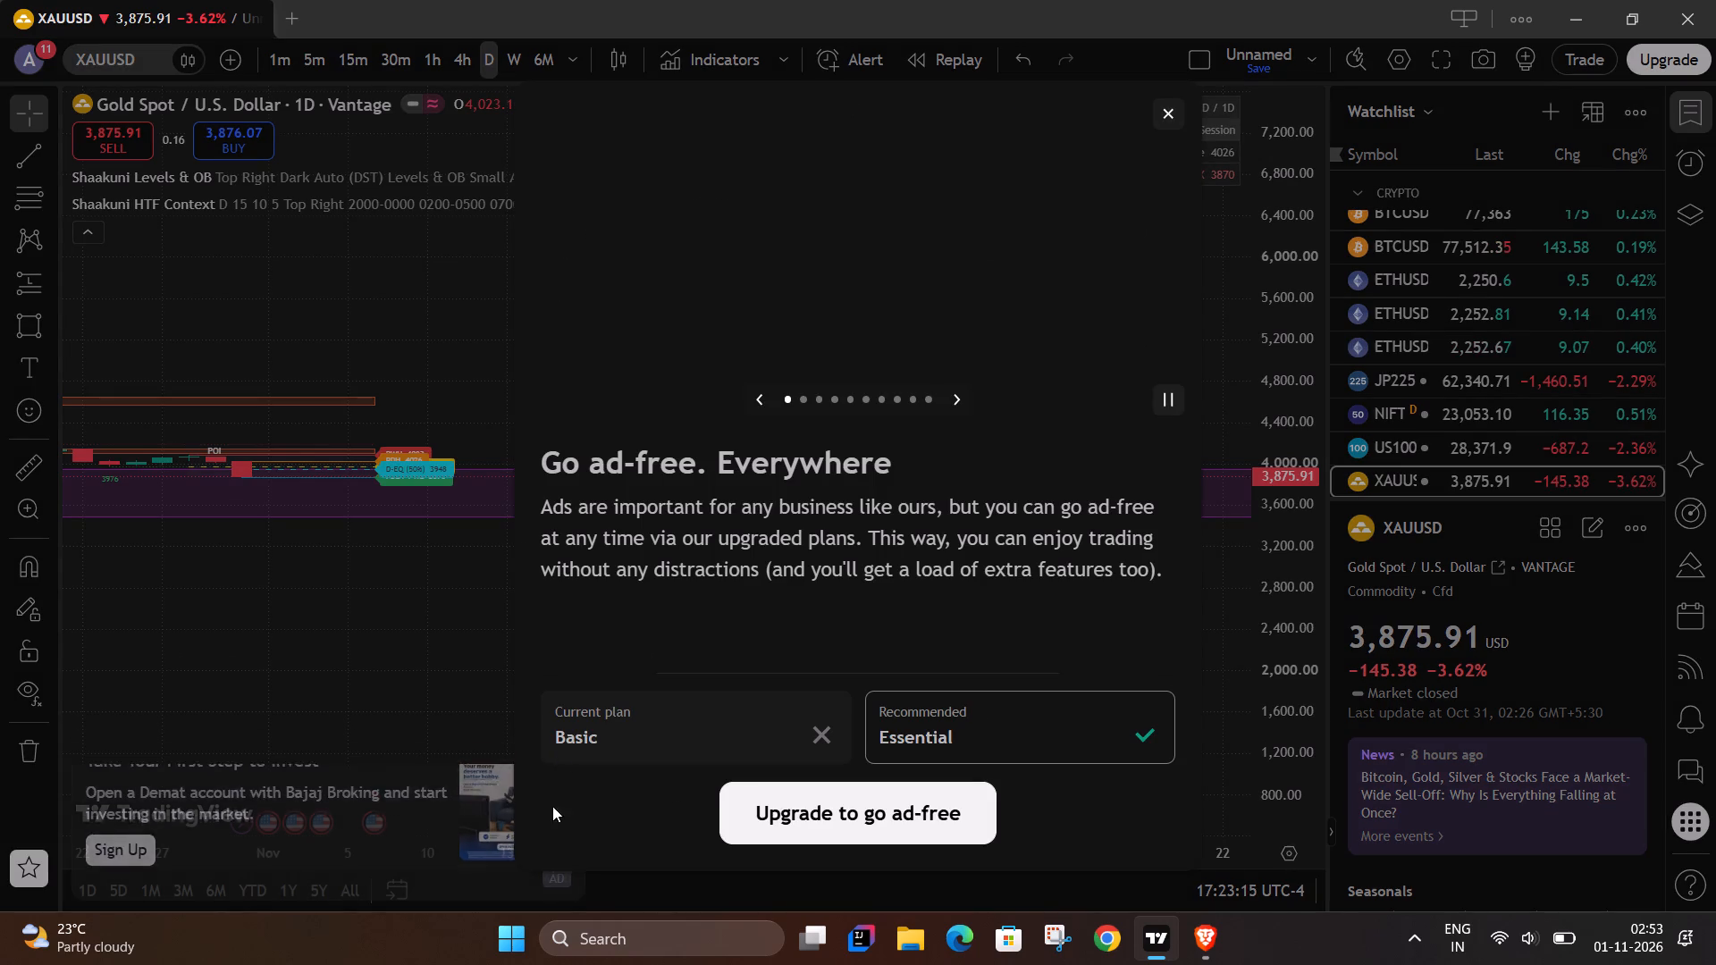
click(1165, 117)
Examine the daily candles from March 2025 to November 2026 and the previous high and low levels around the purple zone.
drag(498, 854, 1131, 850)
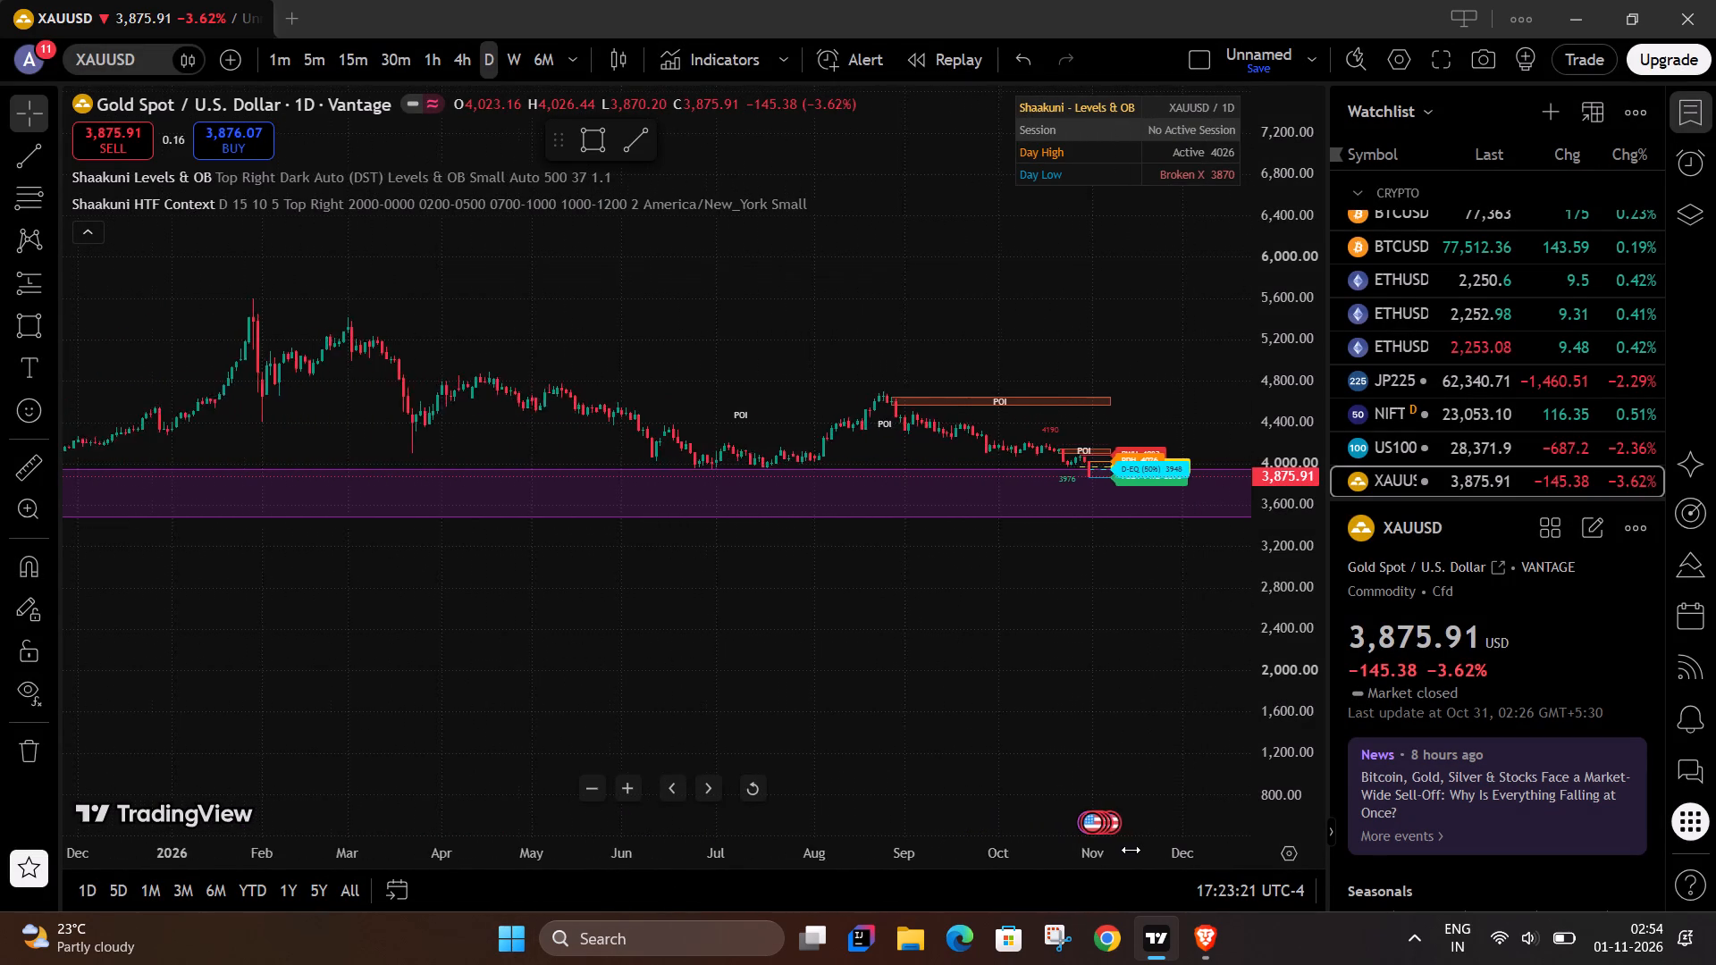
drag(1131, 850, 1181, 843)
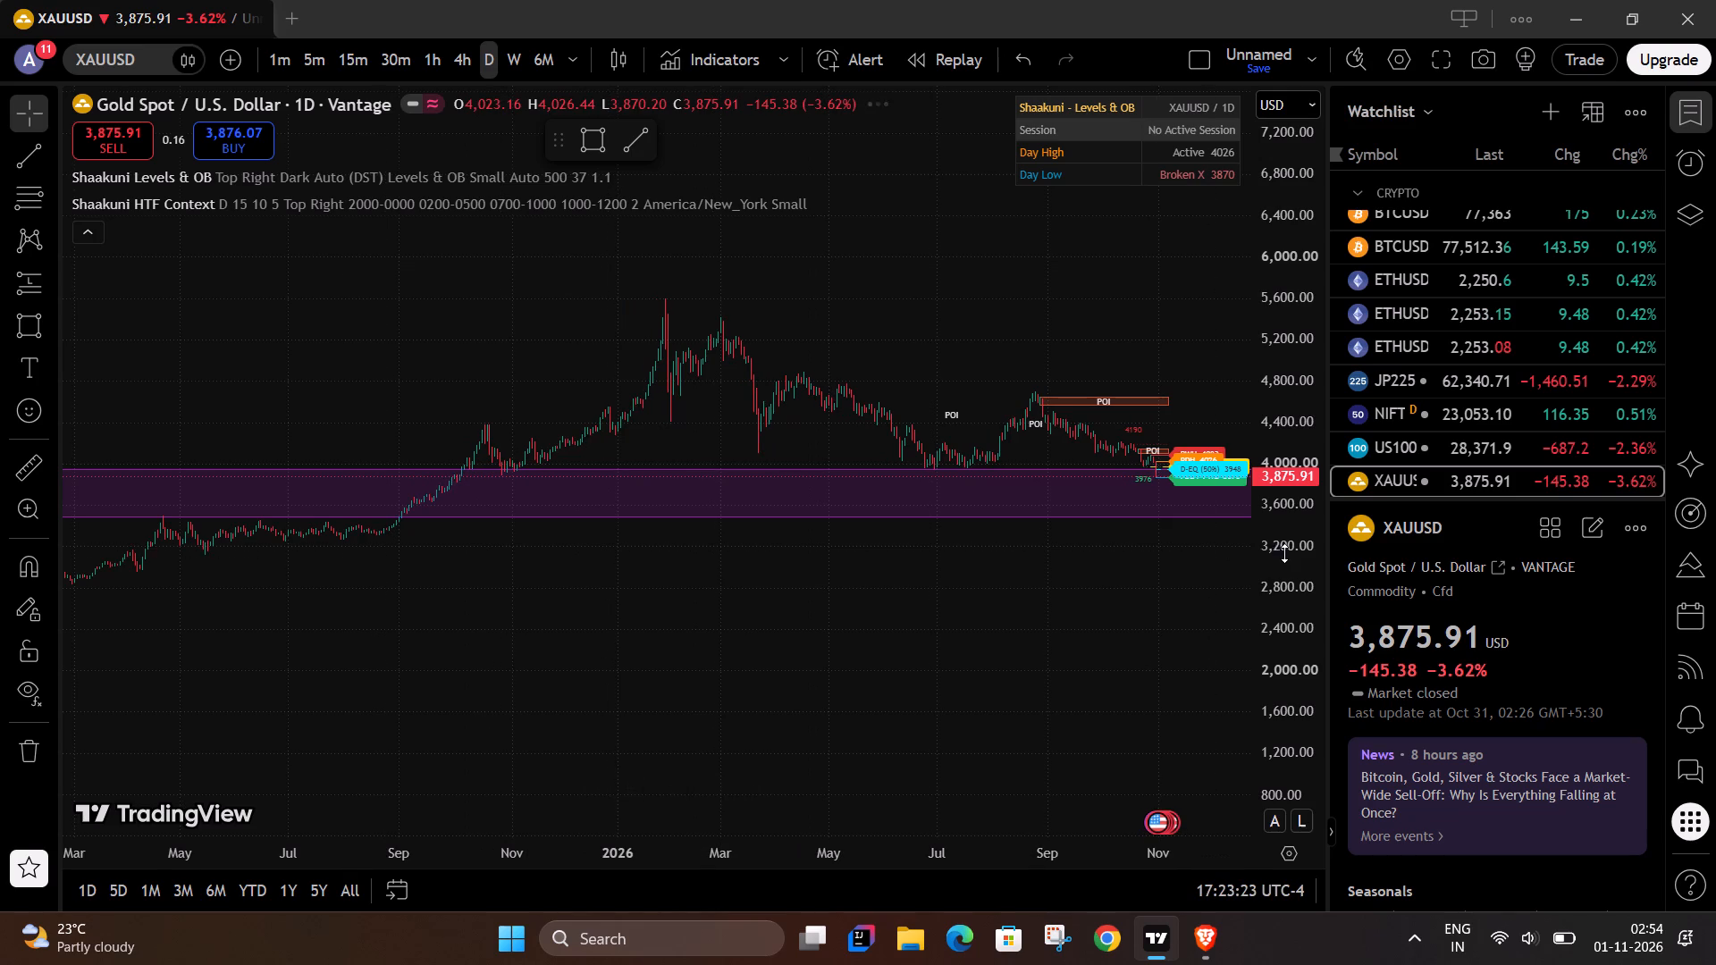
drag(1300, 632, 1331, 245)
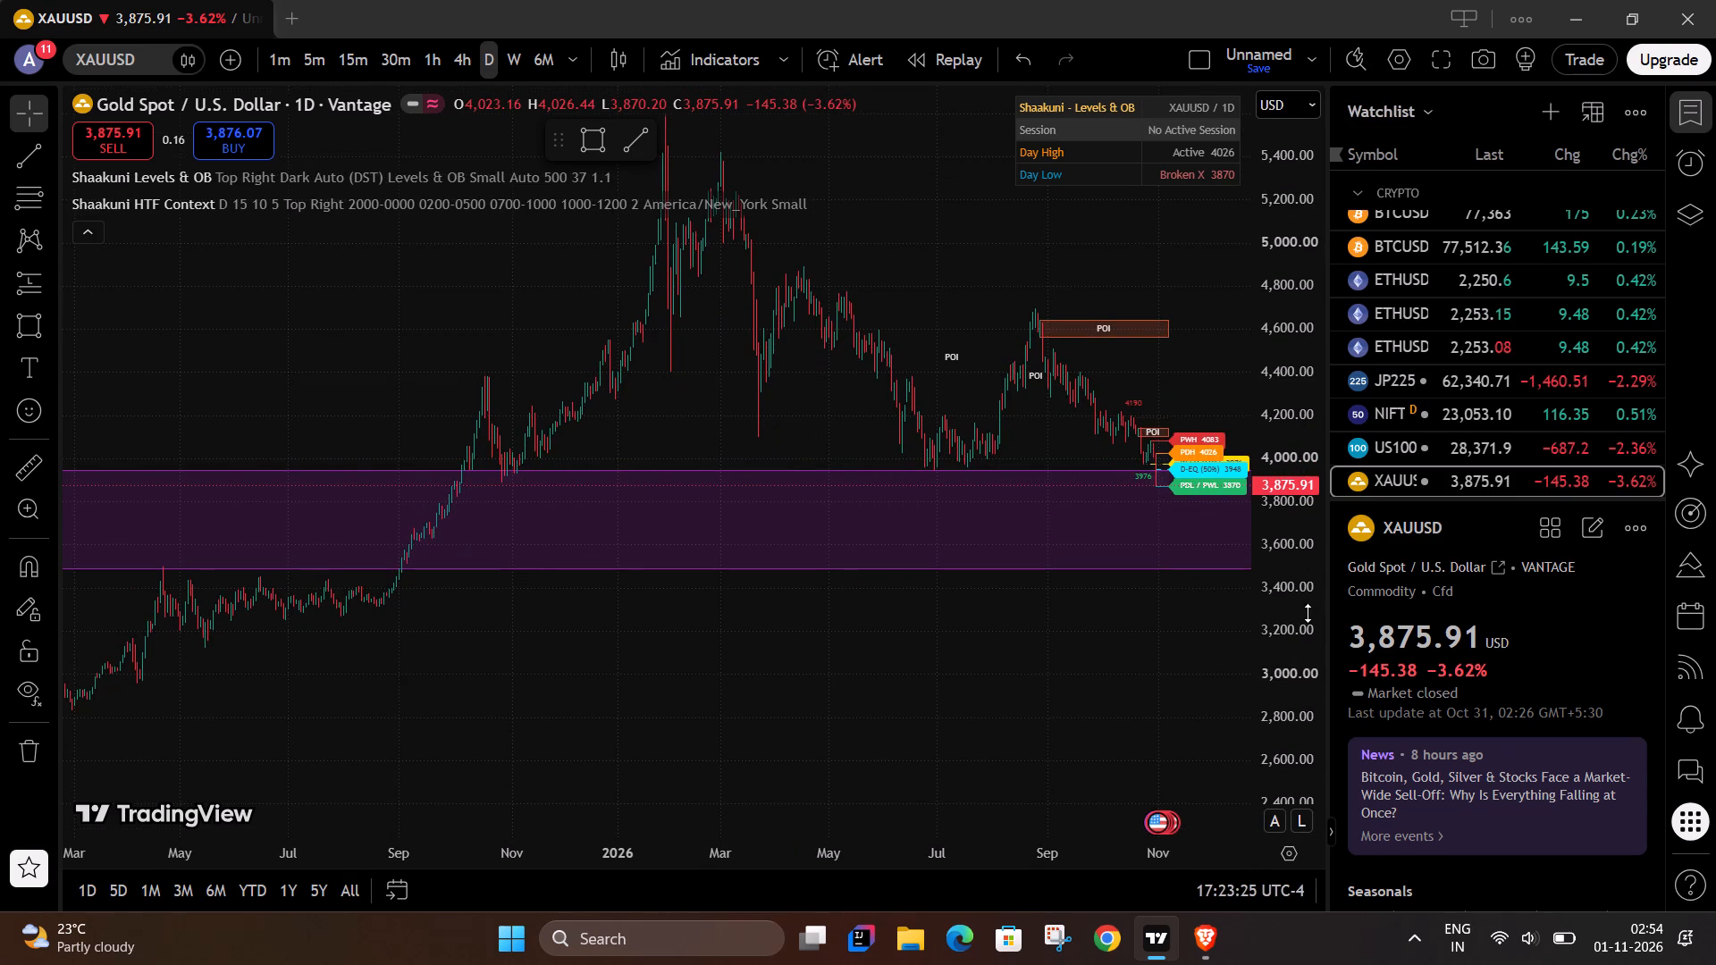
drag(1305, 652, 1357, 121)
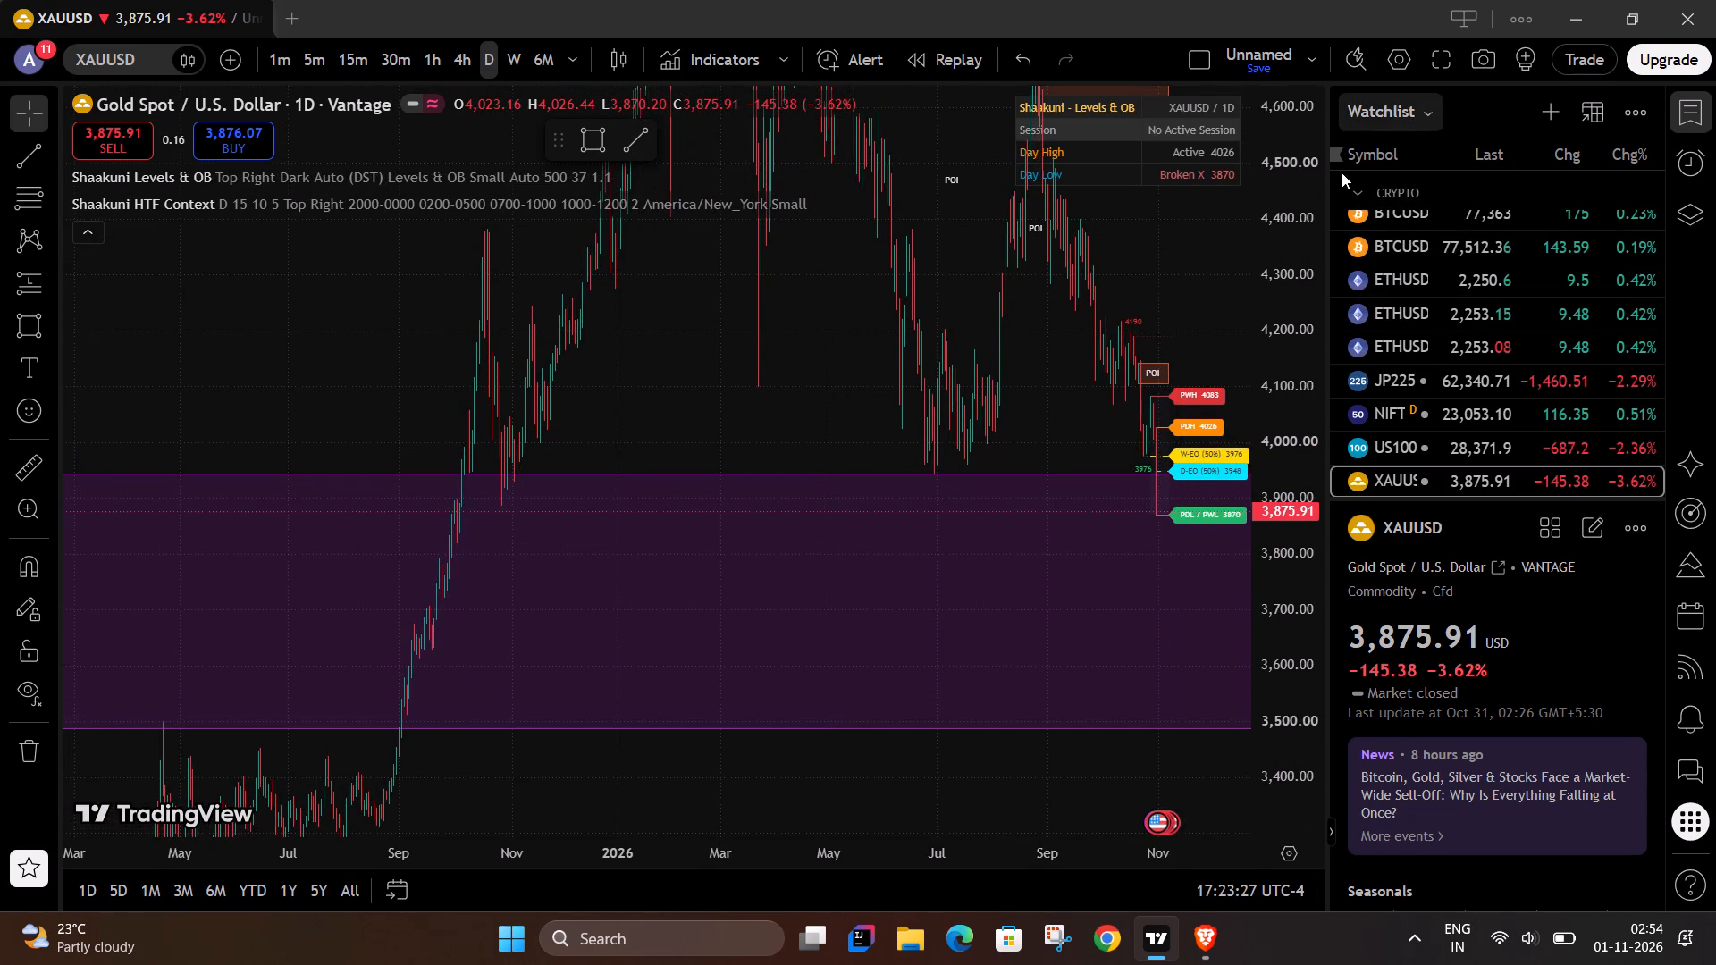
drag(1301, 619, 1333, 330)
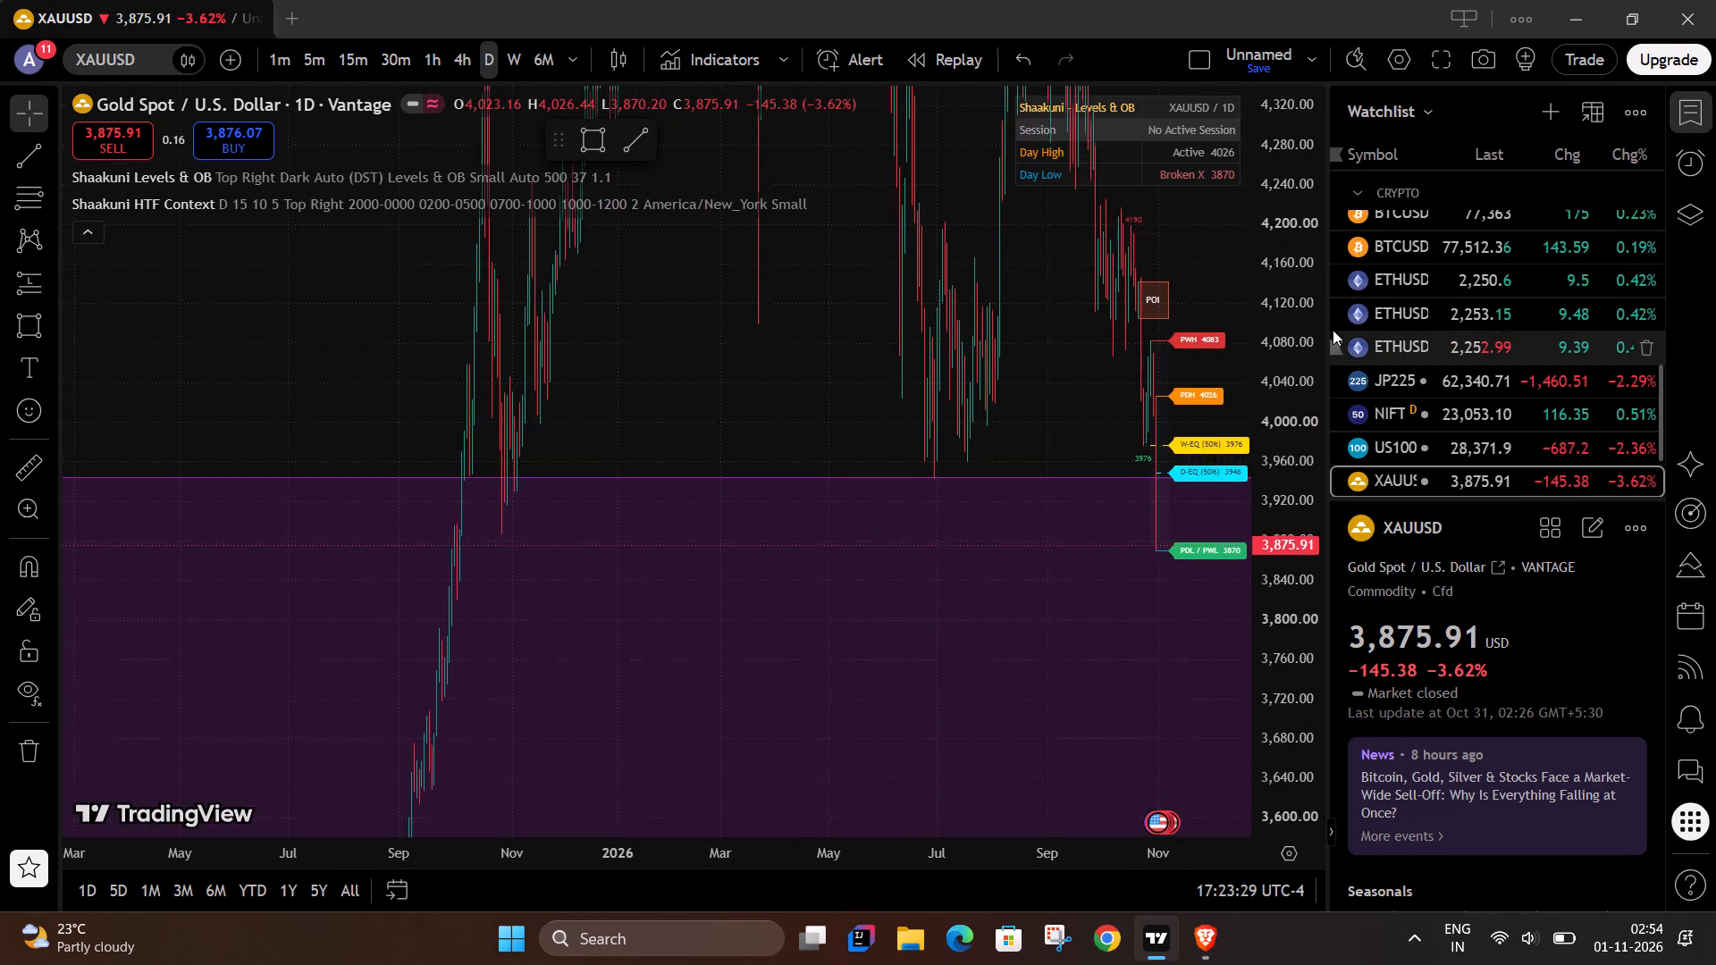
drag(1333, 330, 1333, 0)
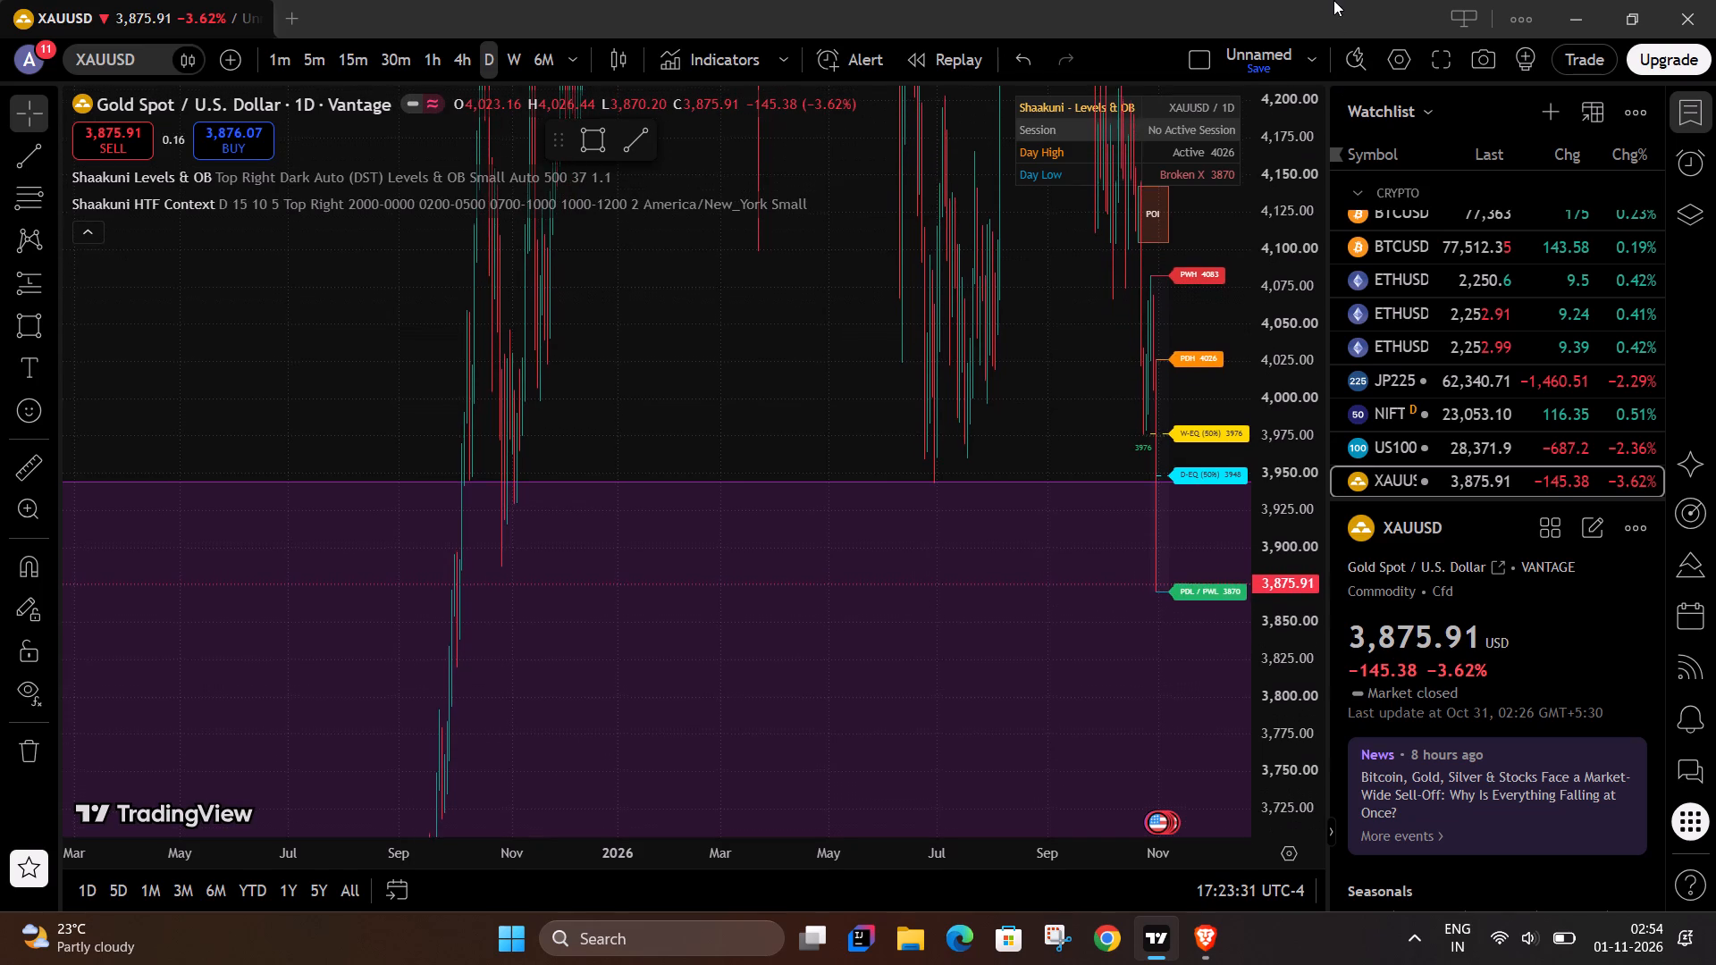
drag(1333, 0, 1312, 550)
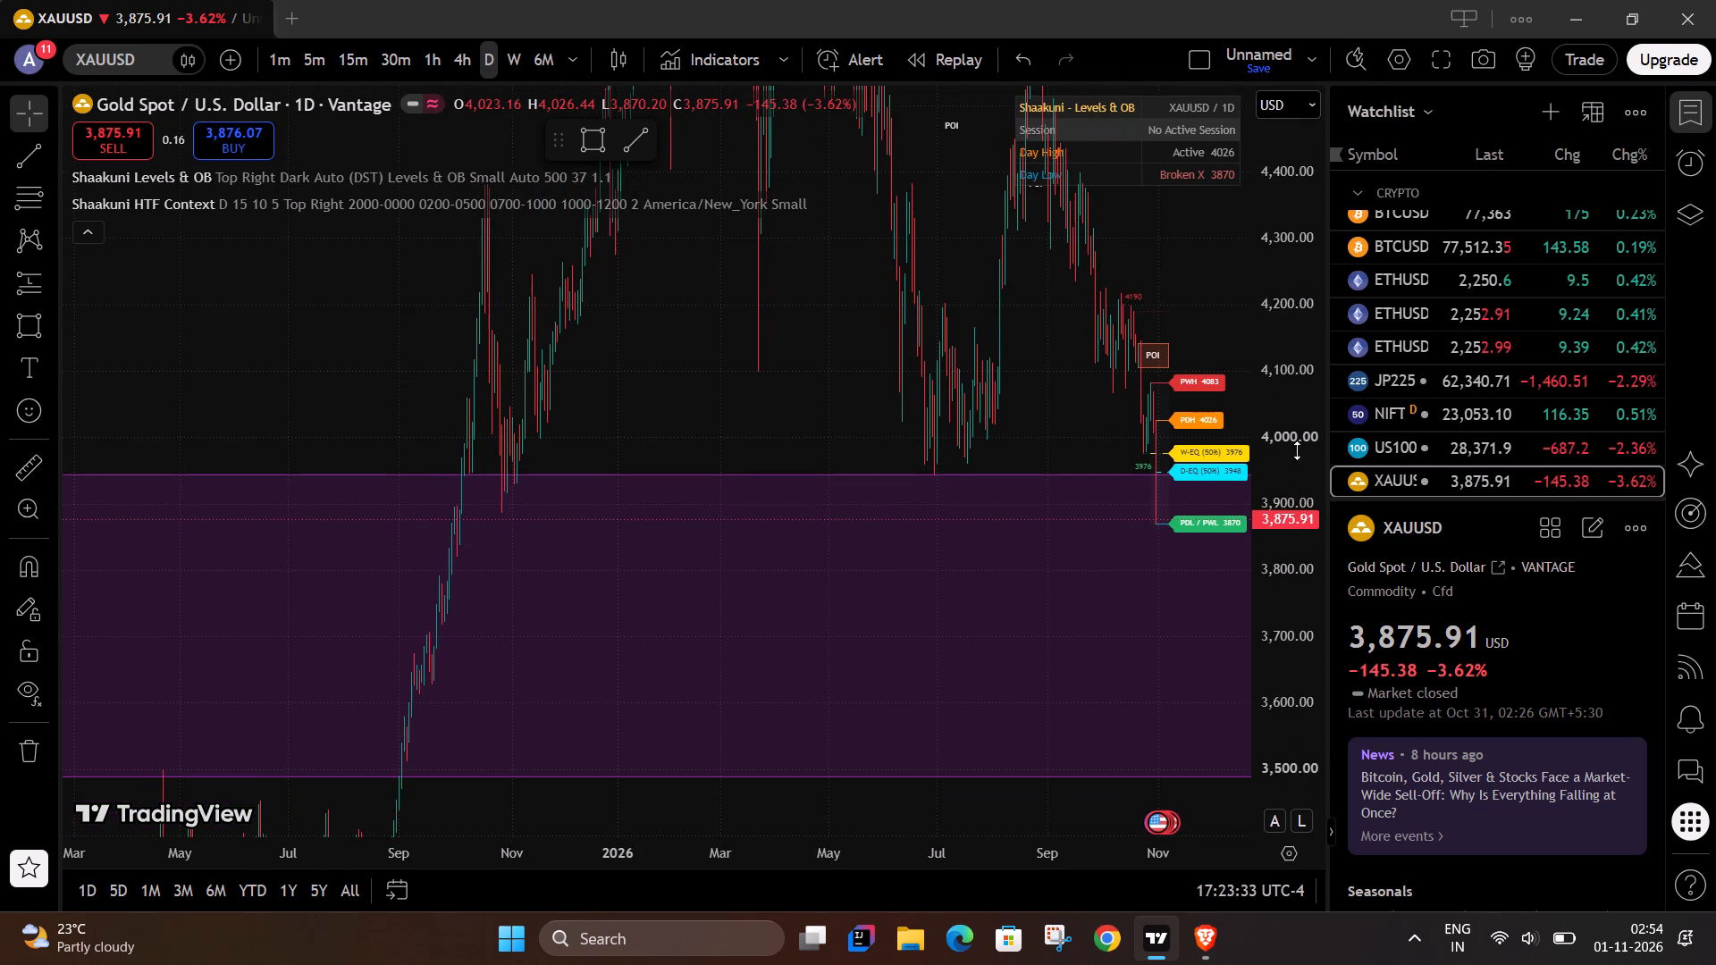
drag(1286, 403, 1300, 656)
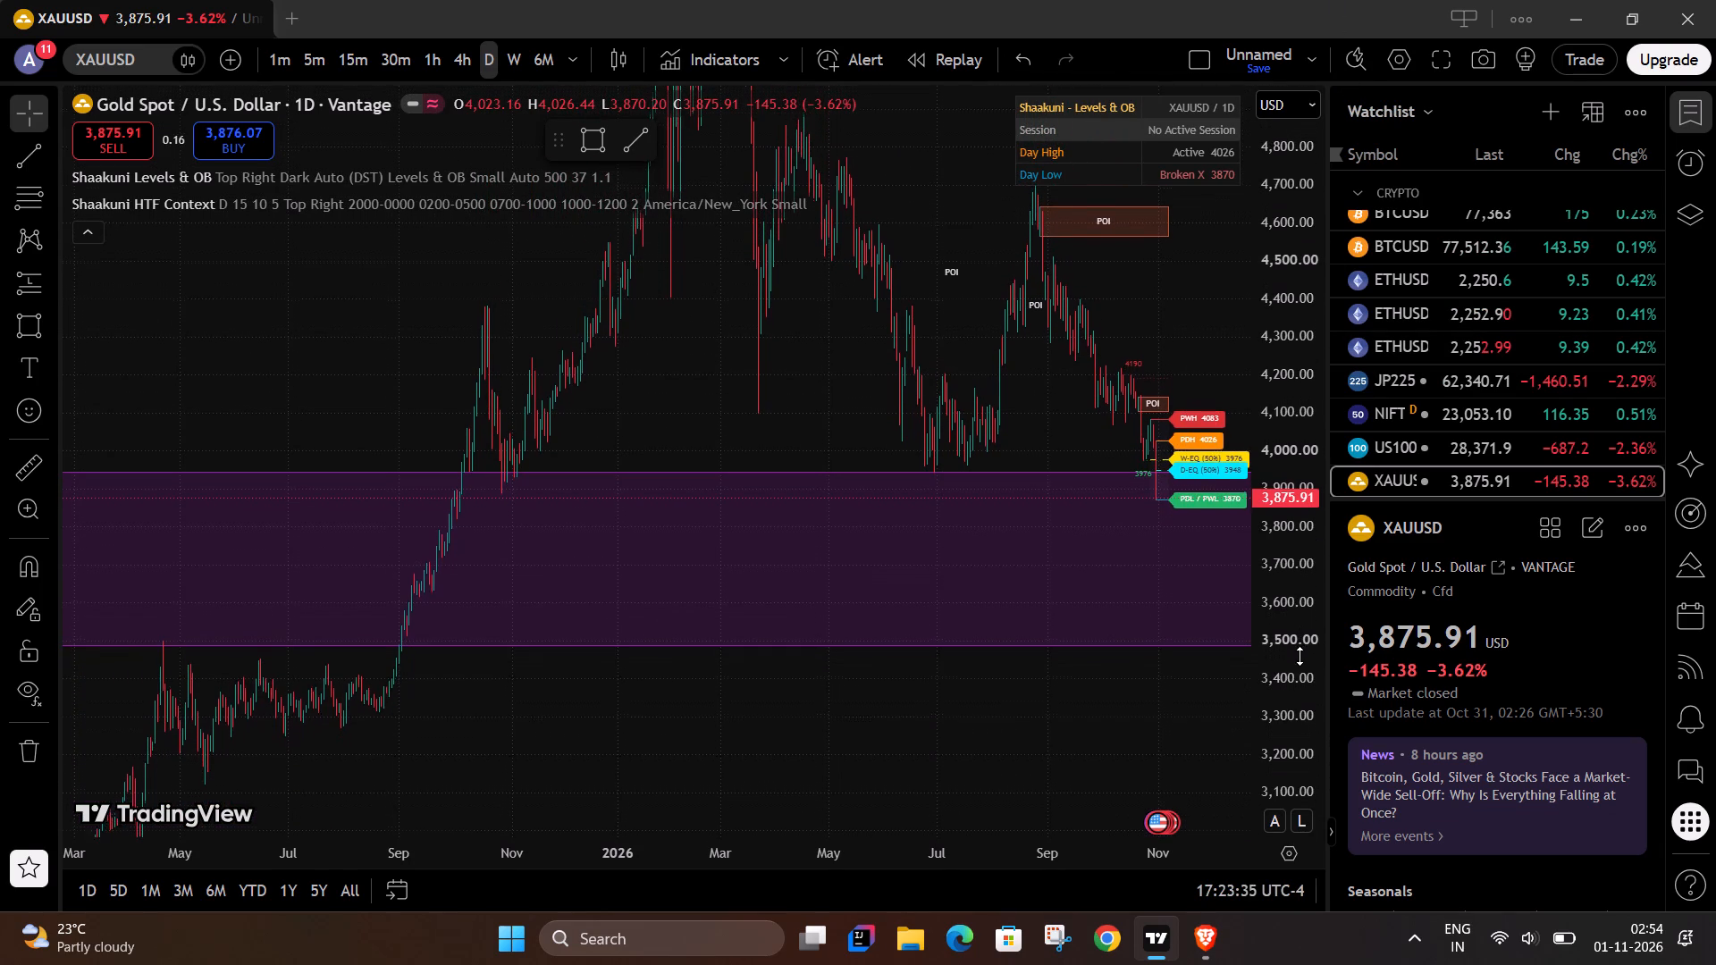
drag(1300, 656, 1300, 657)
Examine closely the daily candles rising through the purple zone in September and October 2025.
drag(669, 691, 737, 702)
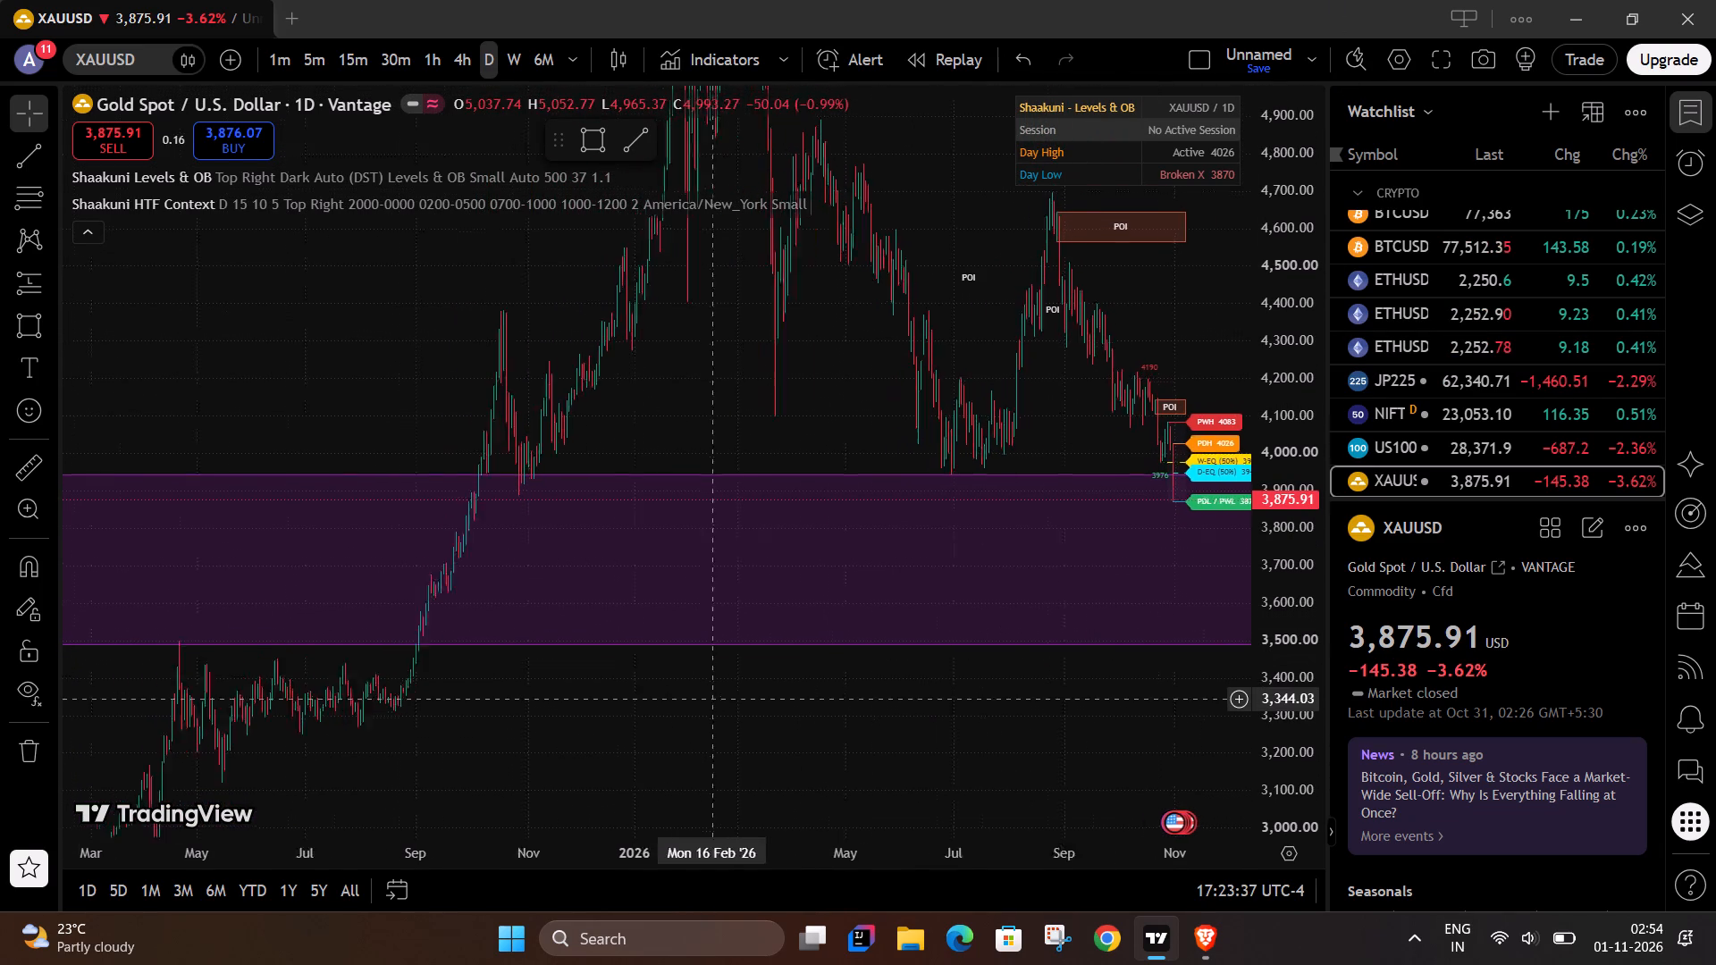
drag(737, 702, 896, 713)
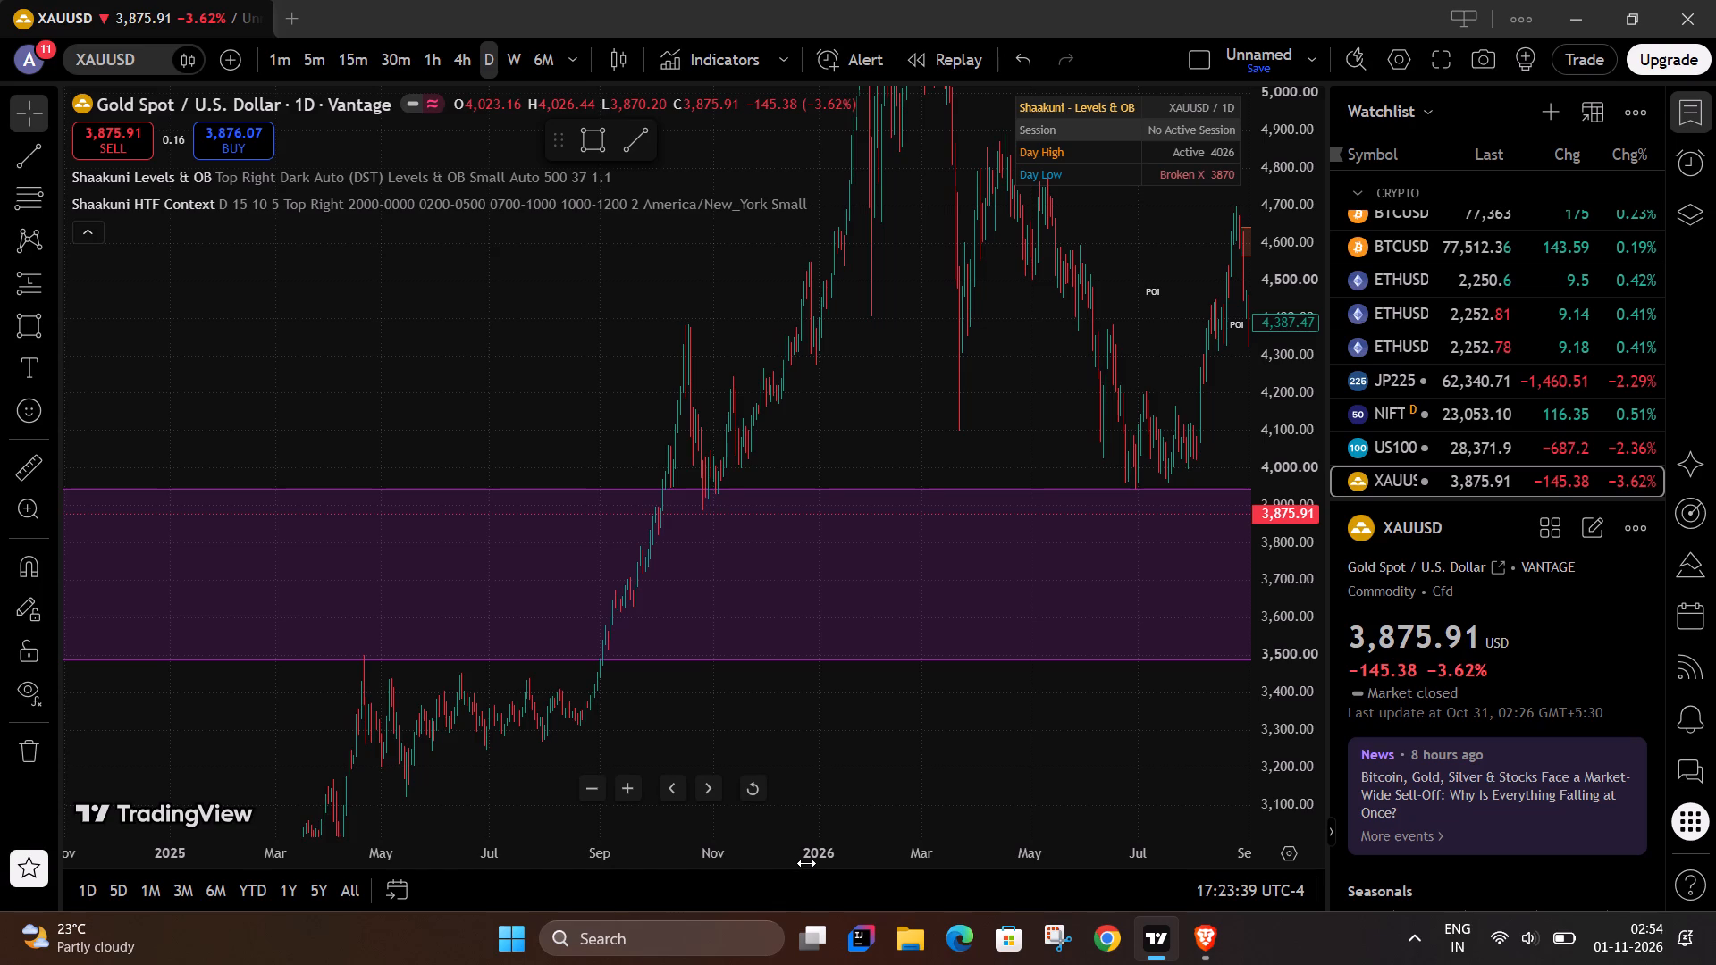
drag(806, 863, 369, 864)
drag(408, 707, 929, 704)
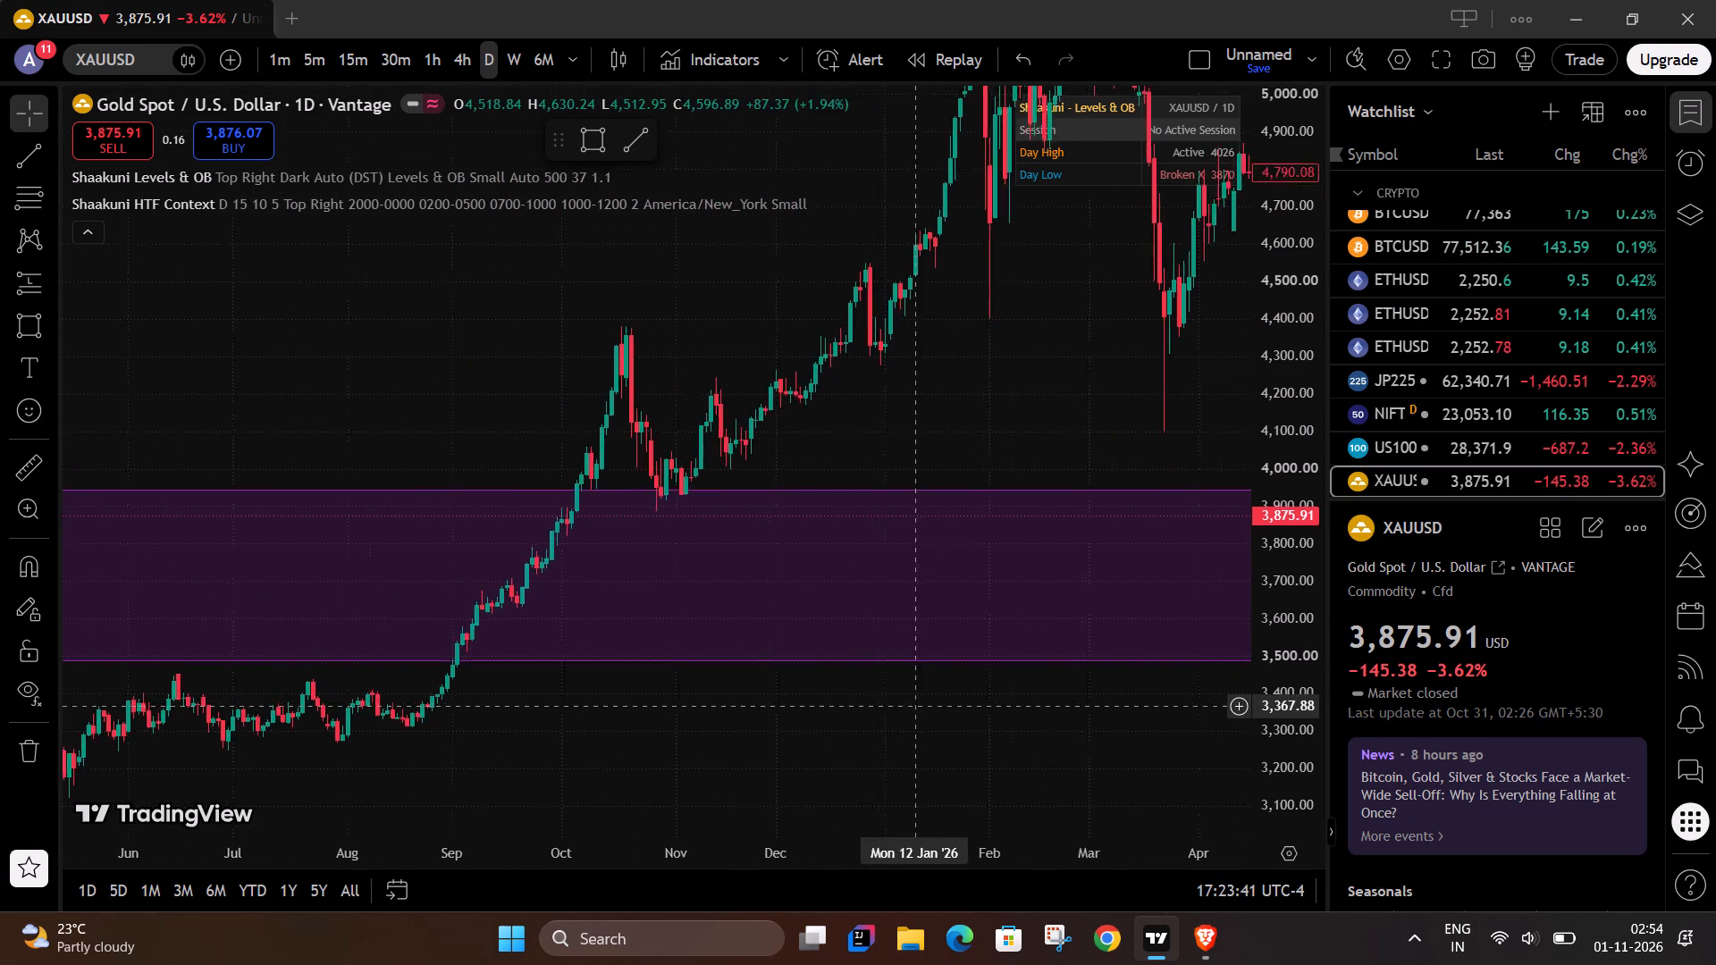
drag(929, 704, 972, 694)
drag(786, 854, 418, 829)
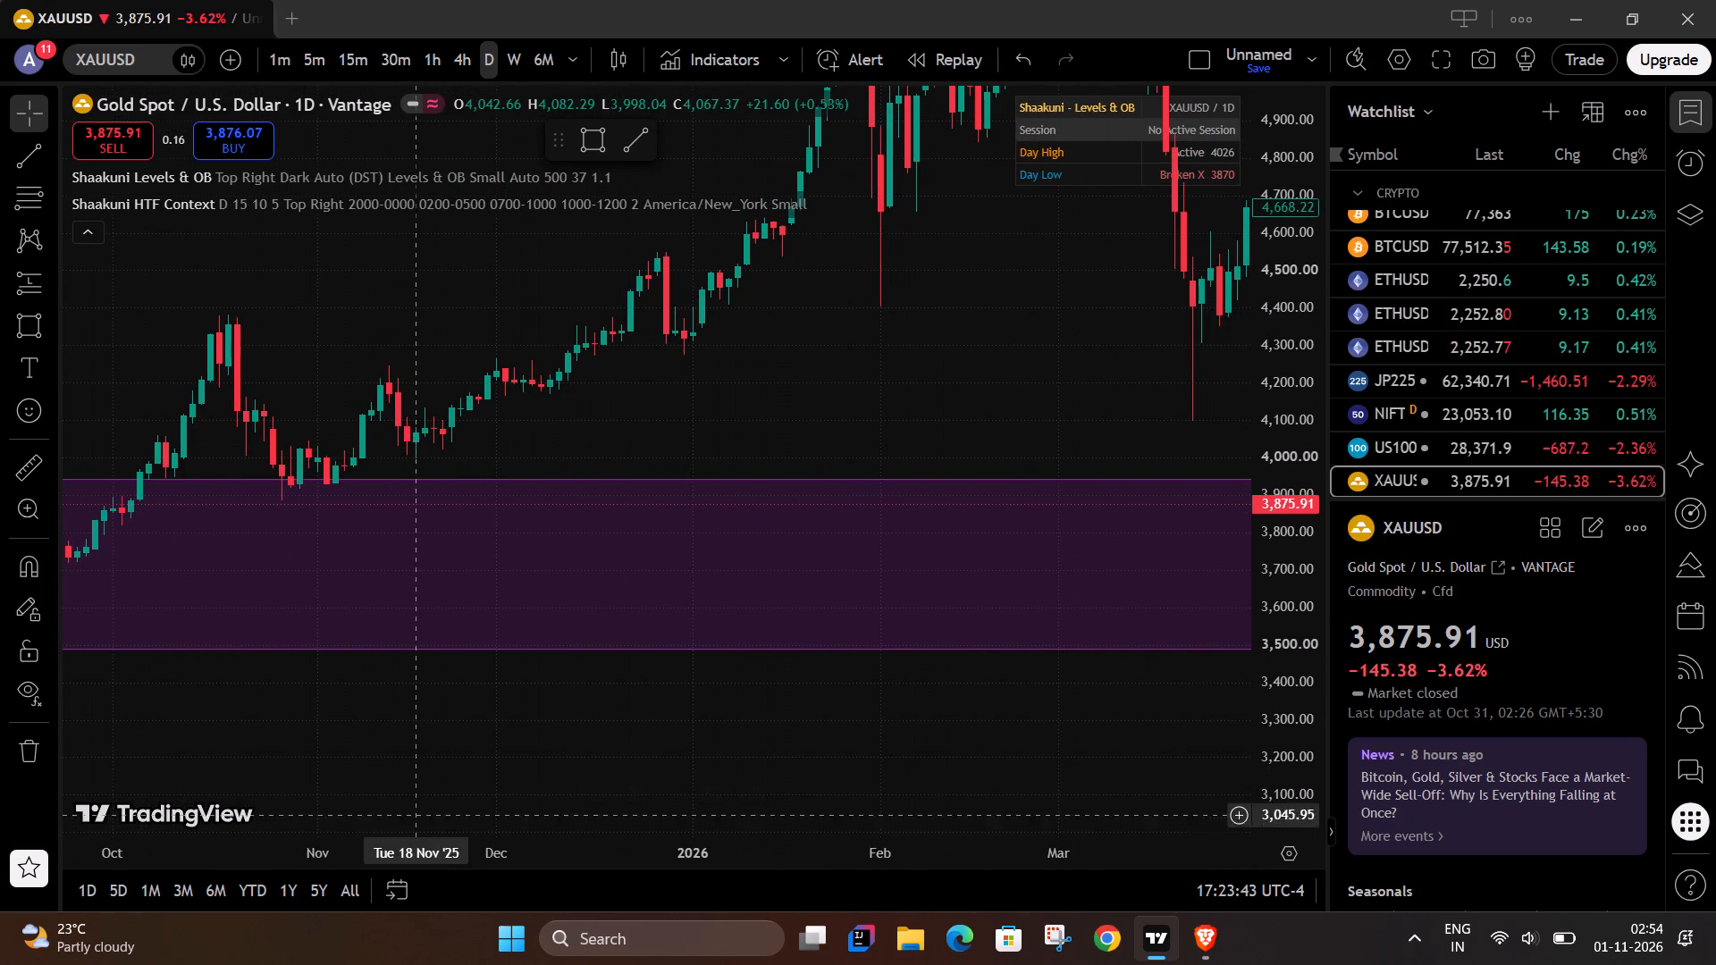
drag(403, 706, 1067, 653)
drag(771, 852, 671, 851)
drag(635, 702, 758, 718)
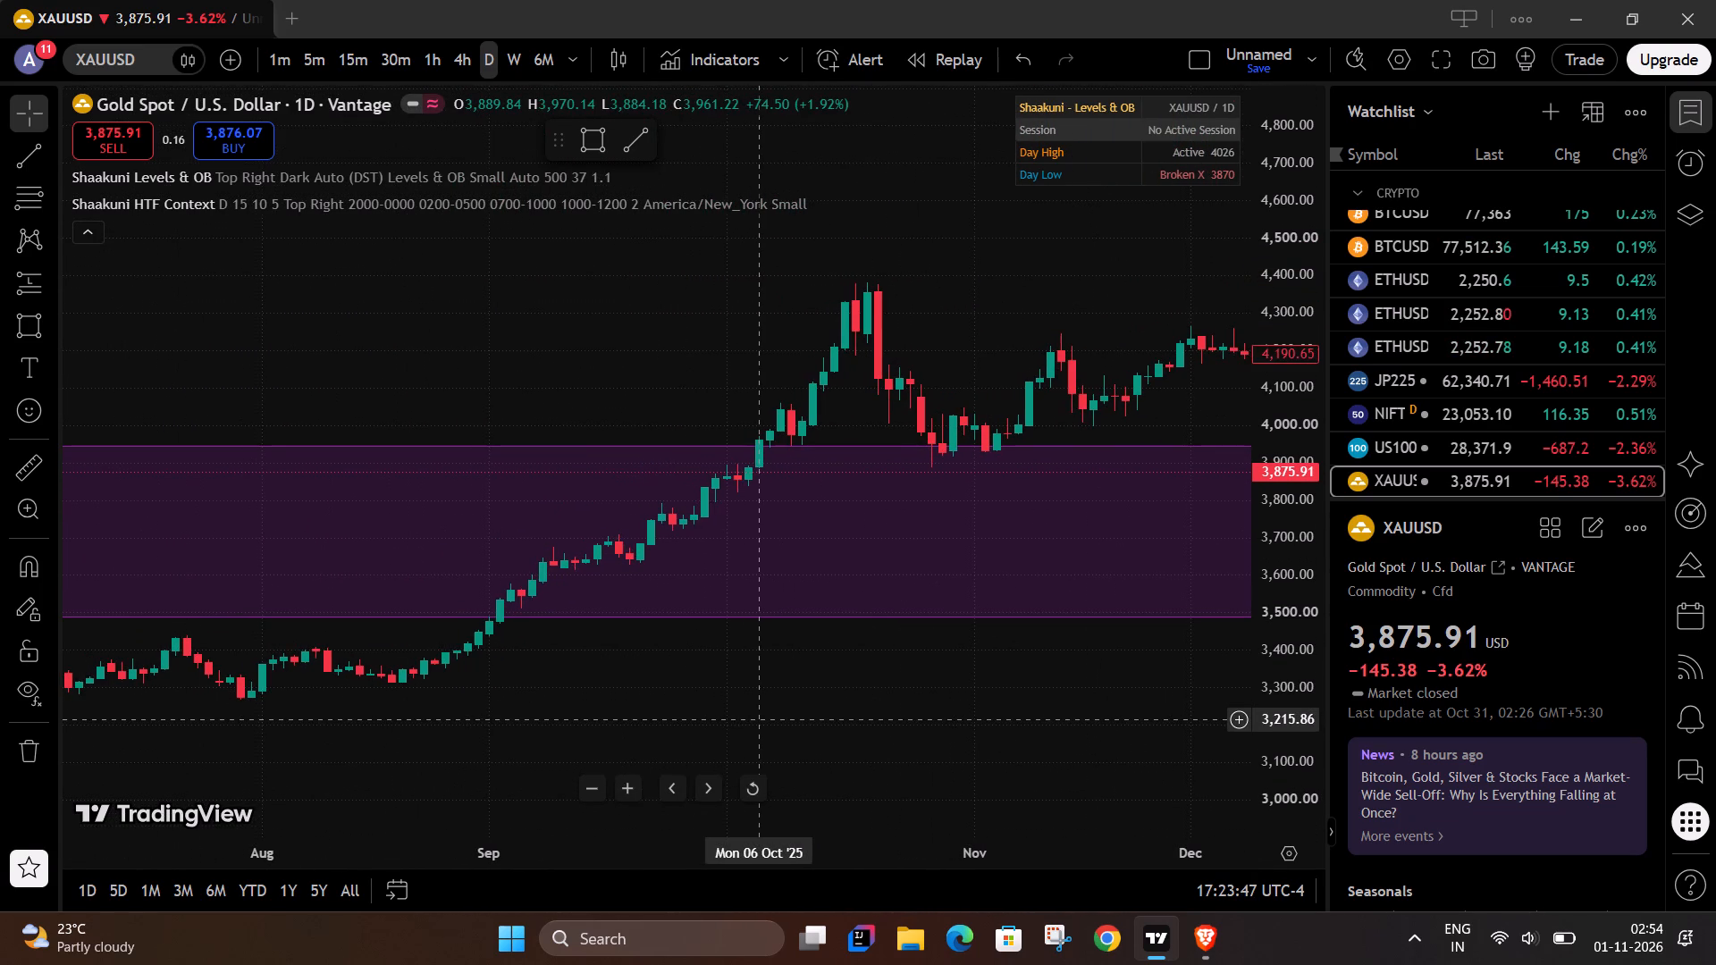
drag(1283, 655, 1268, 369)
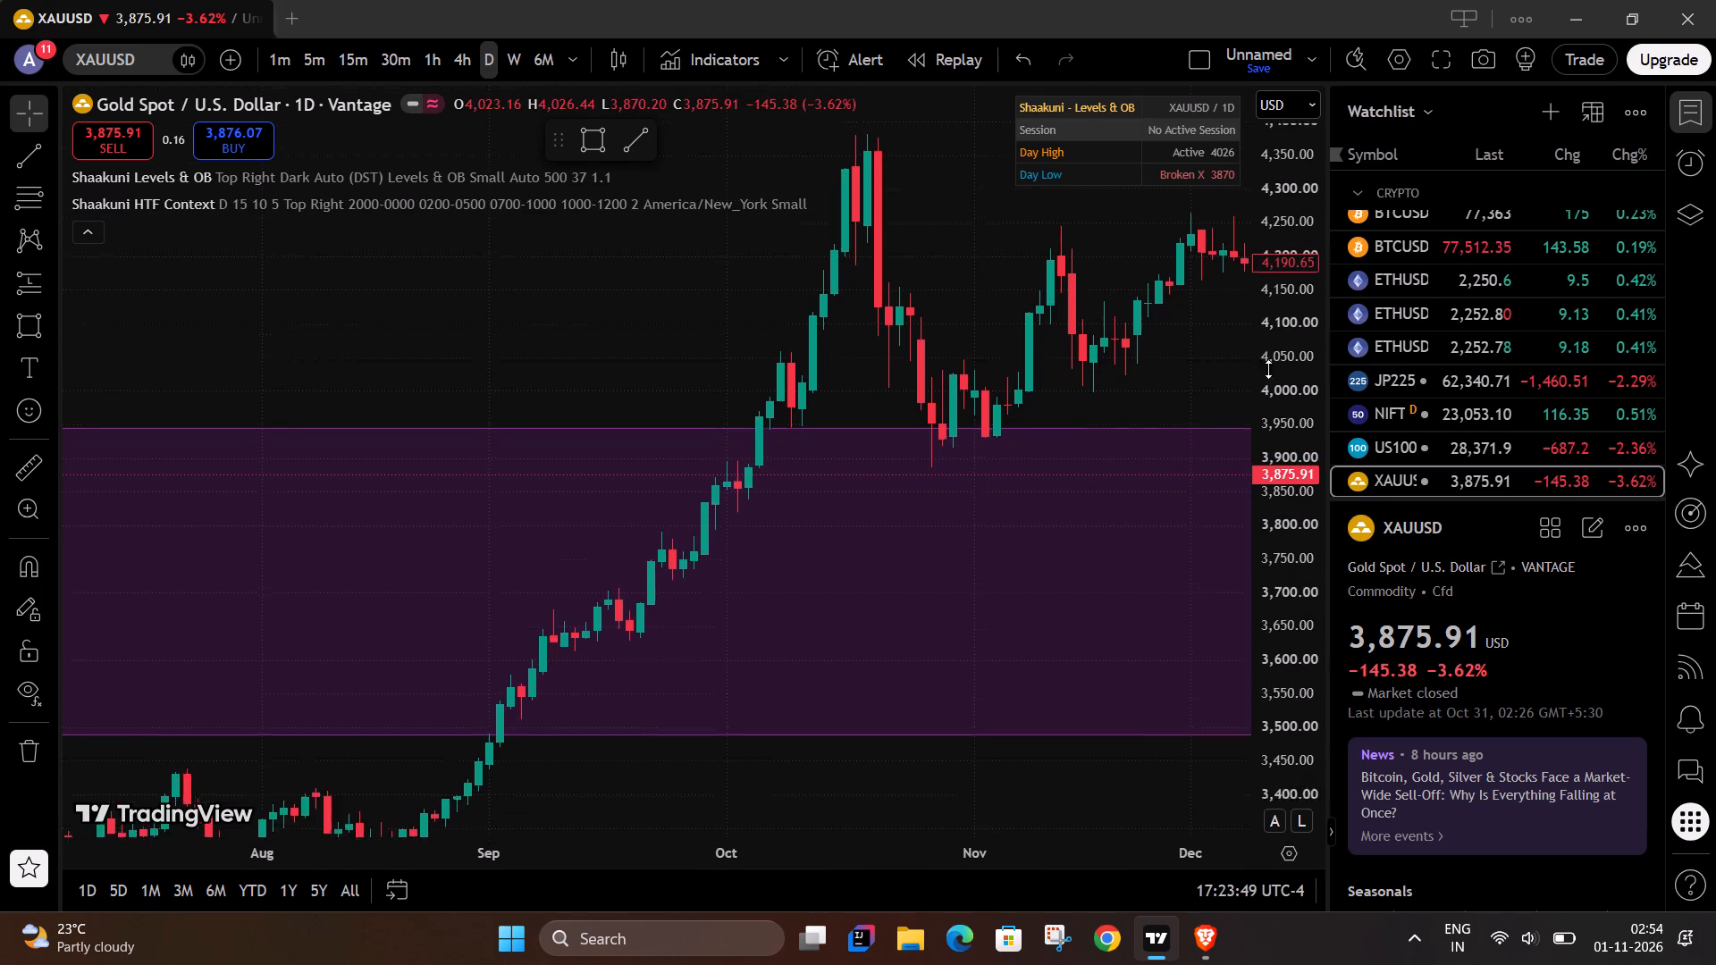
drag(1268, 369, 1269, 321)
drag(1281, 670, 1266, 509)
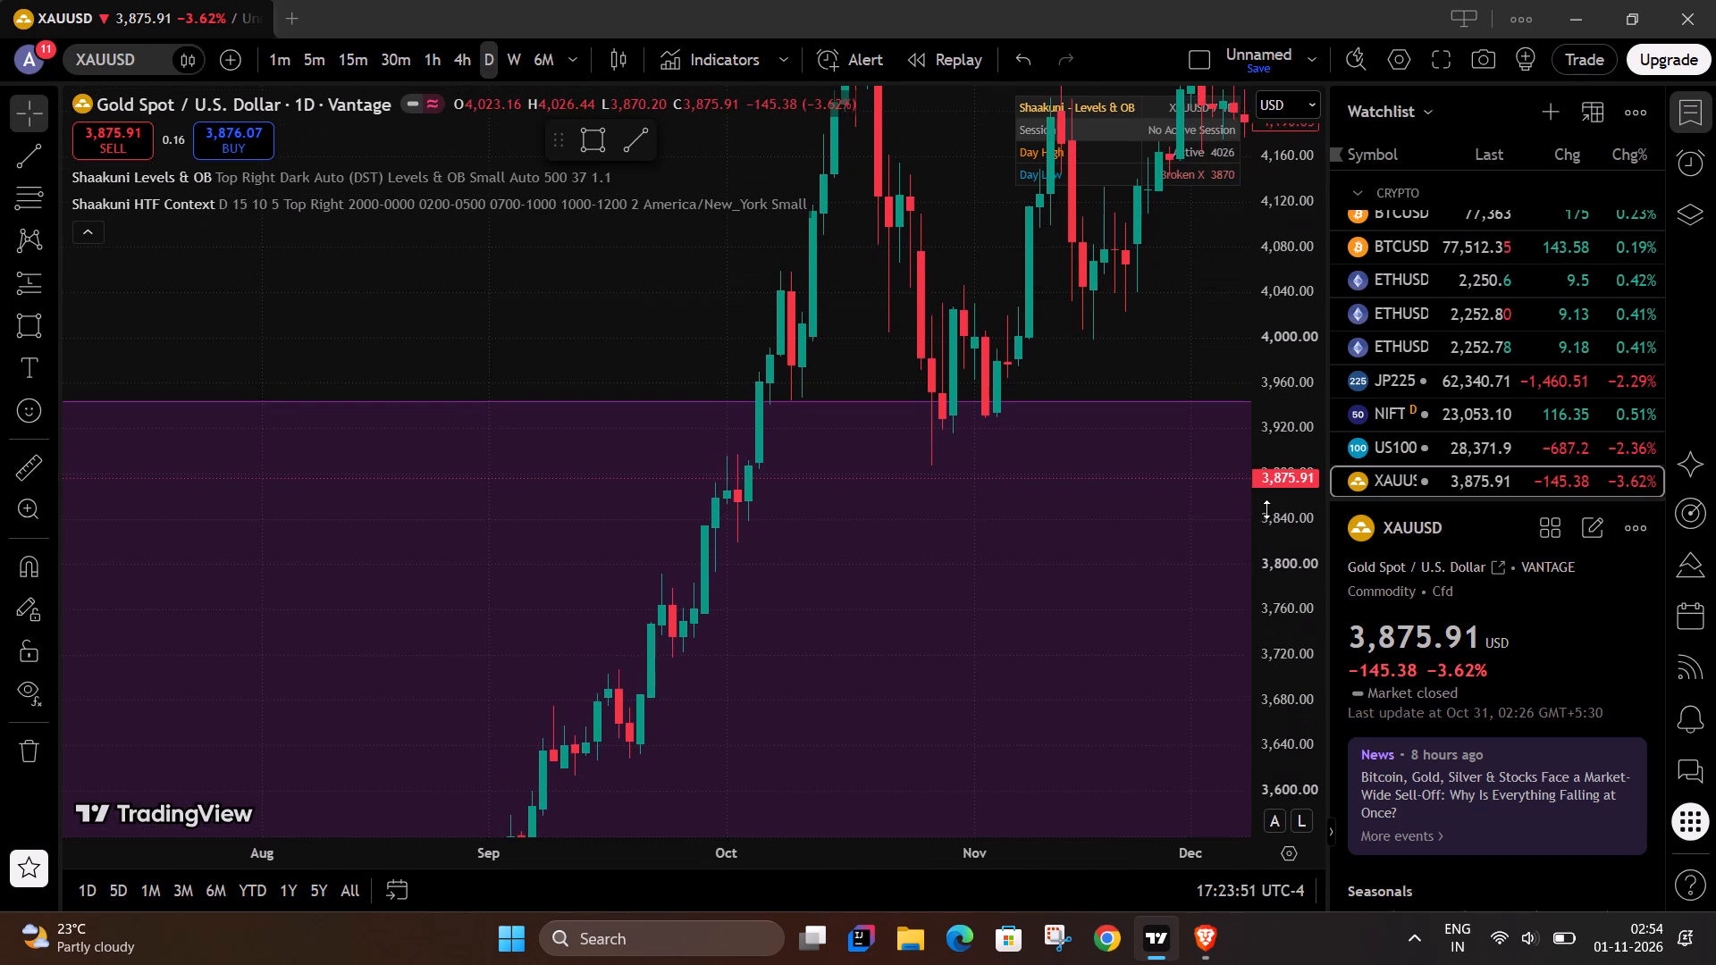
Draw a rectangle inside the purple zone from 17 Sep '25 at about 3,699 to 13 Nov '25 at about 3,629.
drag(1166, 611, 1174, 355)
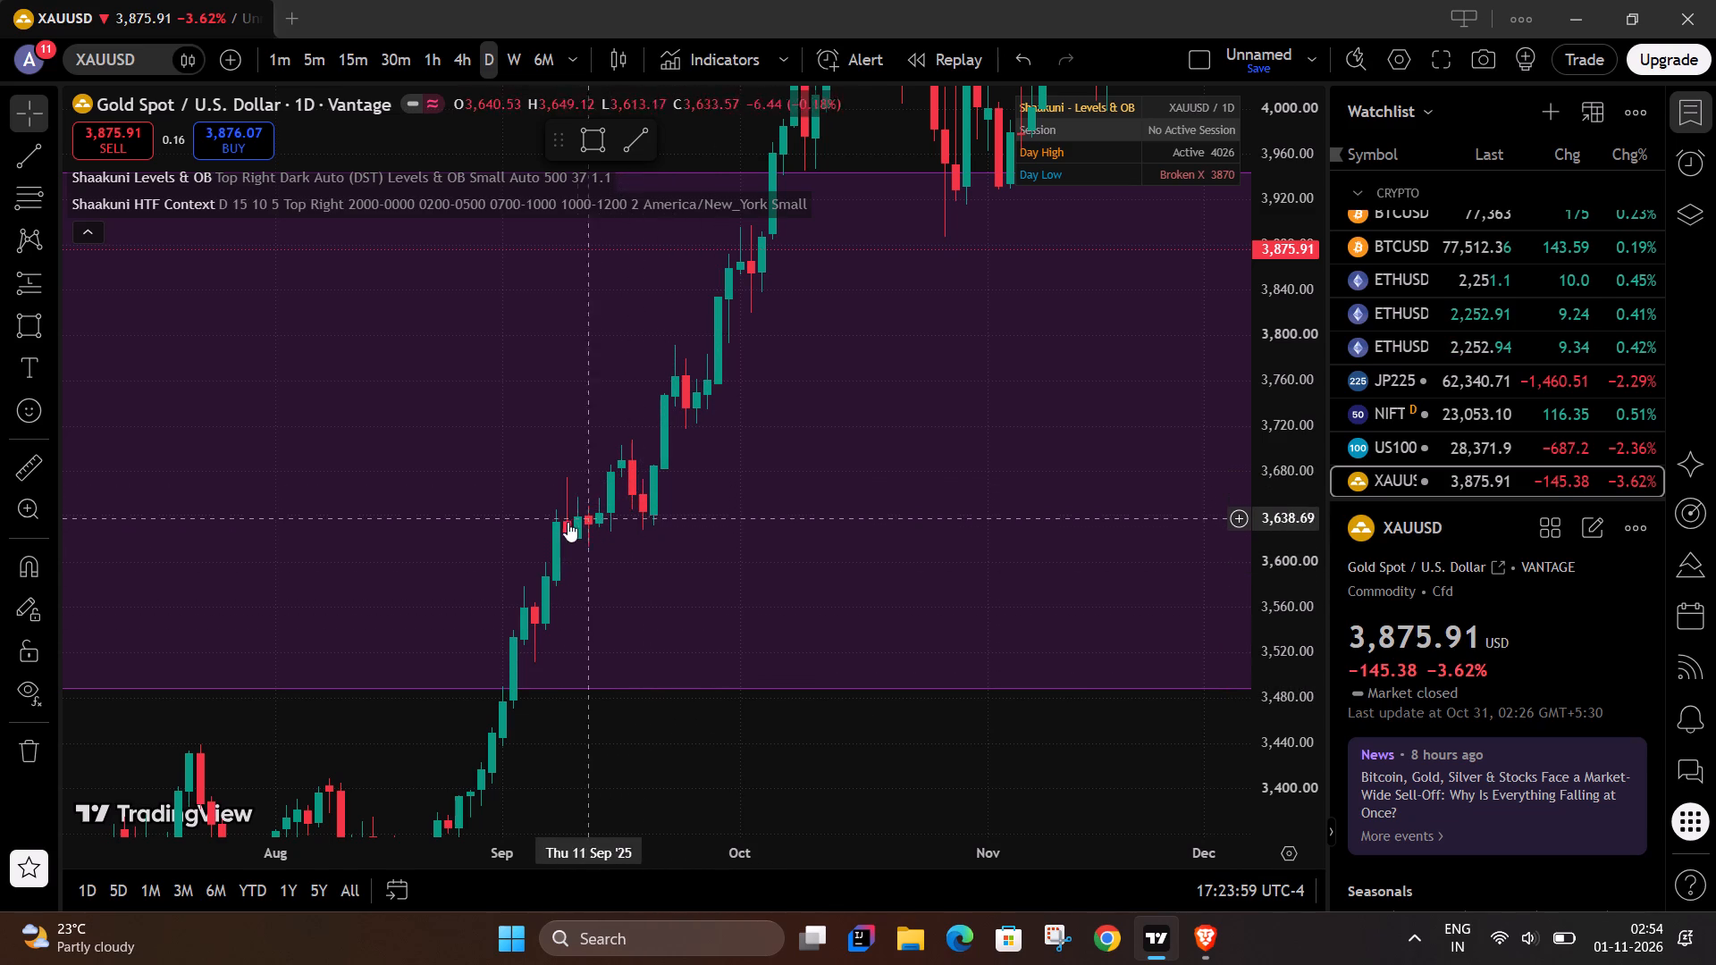
click(586, 147)
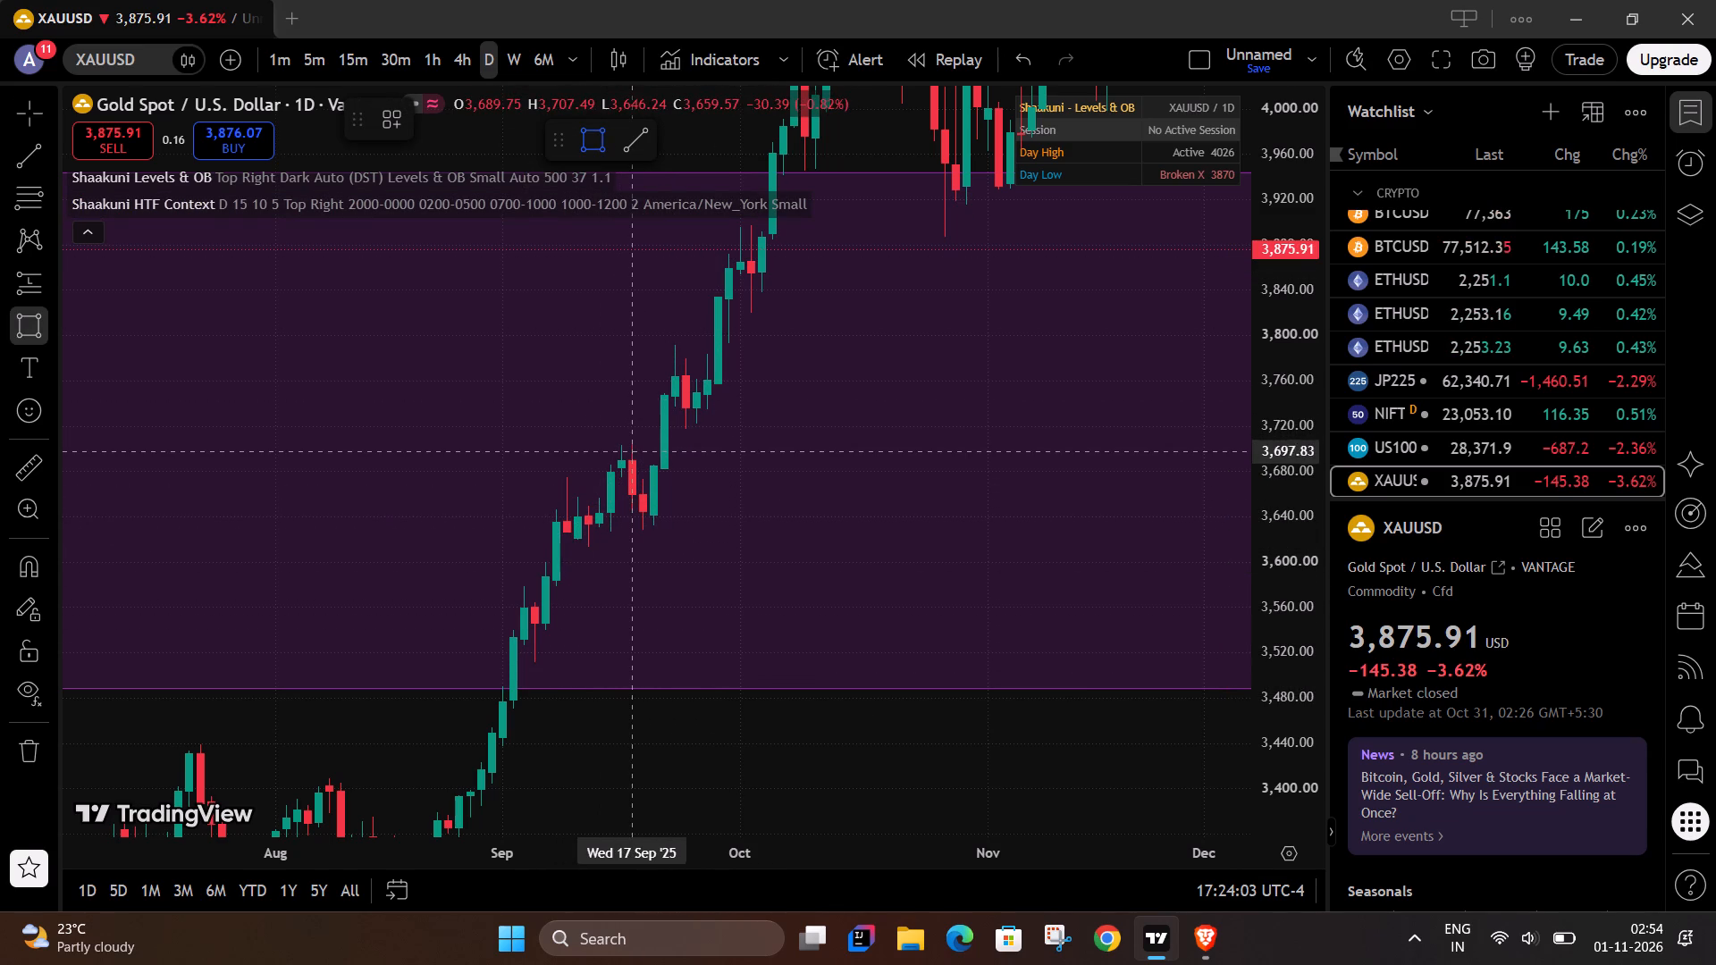
drag(630, 449, 997, 533)
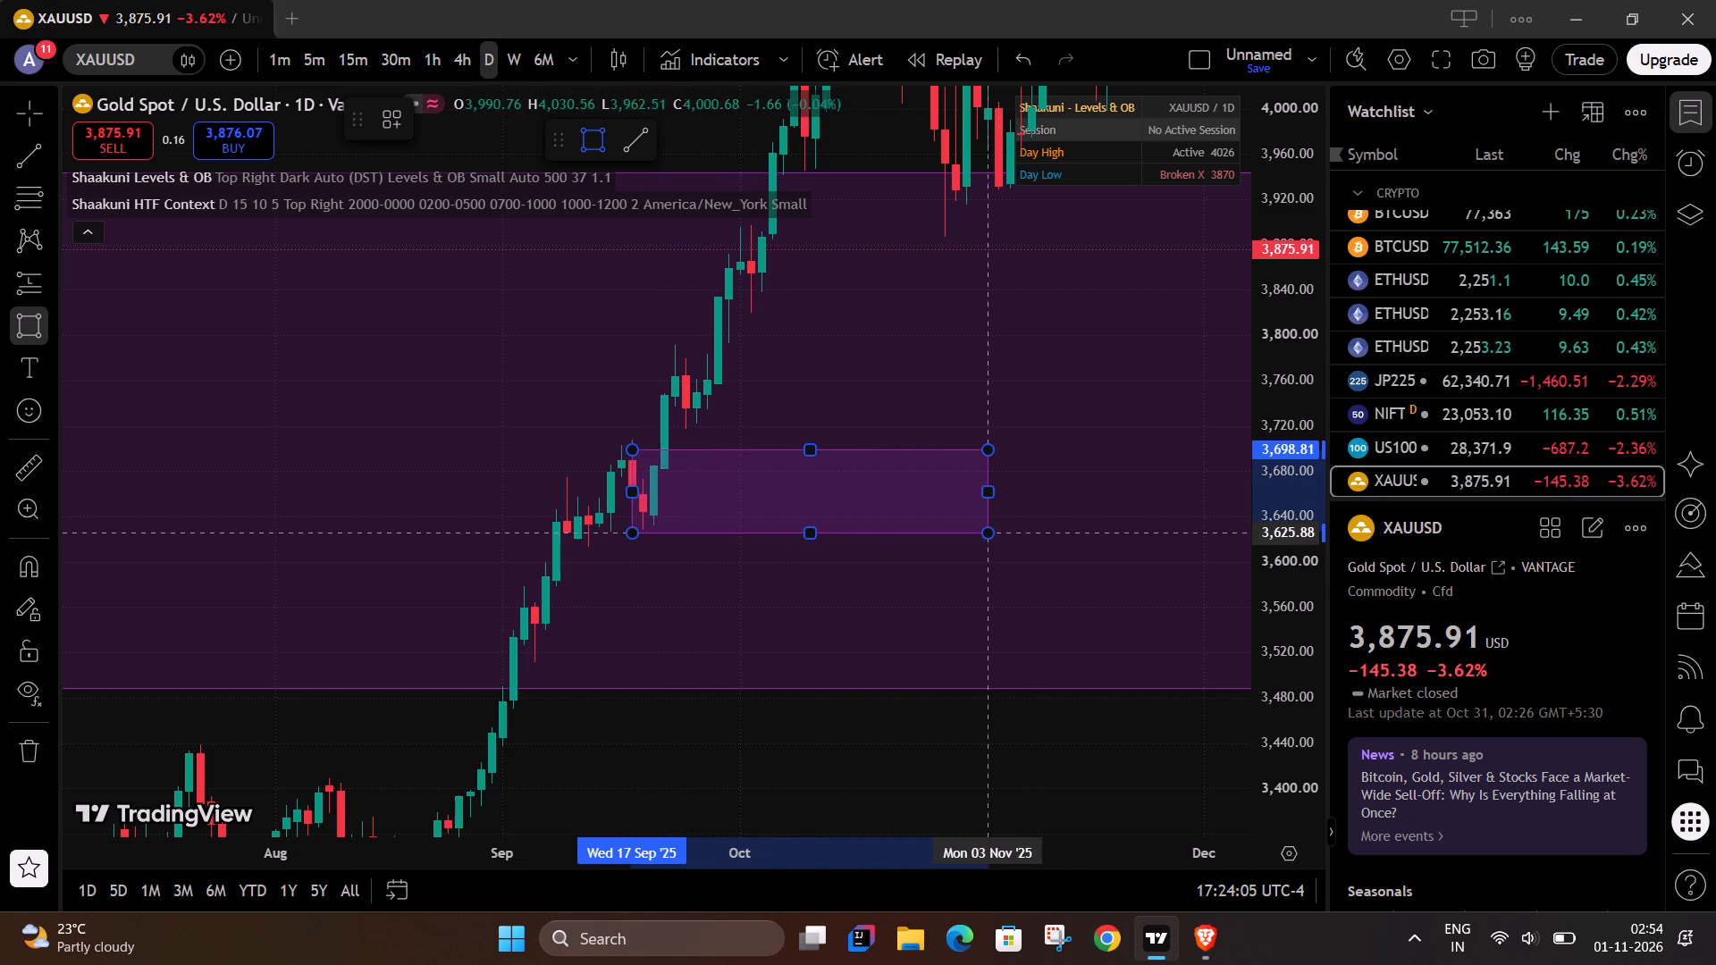
drag(997, 533, 1070, 529)
click(1070, 529)
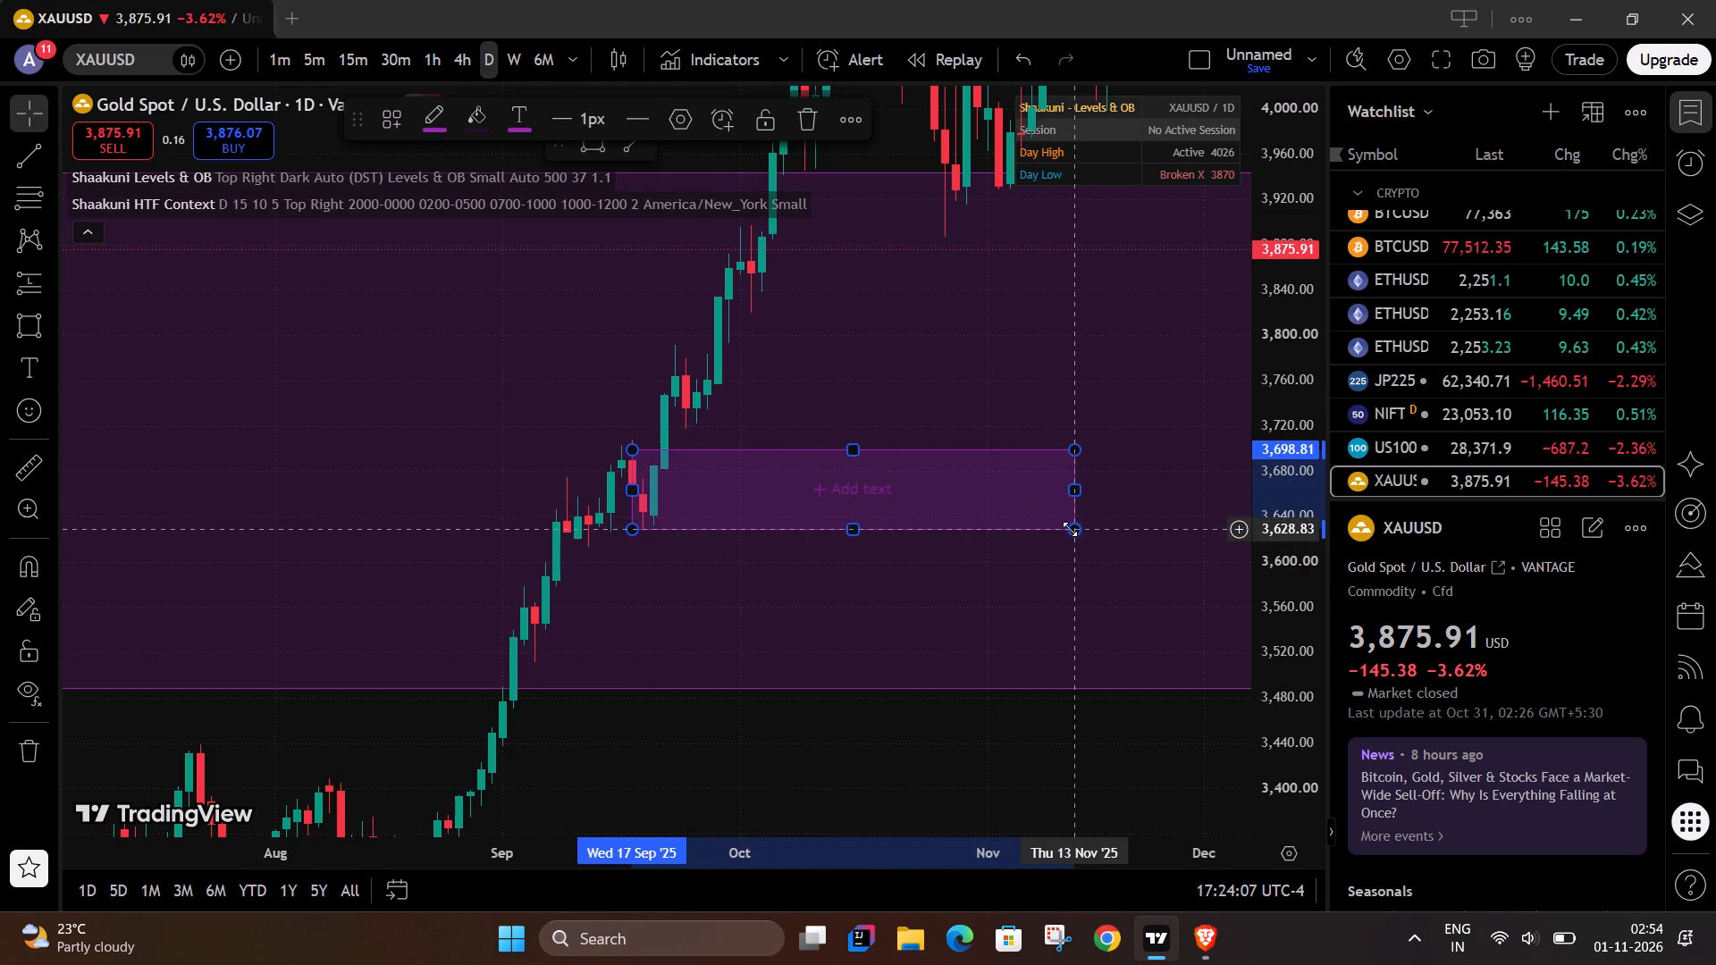
Raise the new rectangle's upper edge to about 3,714, keeping its start at 17 Sep '25.
drag(817, 582, 810, 555)
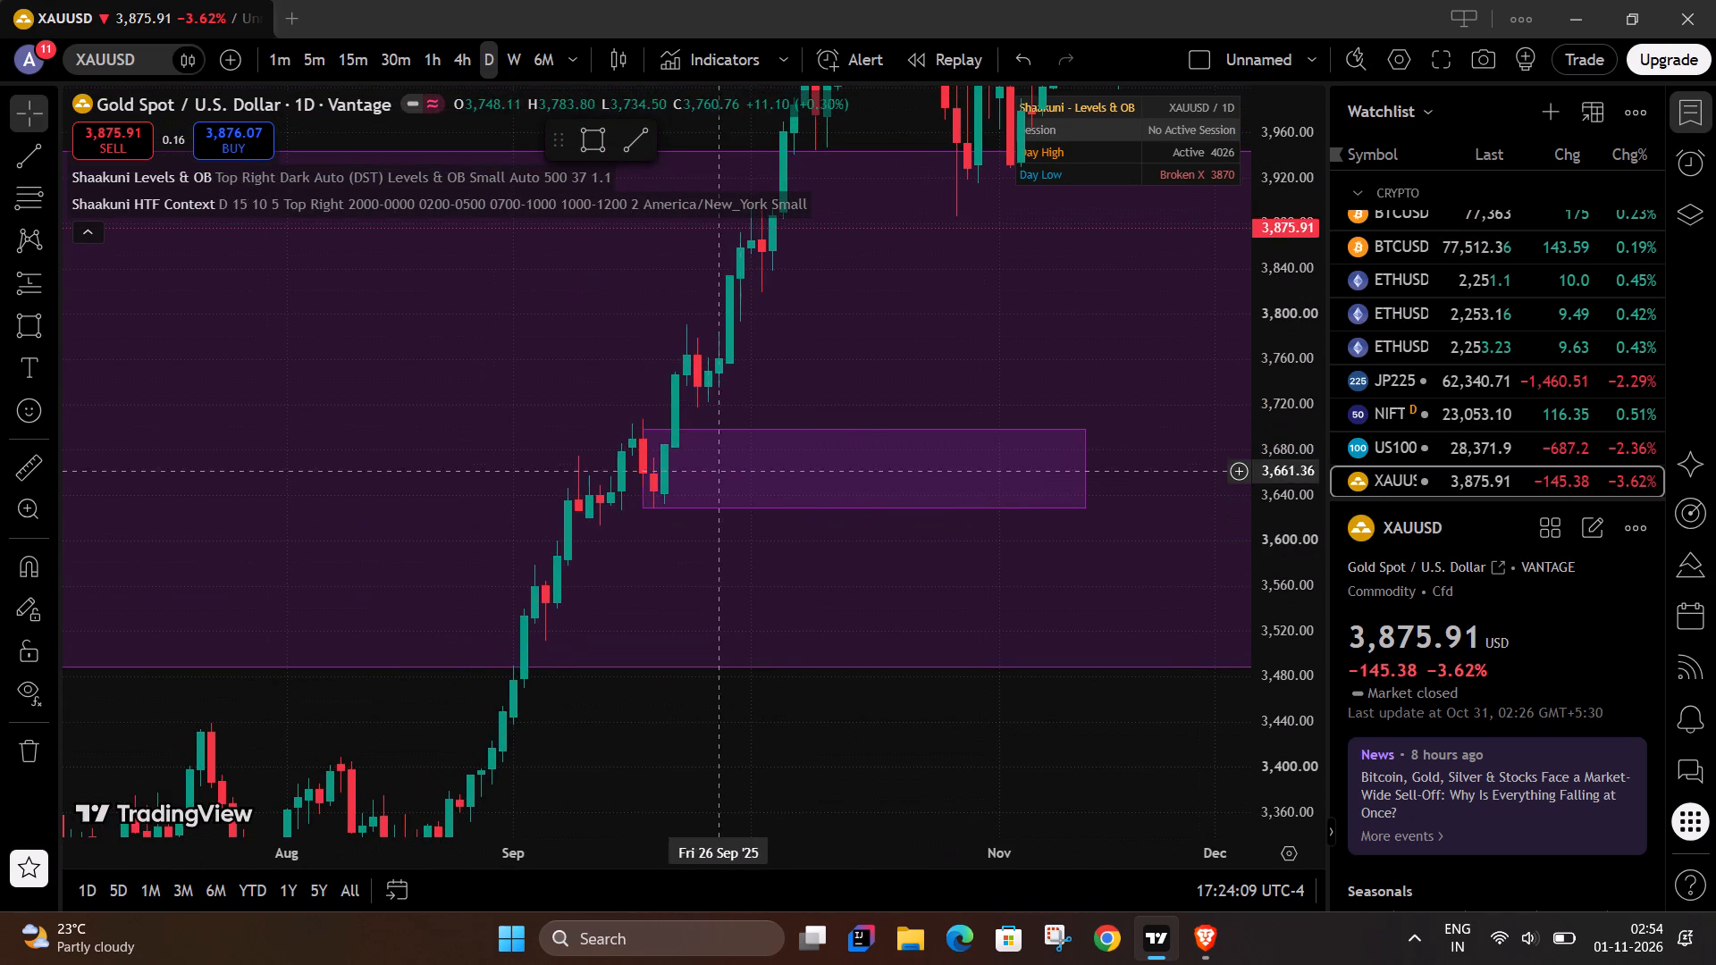
drag(640, 424, 637, 413)
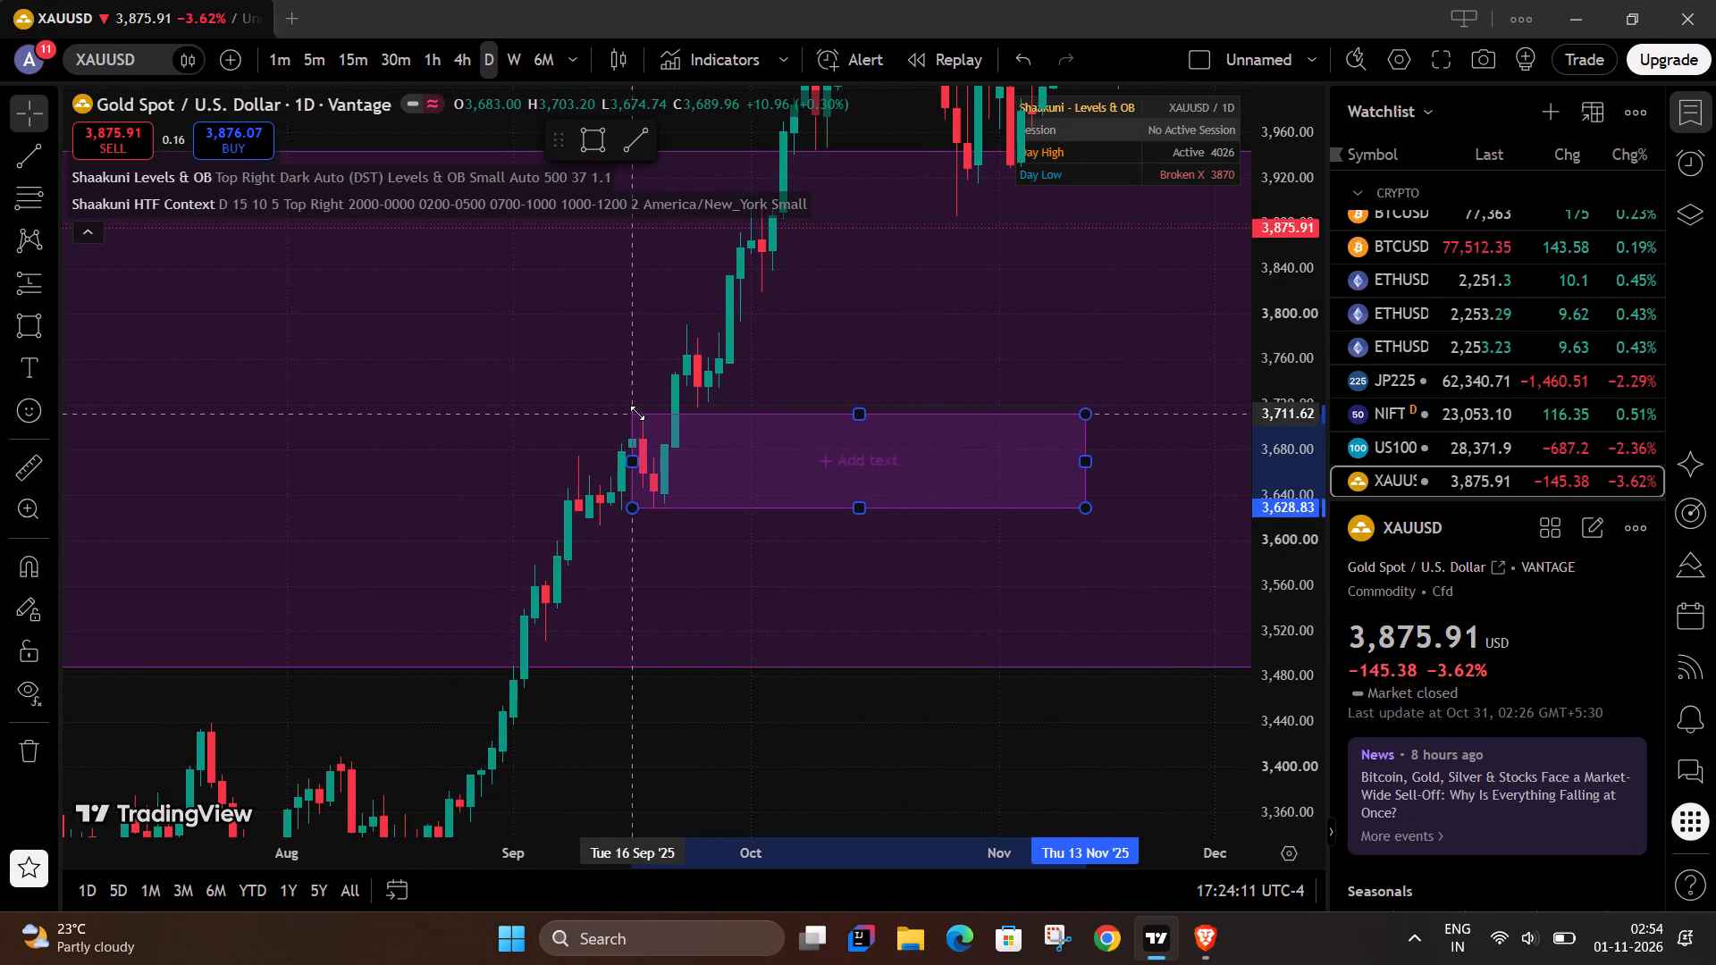
drag(637, 413, 643, 412)
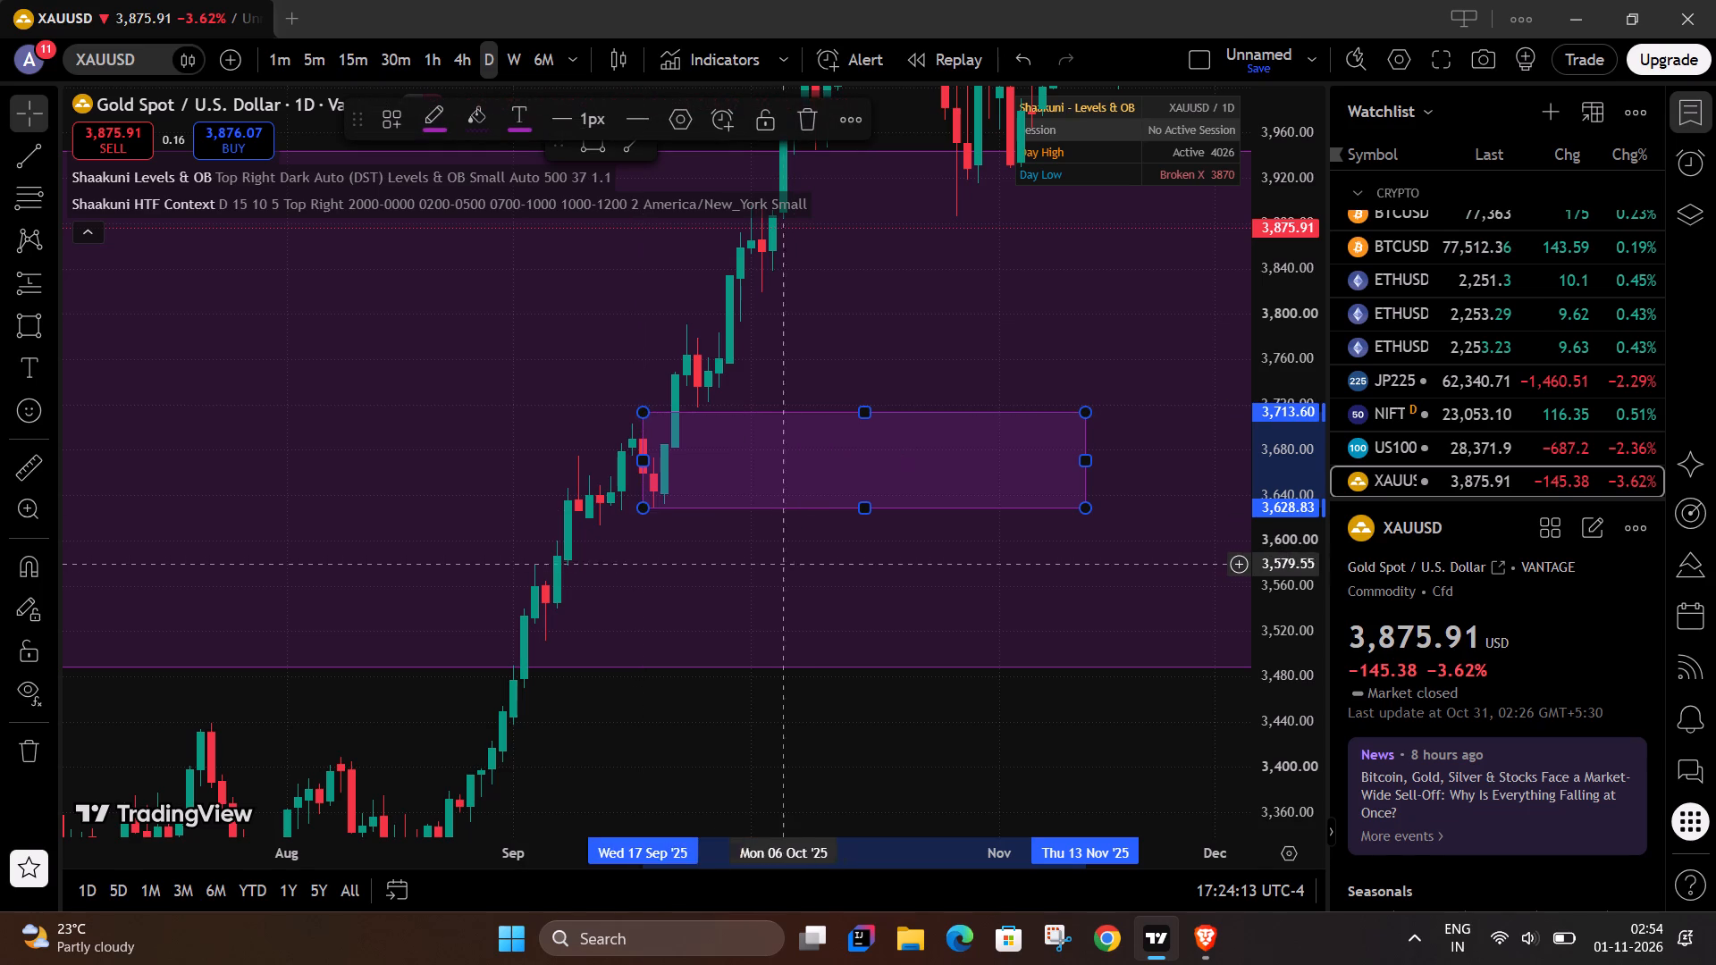
click(761, 575)
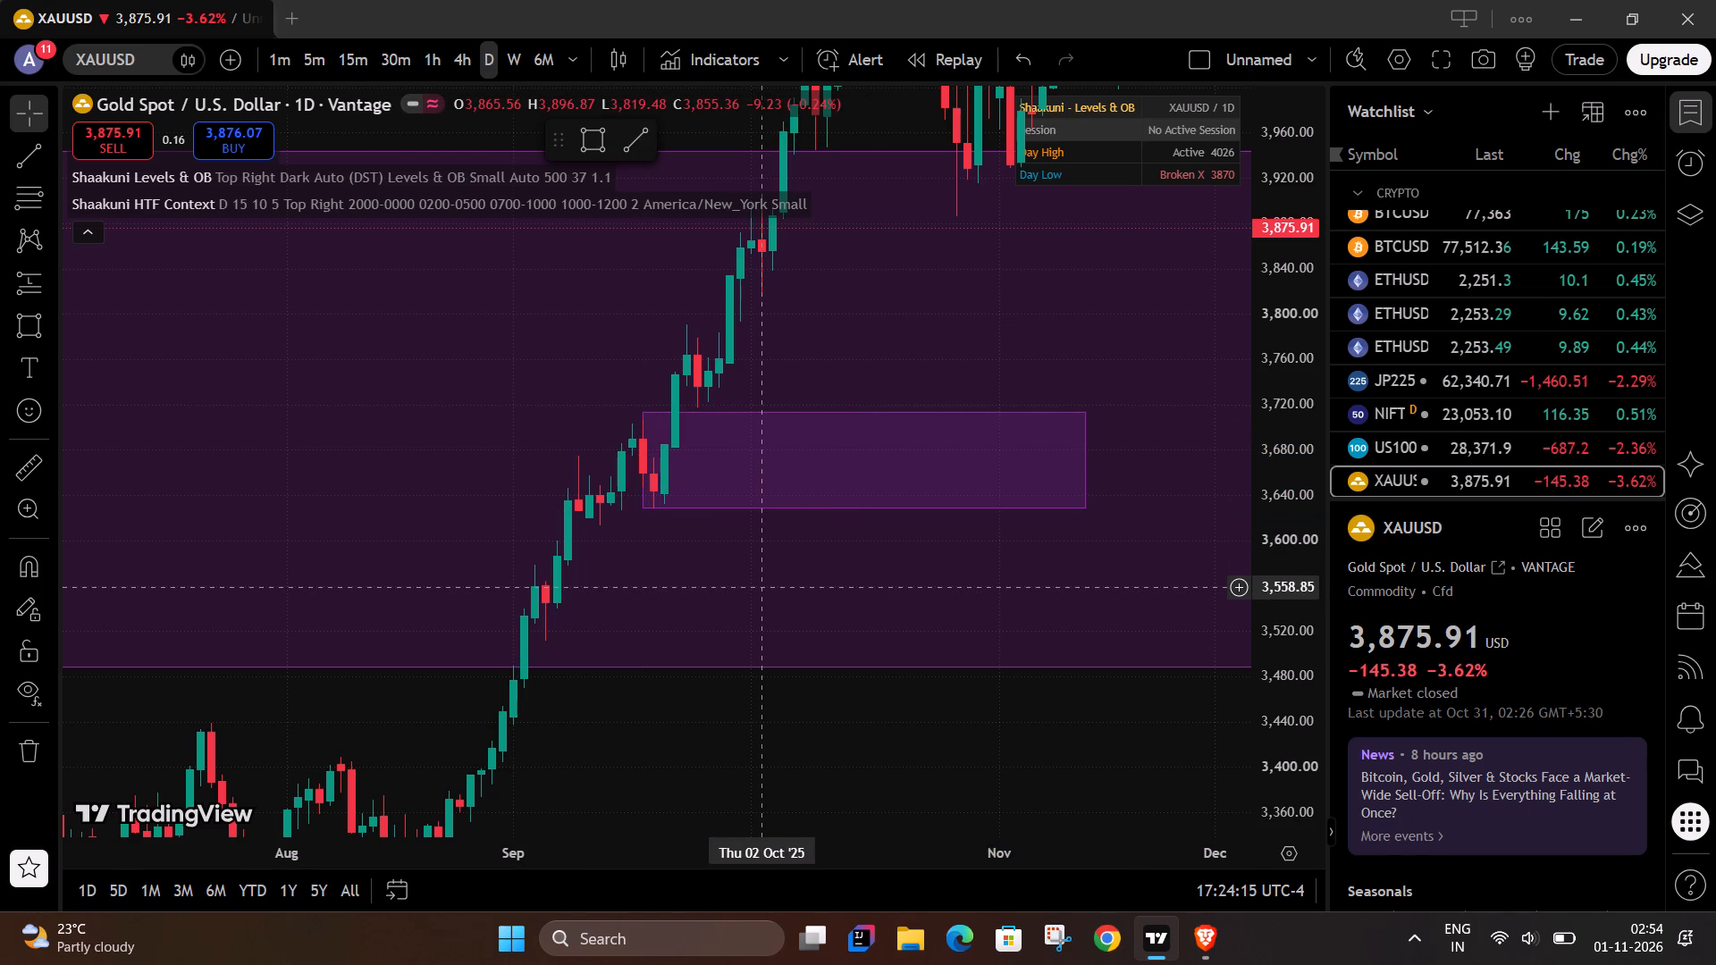
Draw a second rectangle above the first, from 24 Sep '25 at about 3,777 to 19 Nov '25 at about 3,717.
drag(821, 608, 637, 772)
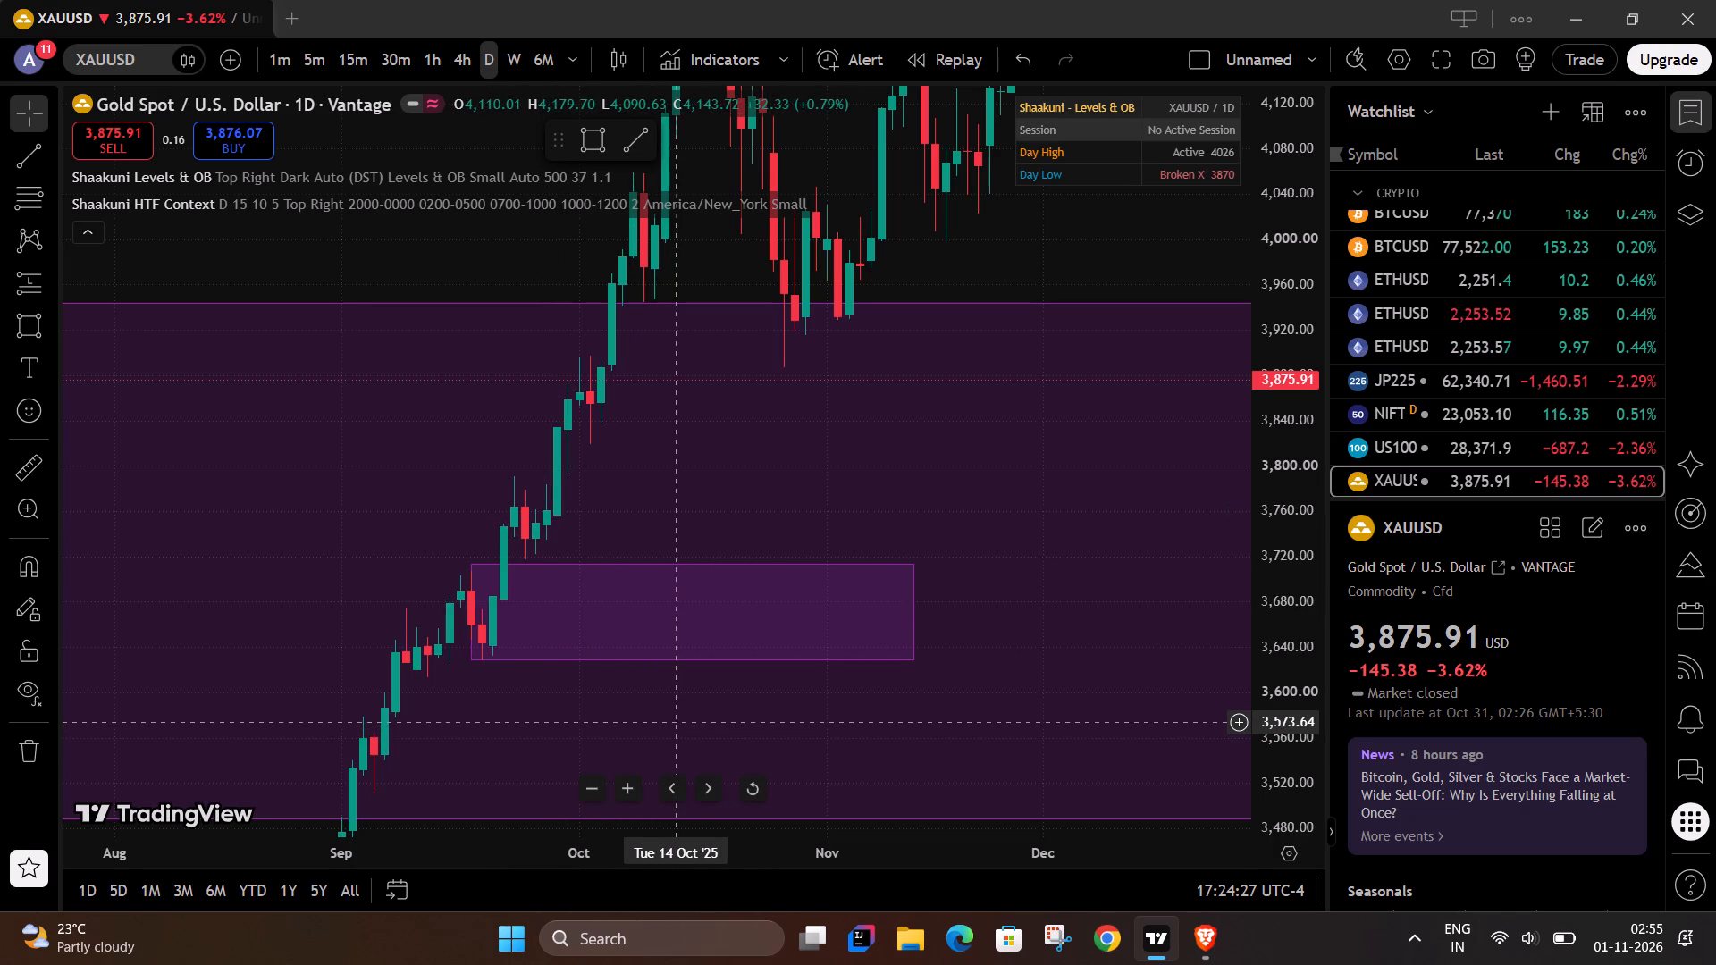
click(577, 141)
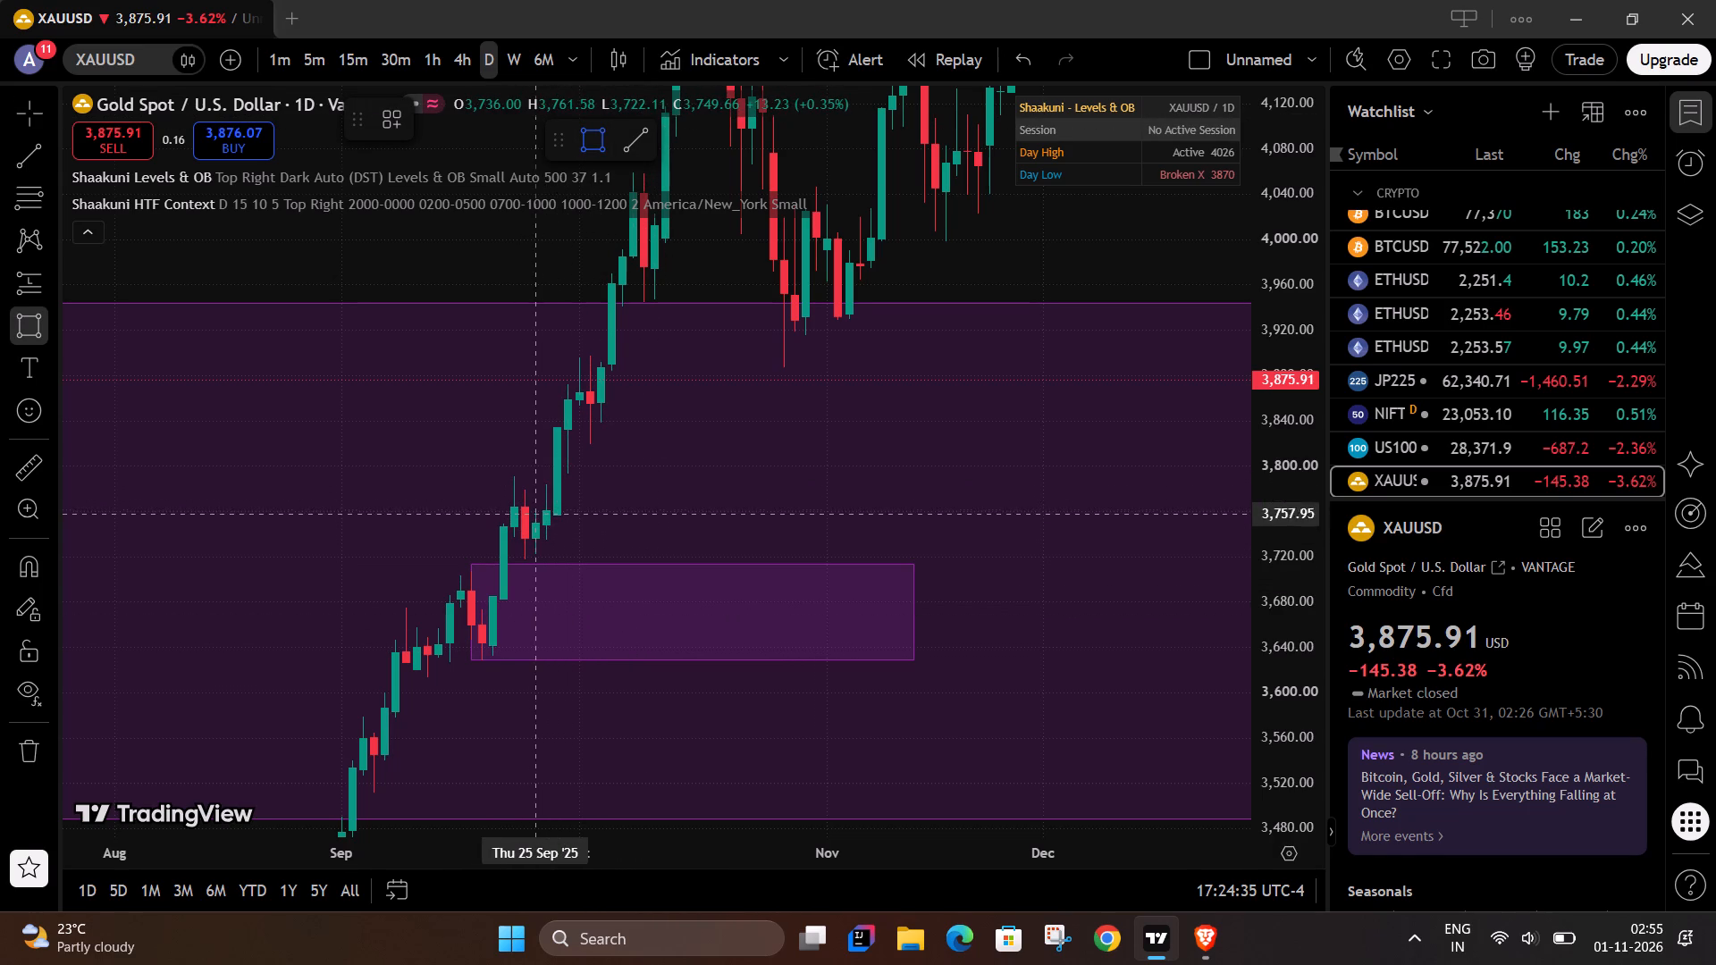
drag(526, 491, 600, 541)
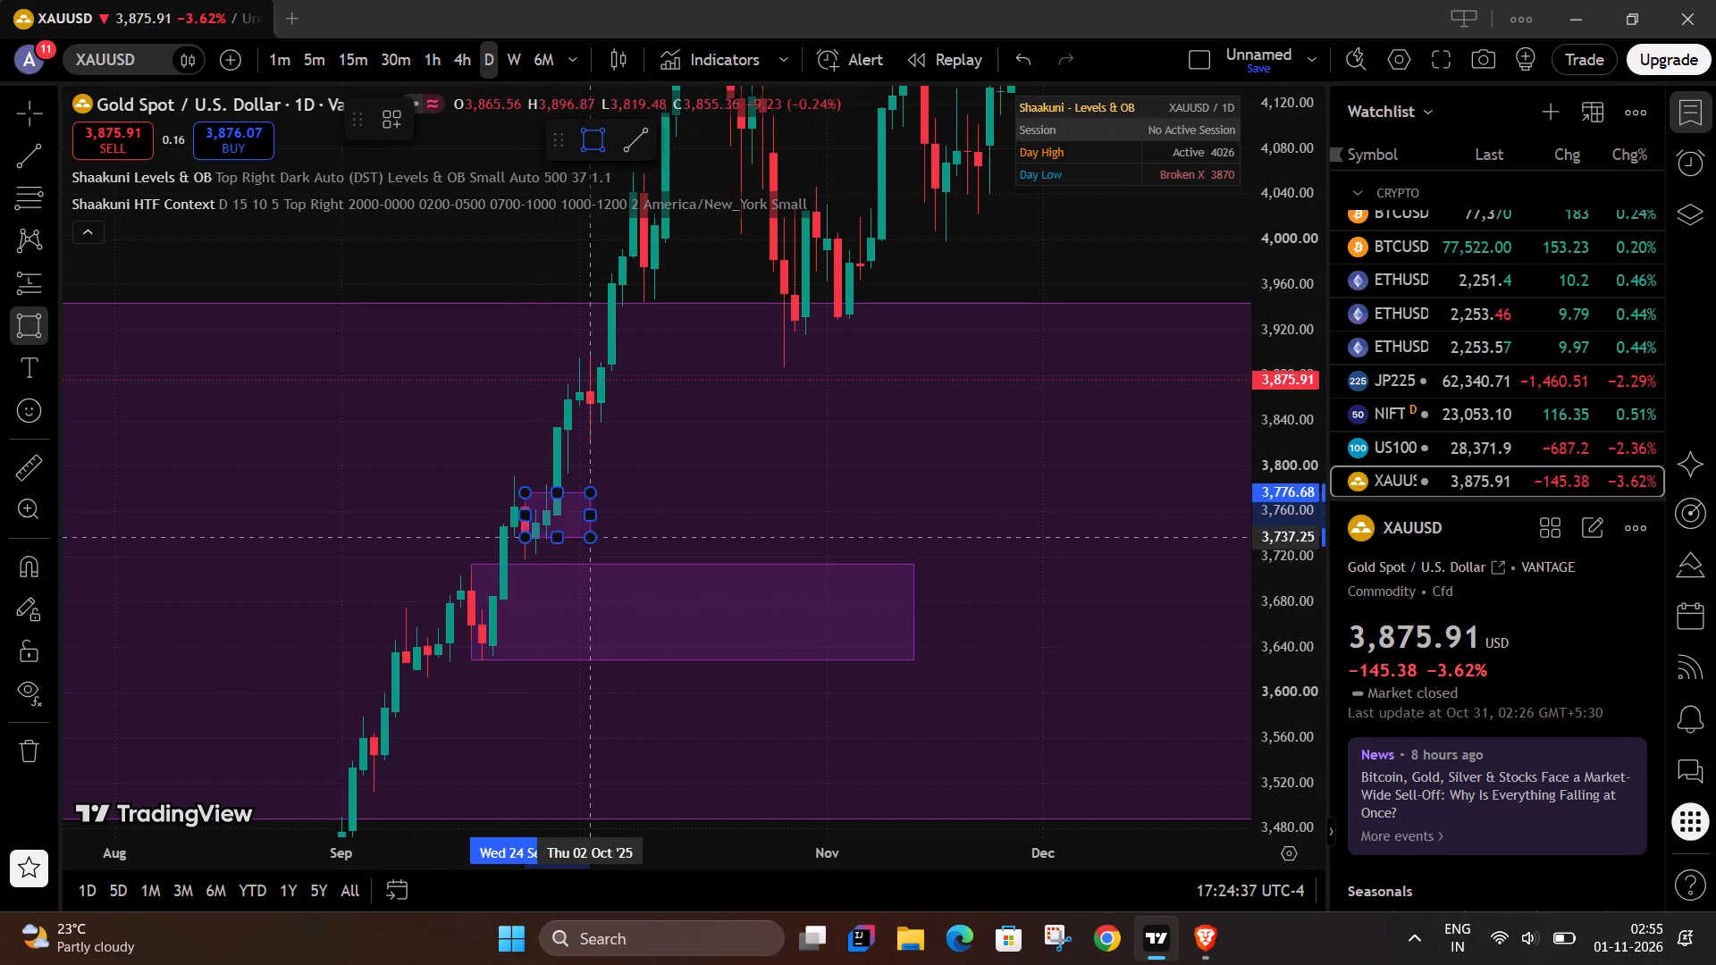
drag(600, 541, 955, 560)
click(955, 560)
click(1033, 633)
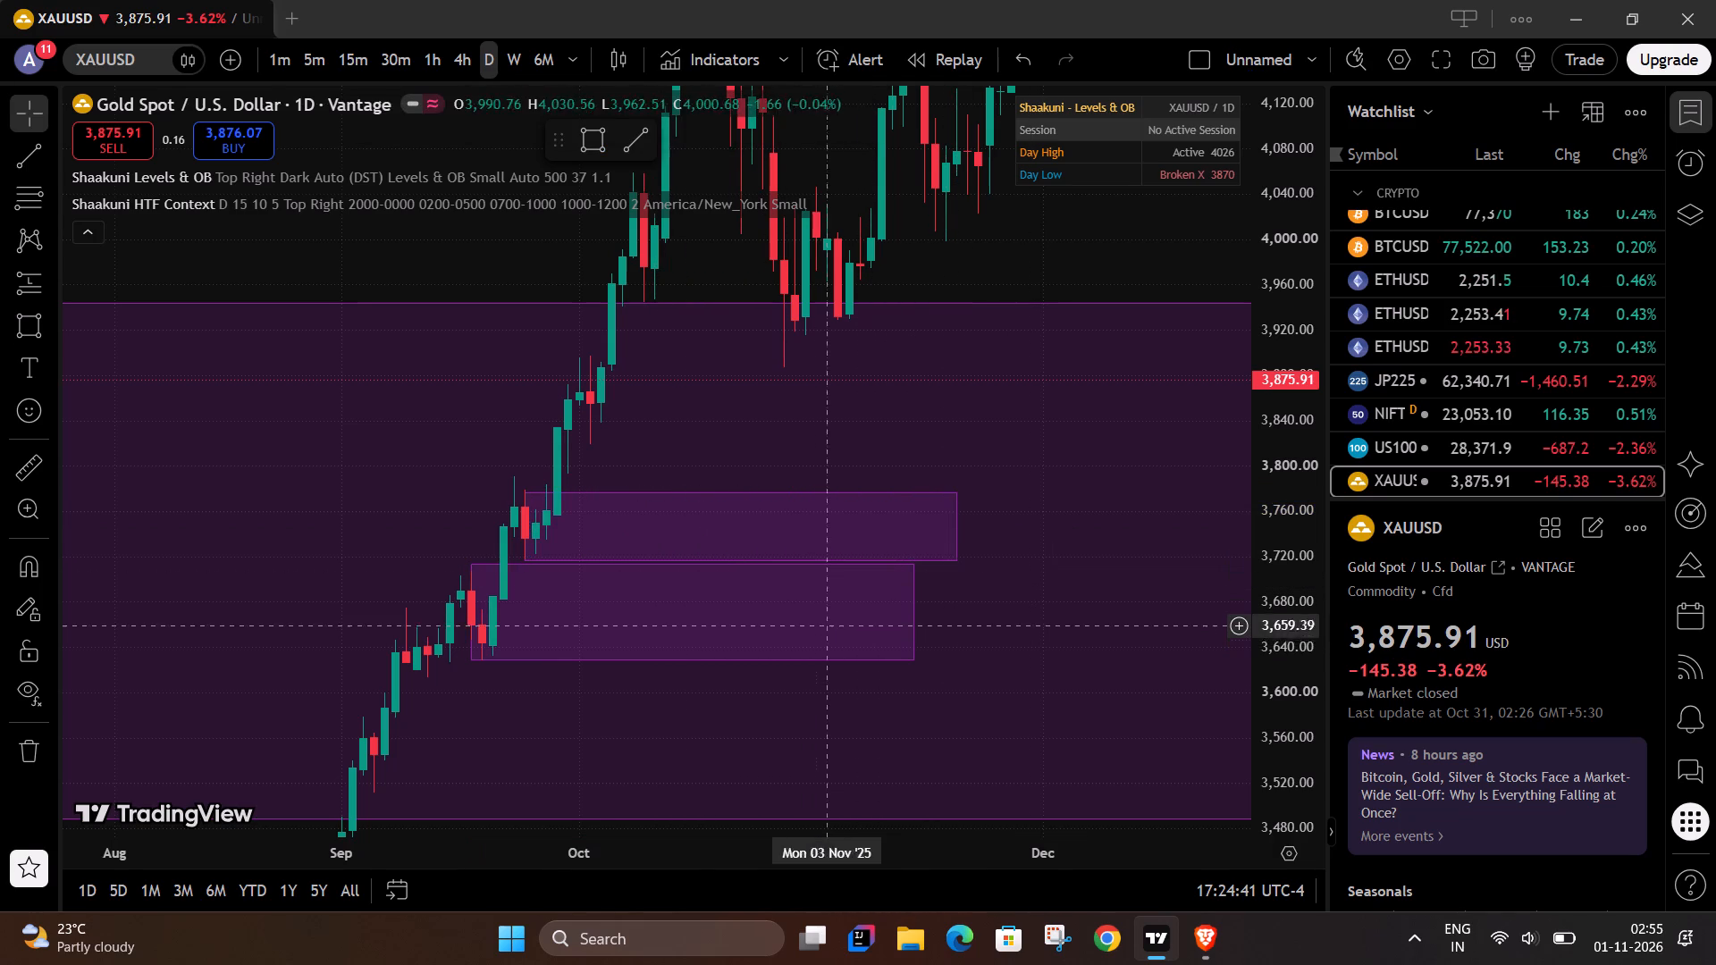
Raise the second rectangle's upper edge to about 3,785, keeping its start at 24 Sep '25.
click(521, 487)
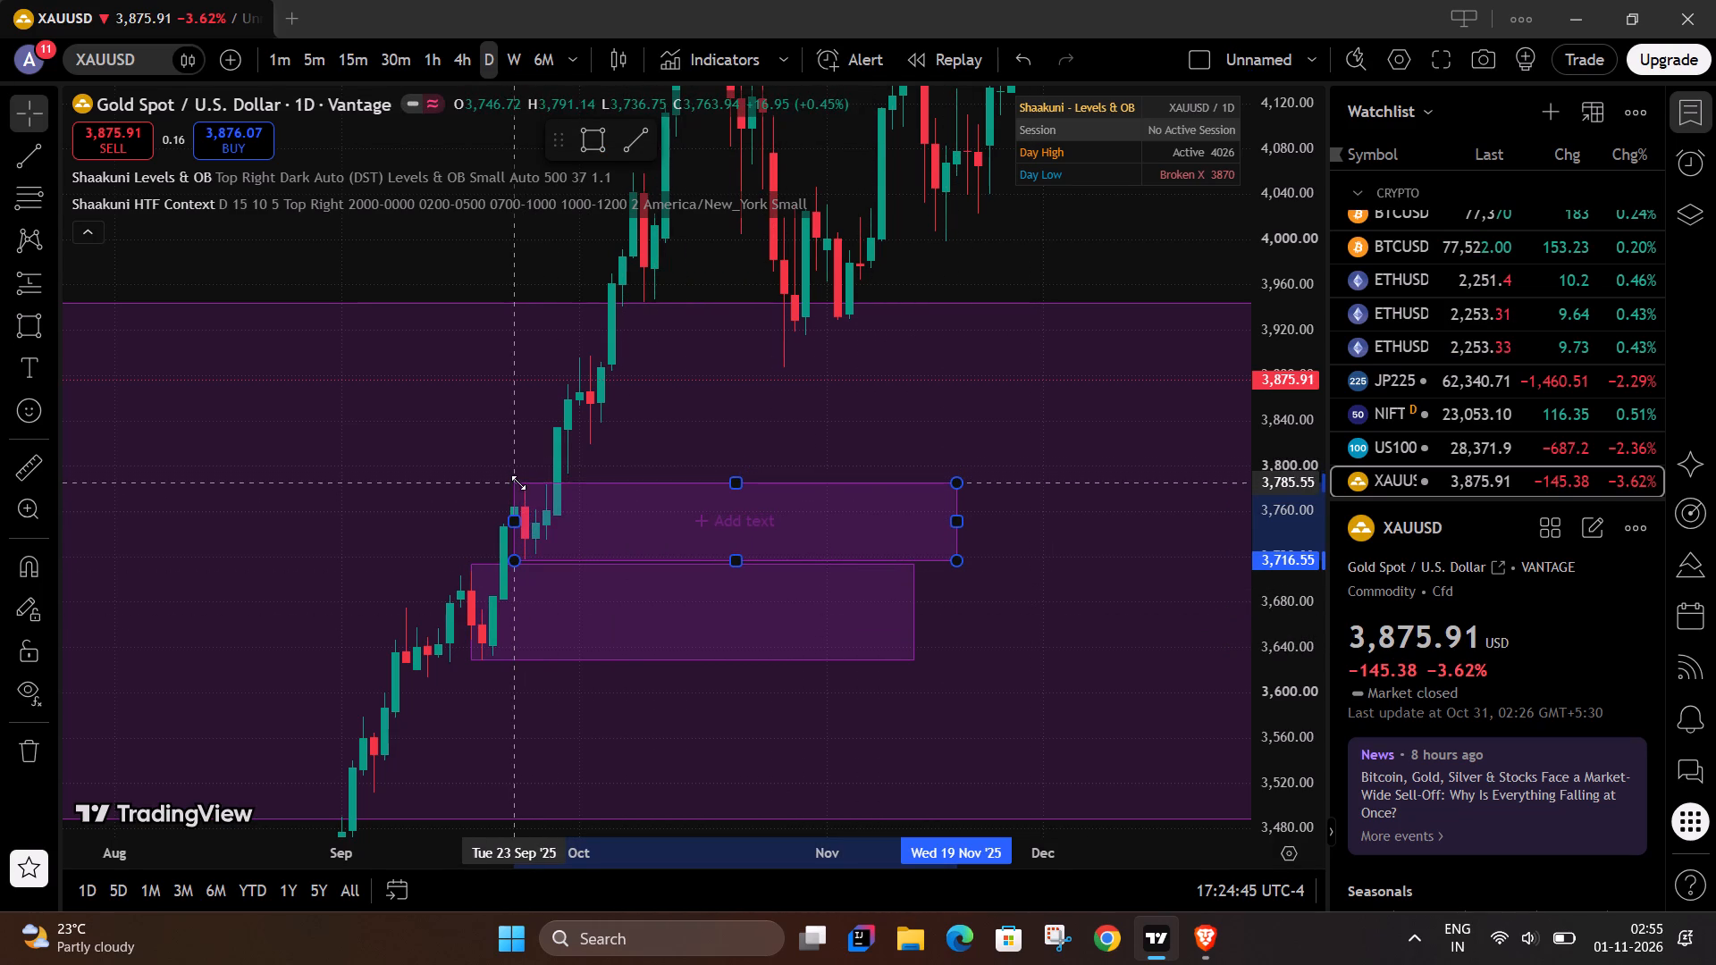
click(472, 440)
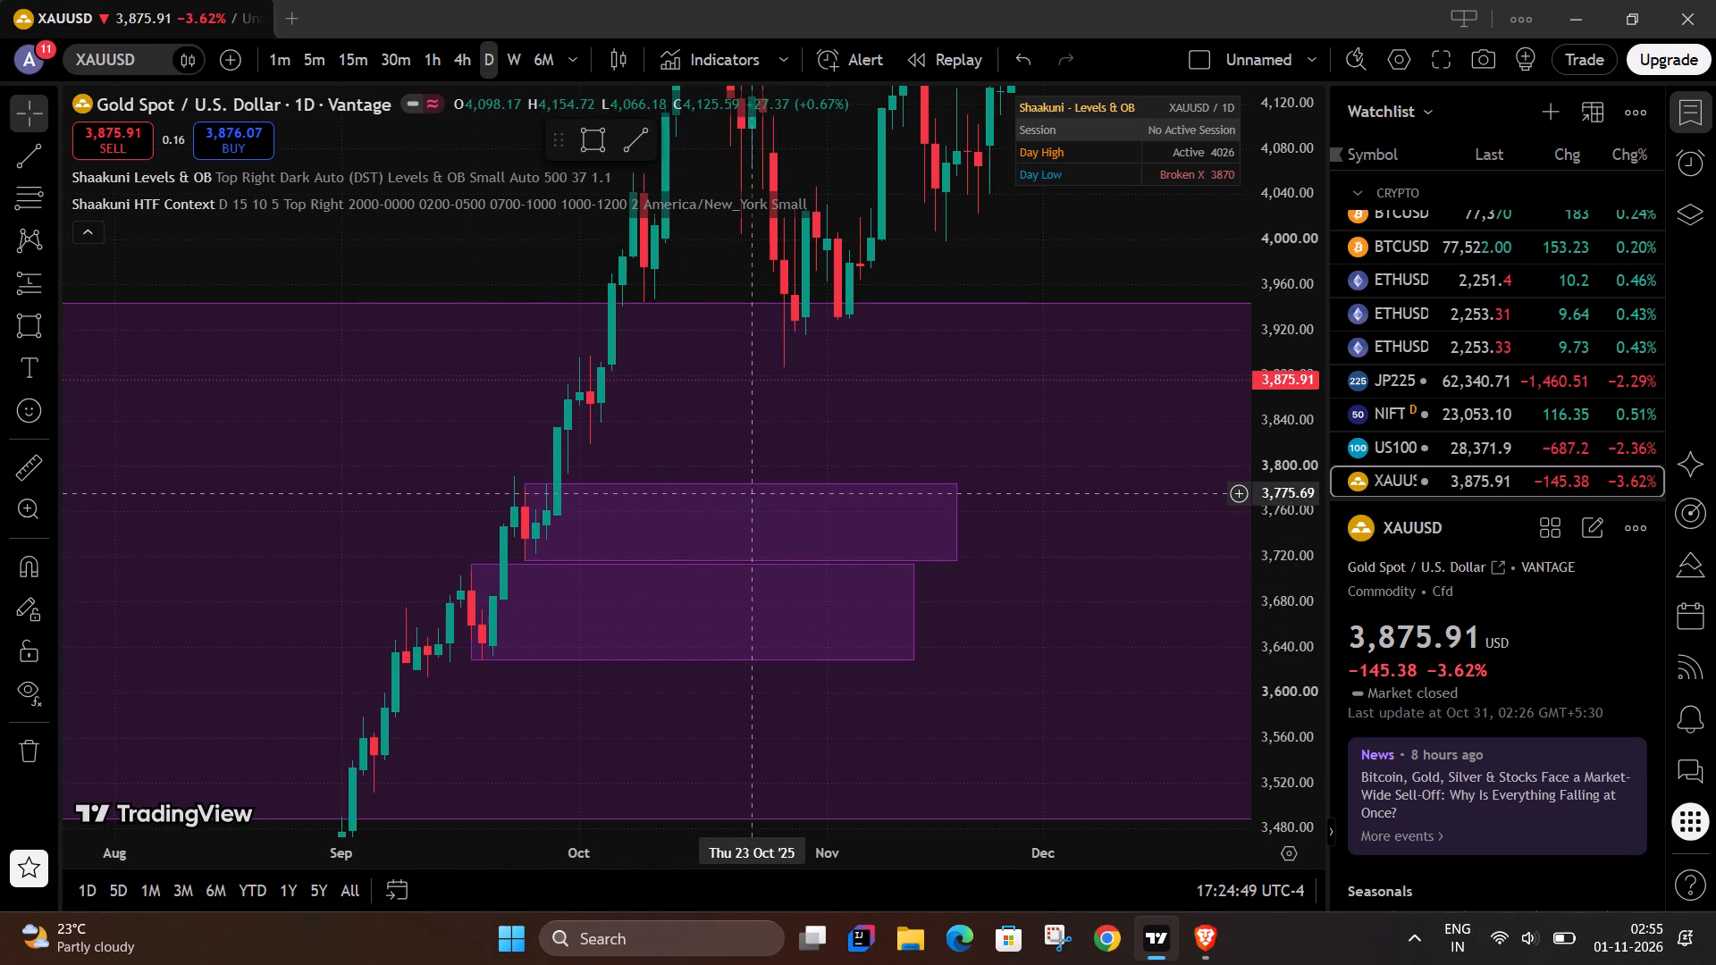
Draw a third rectangle above the second, from 2 Oct '25 at about 3,895 to 24 Nov '25 at about 3,831.
drag(1098, 407, 1101, 423)
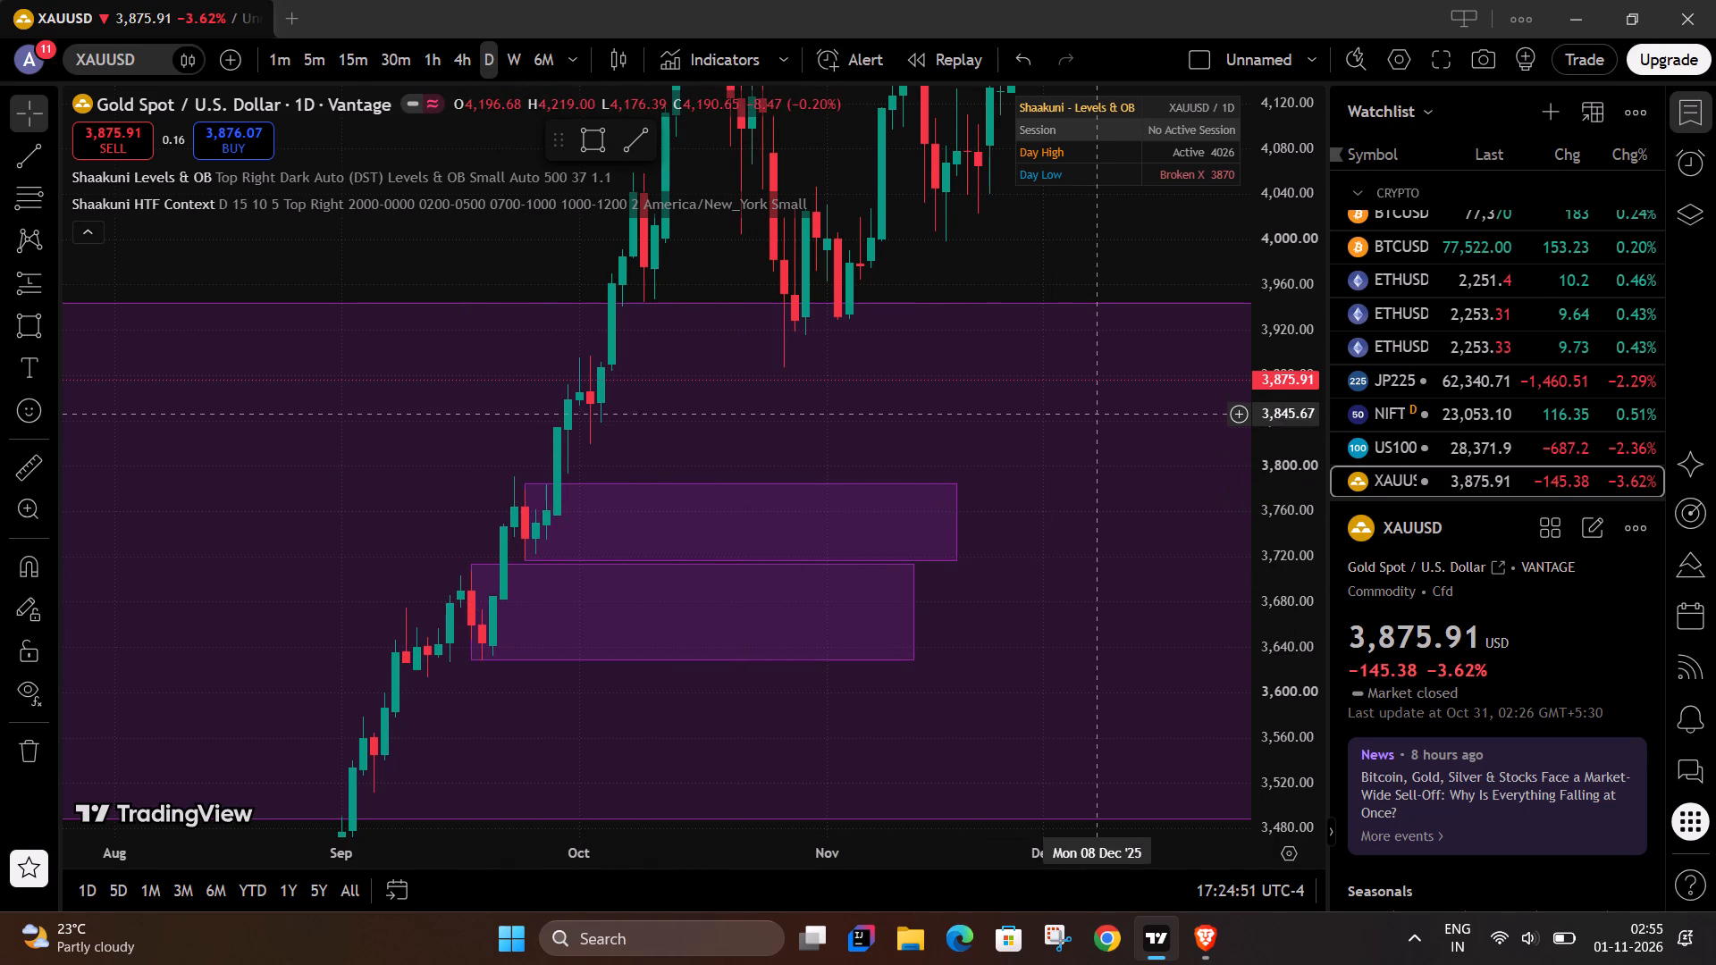
drag(1101, 423, 1101, 448)
click(595, 131)
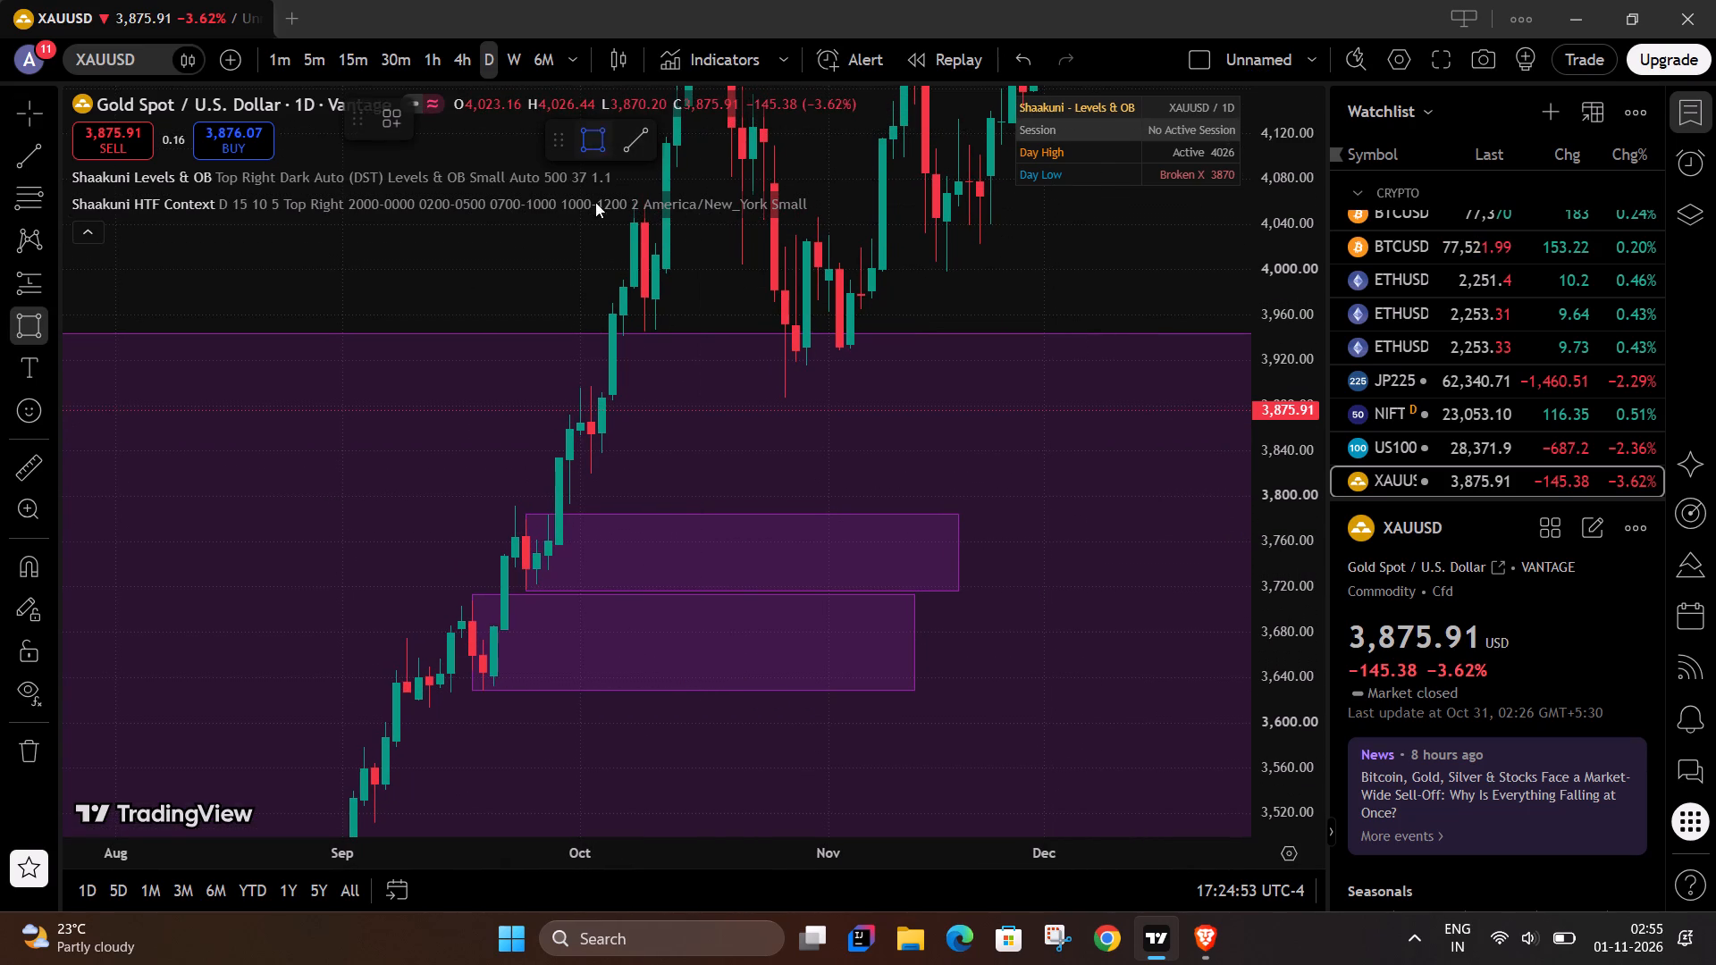
drag(594, 388, 996, 460)
click(996, 460)
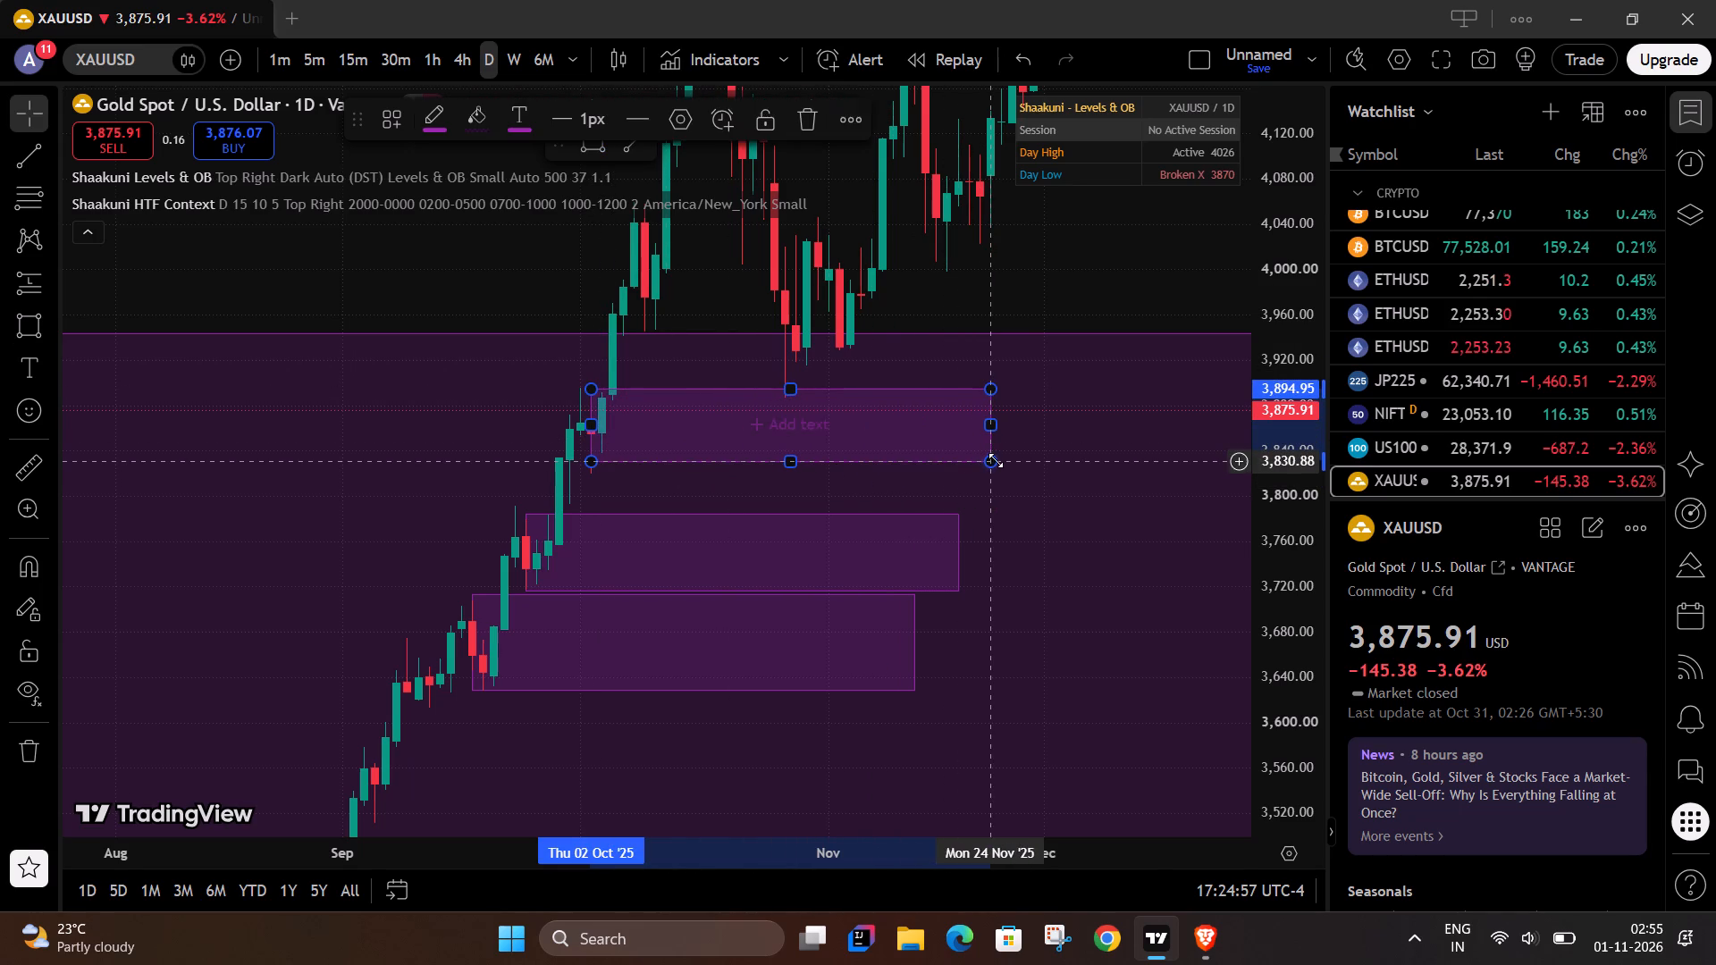
click(1115, 502)
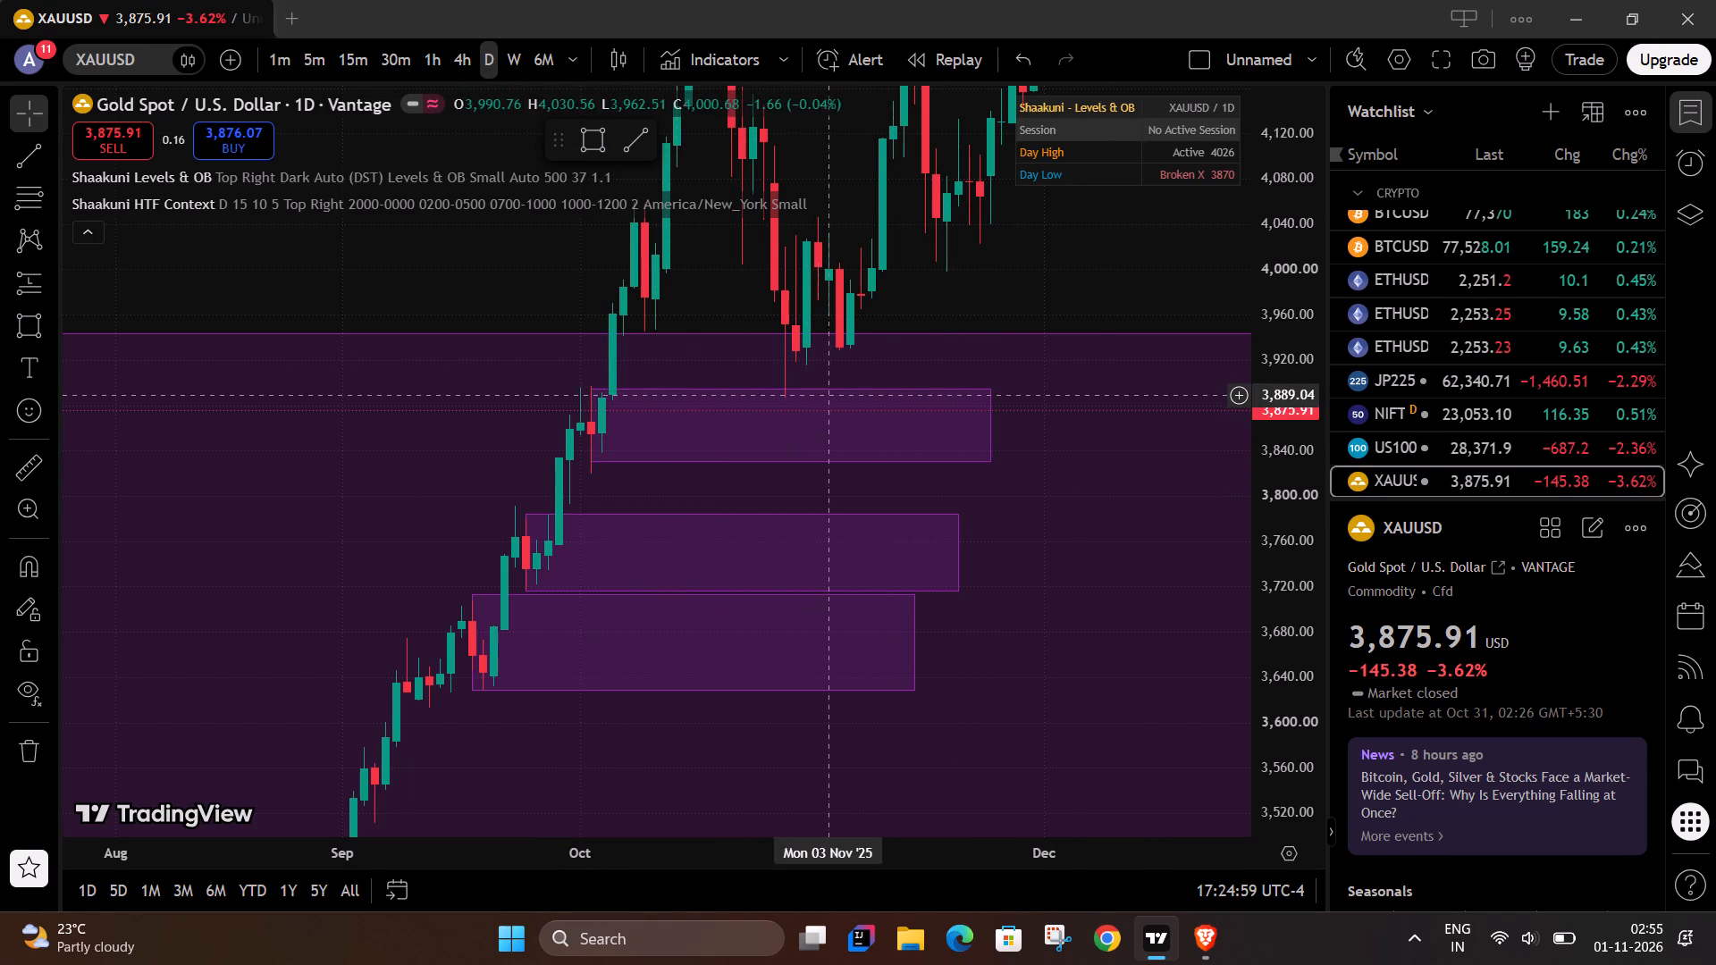
Adjust the third rectangle to span from about 3,896 at its upper edge to about 3,818 at its lower edge.
click(791, 394)
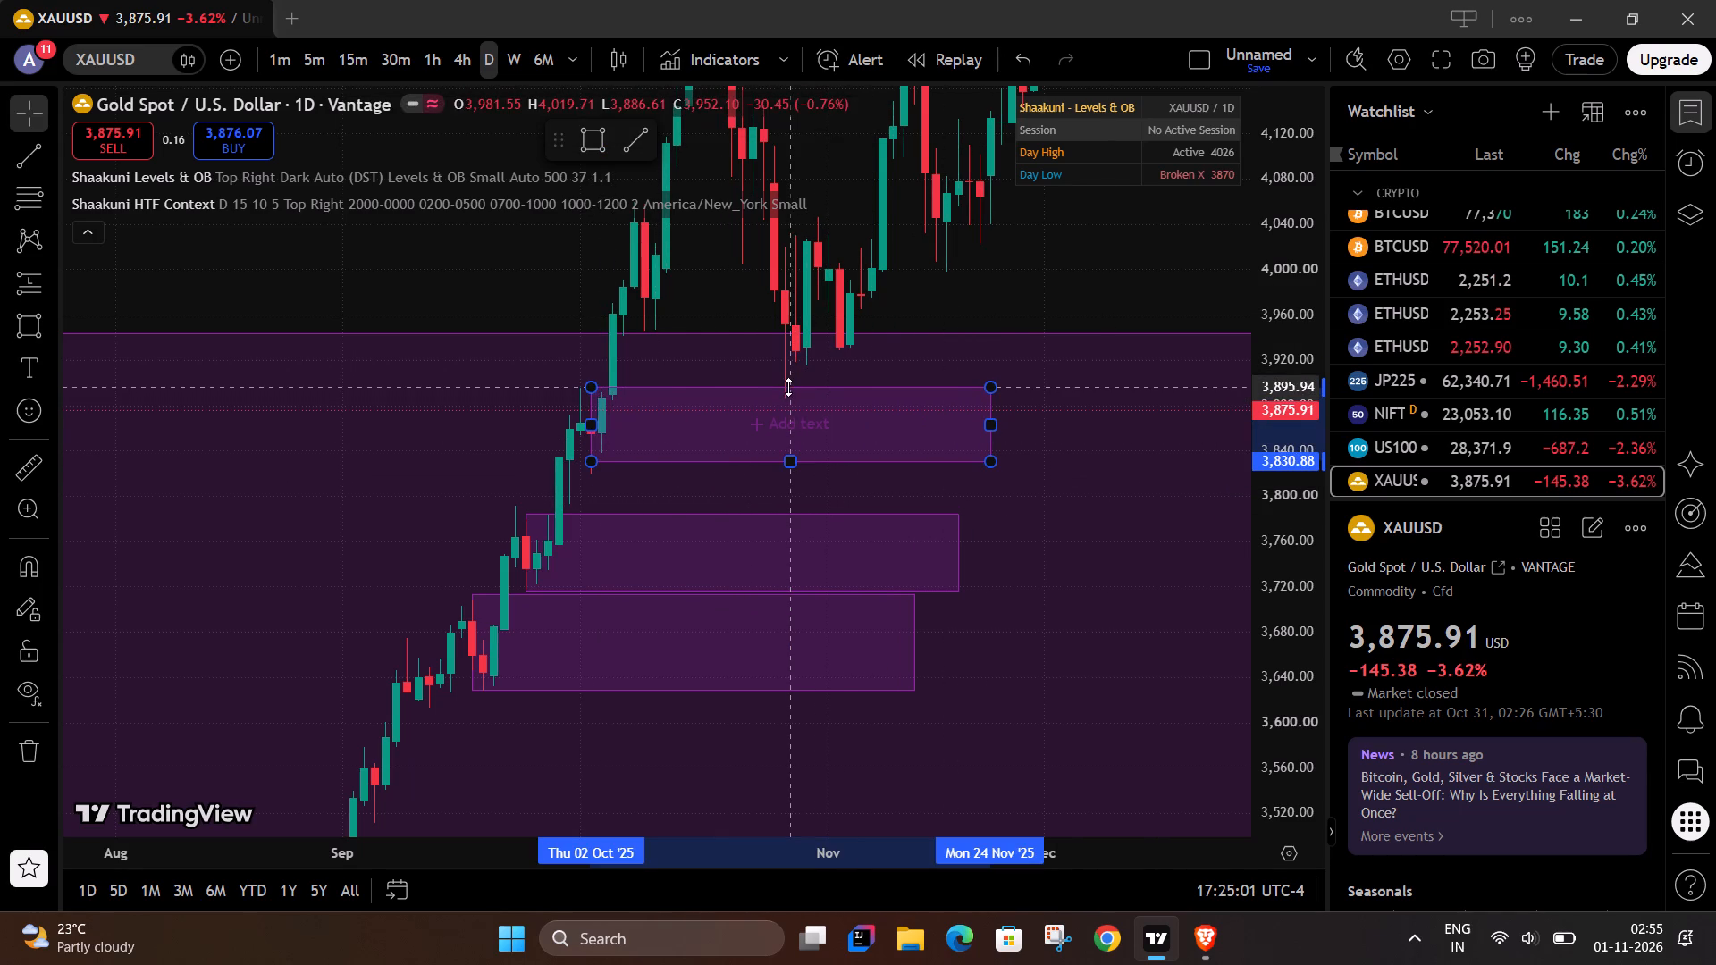
drag(791, 466, 792, 475)
click(1065, 500)
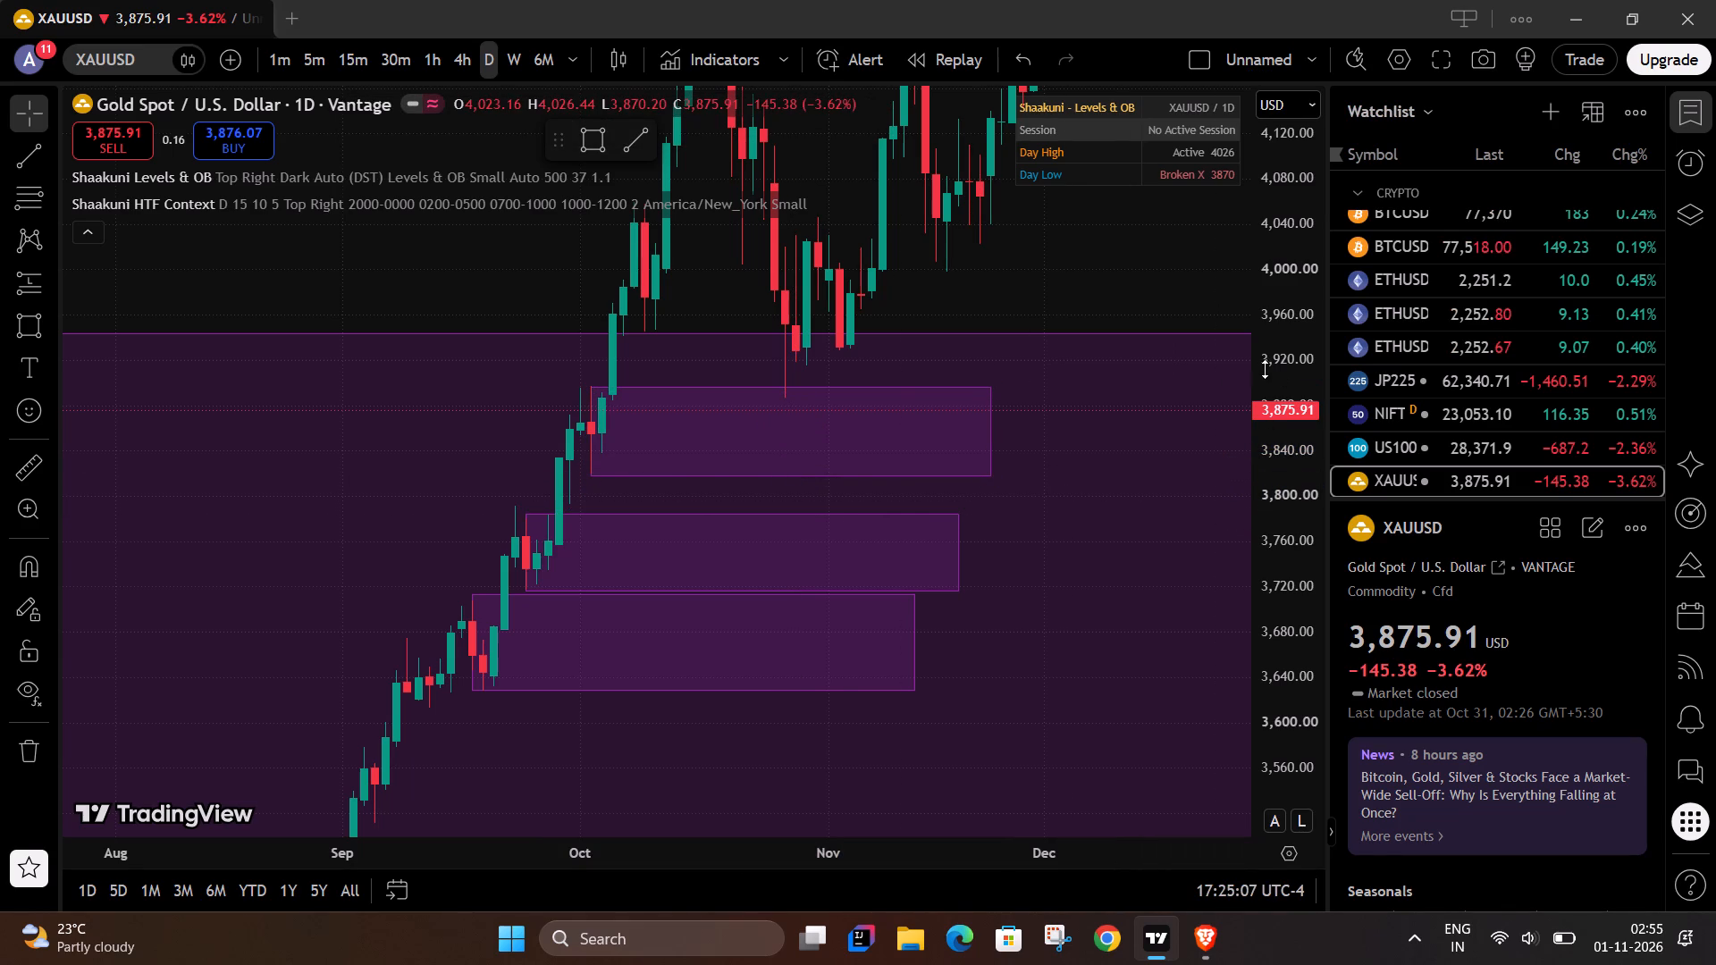
Switch the XAUUSD chart to the 4-hour interval.
drag(1293, 408, 1300, 625)
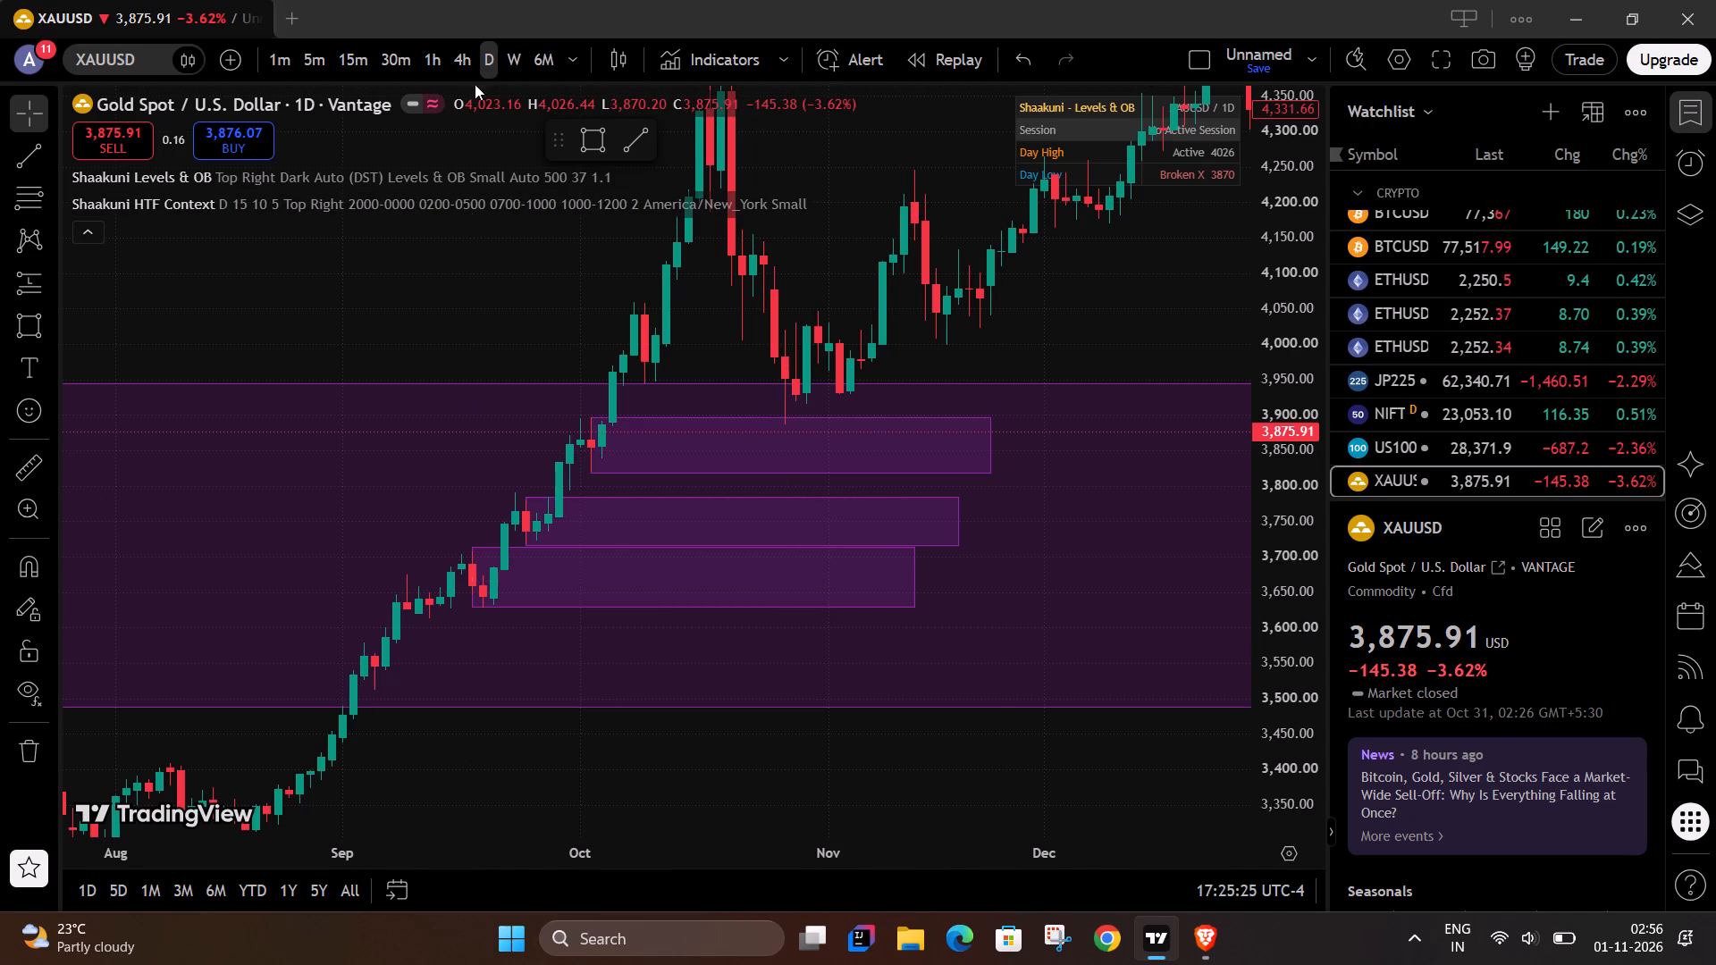
click(567, 66)
scroll(647, 789, down, 1)
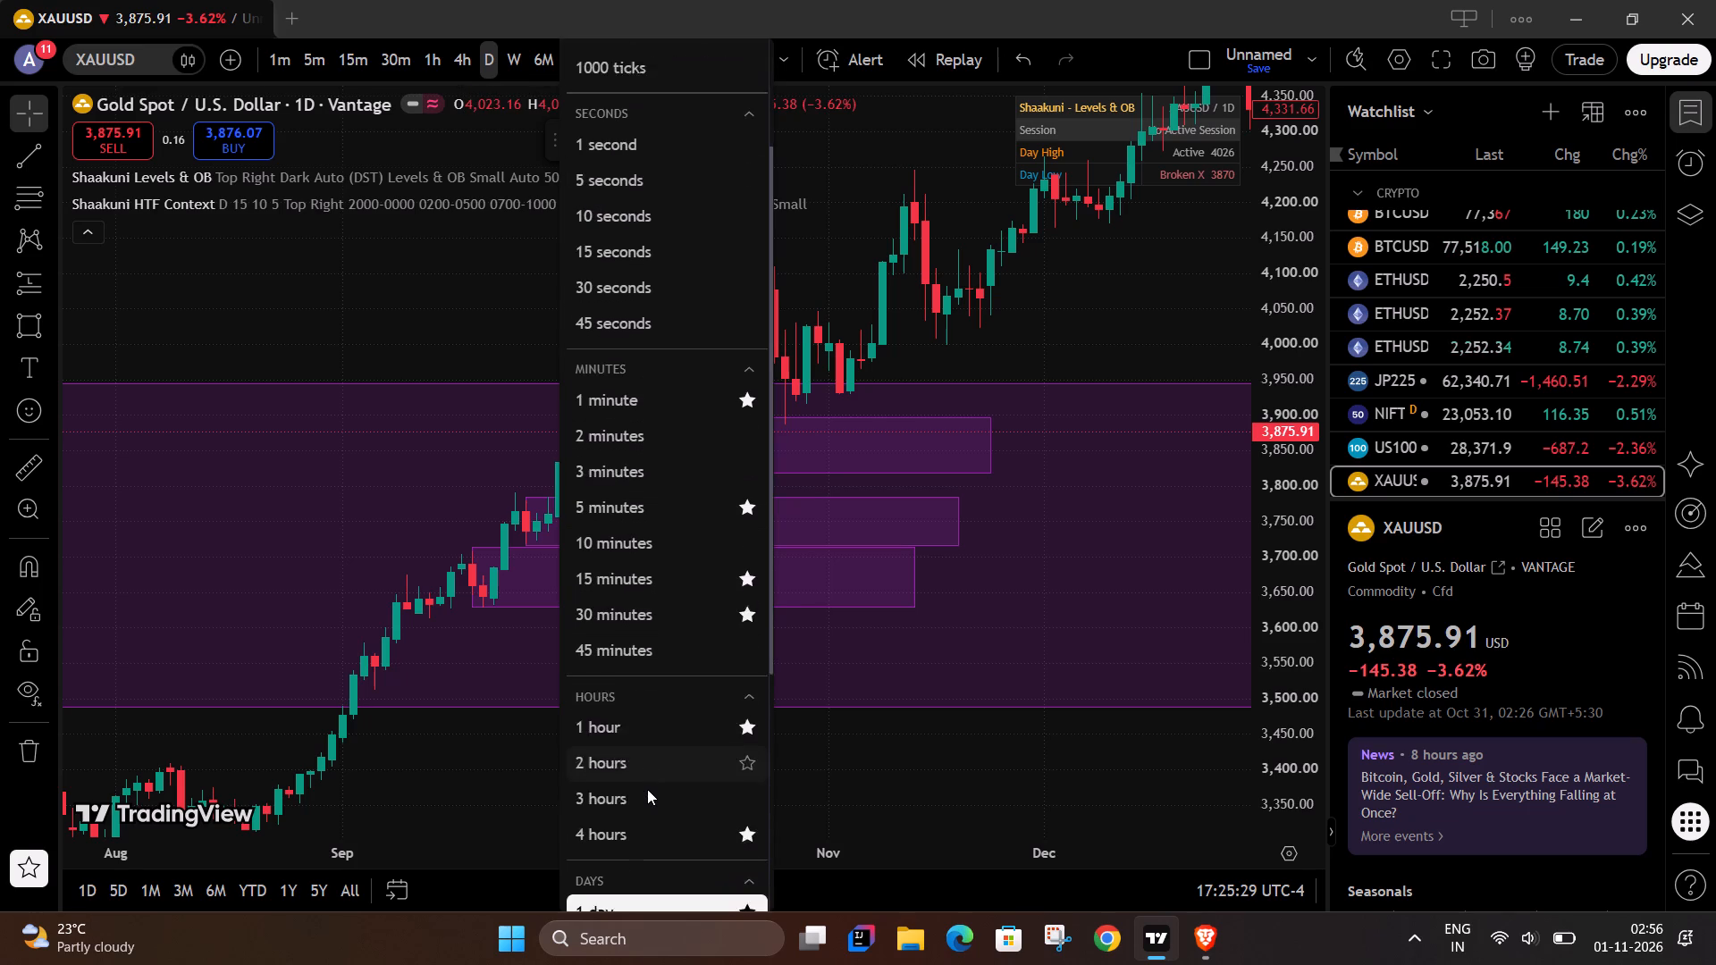
scroll(647, 789, down, 3)
click(637, 745)
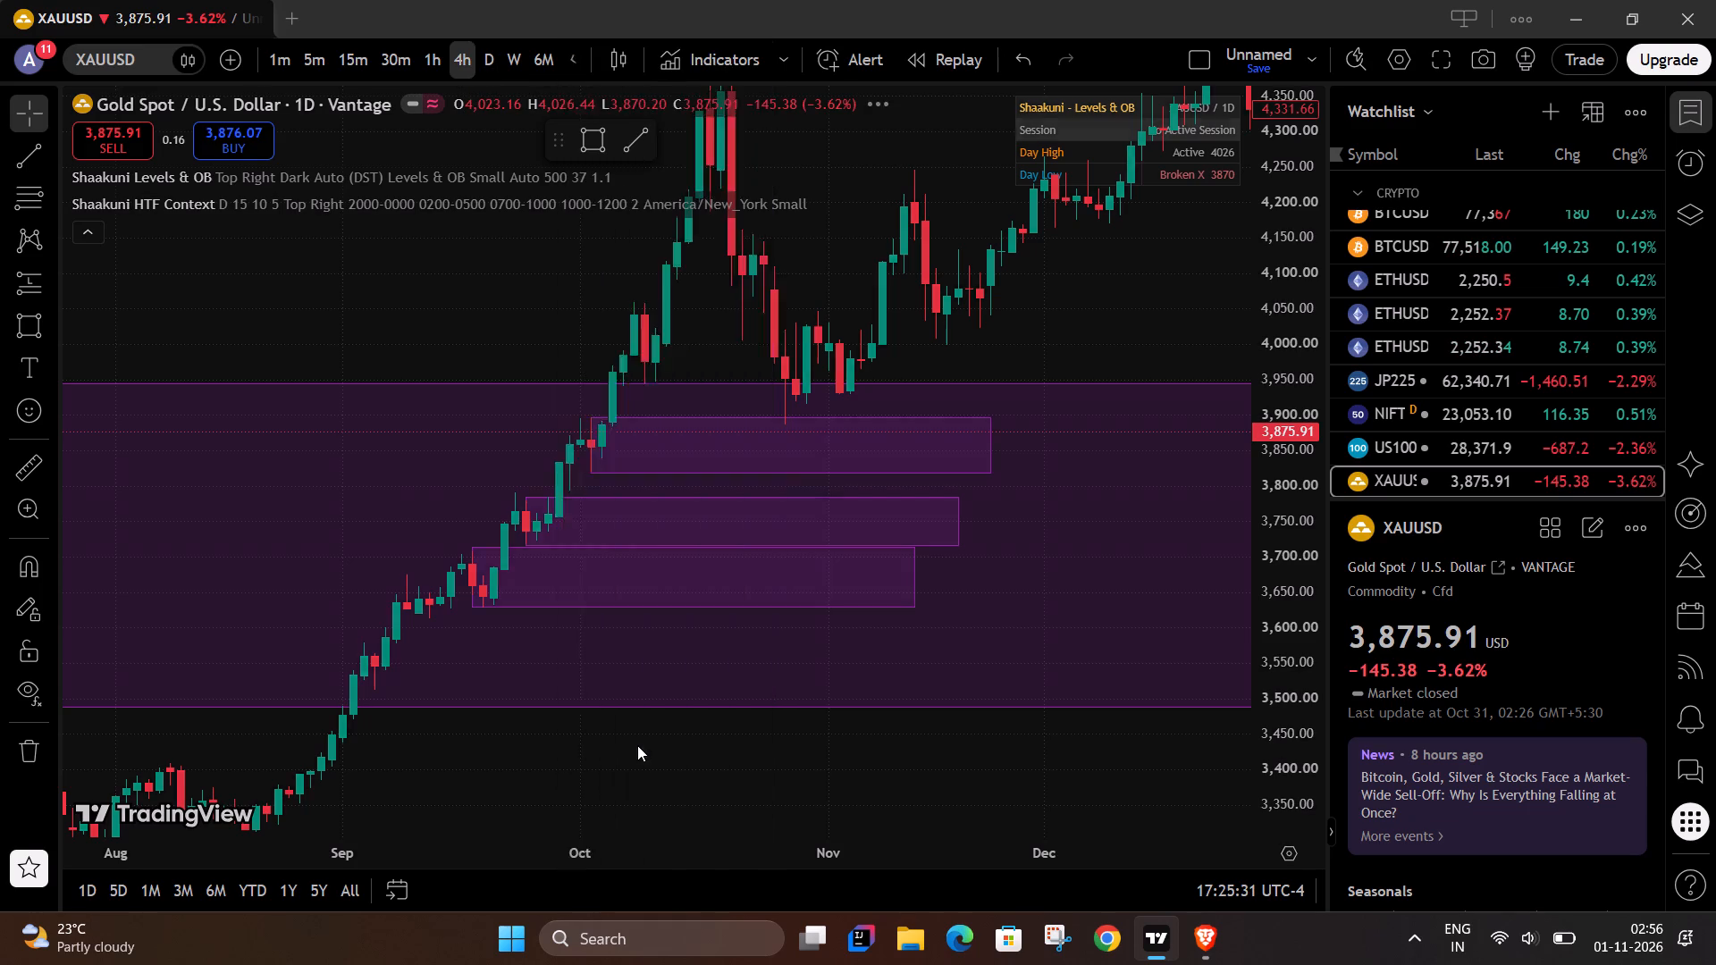
Examine the three small boxes and the surrounding price action on the 4-hour candles.
drag(543, 854, 603, 855)
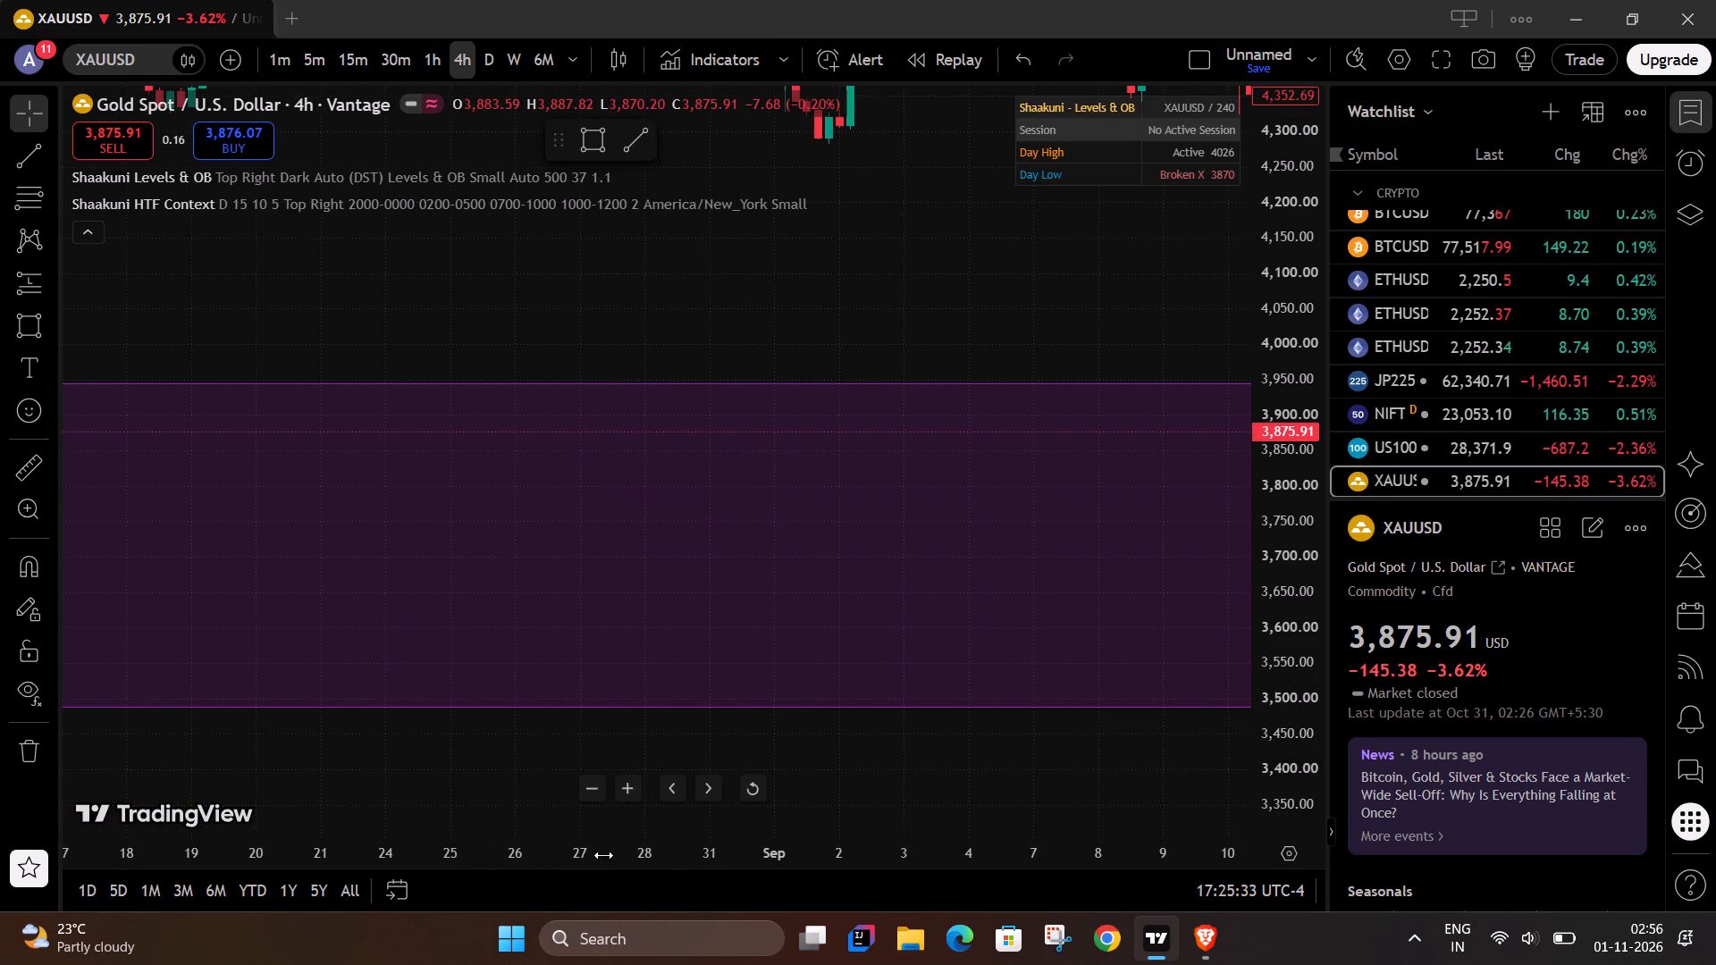
drag(603, 855, 1222, 881)
drag(735, 599, 1120, 622)
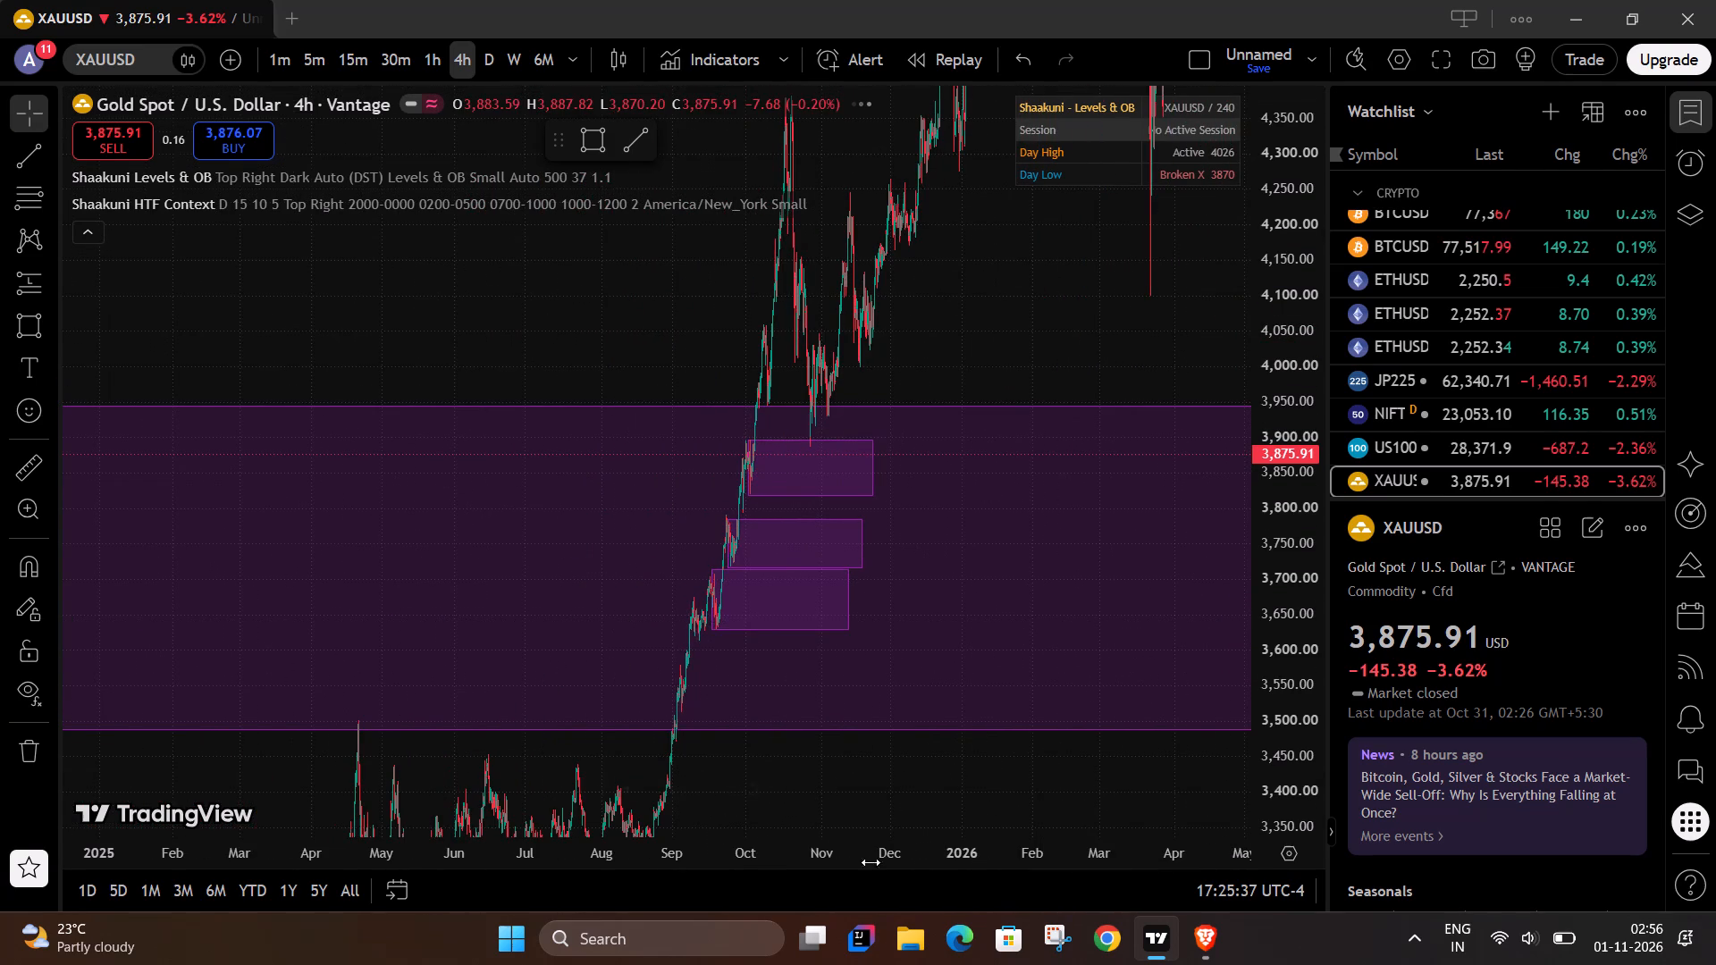
drag(842, 859, 370, 810)
drag(367, 702, 484, 686)
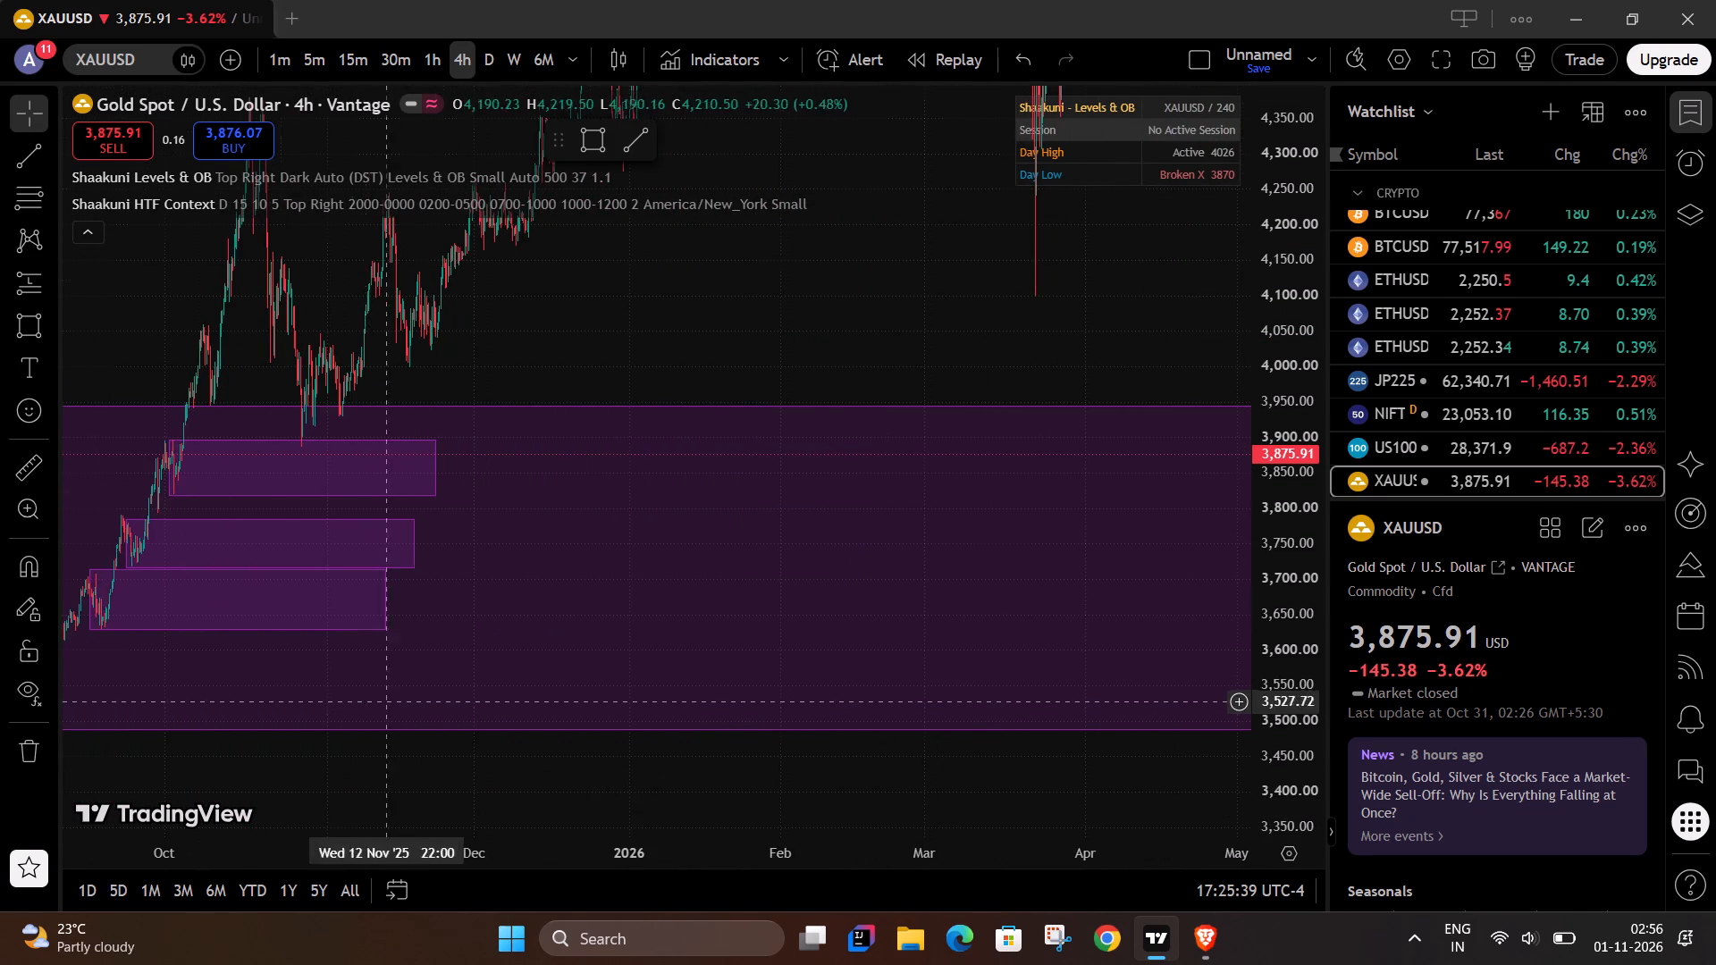
drag(484, 686, 803, 656)
click(660, 566)
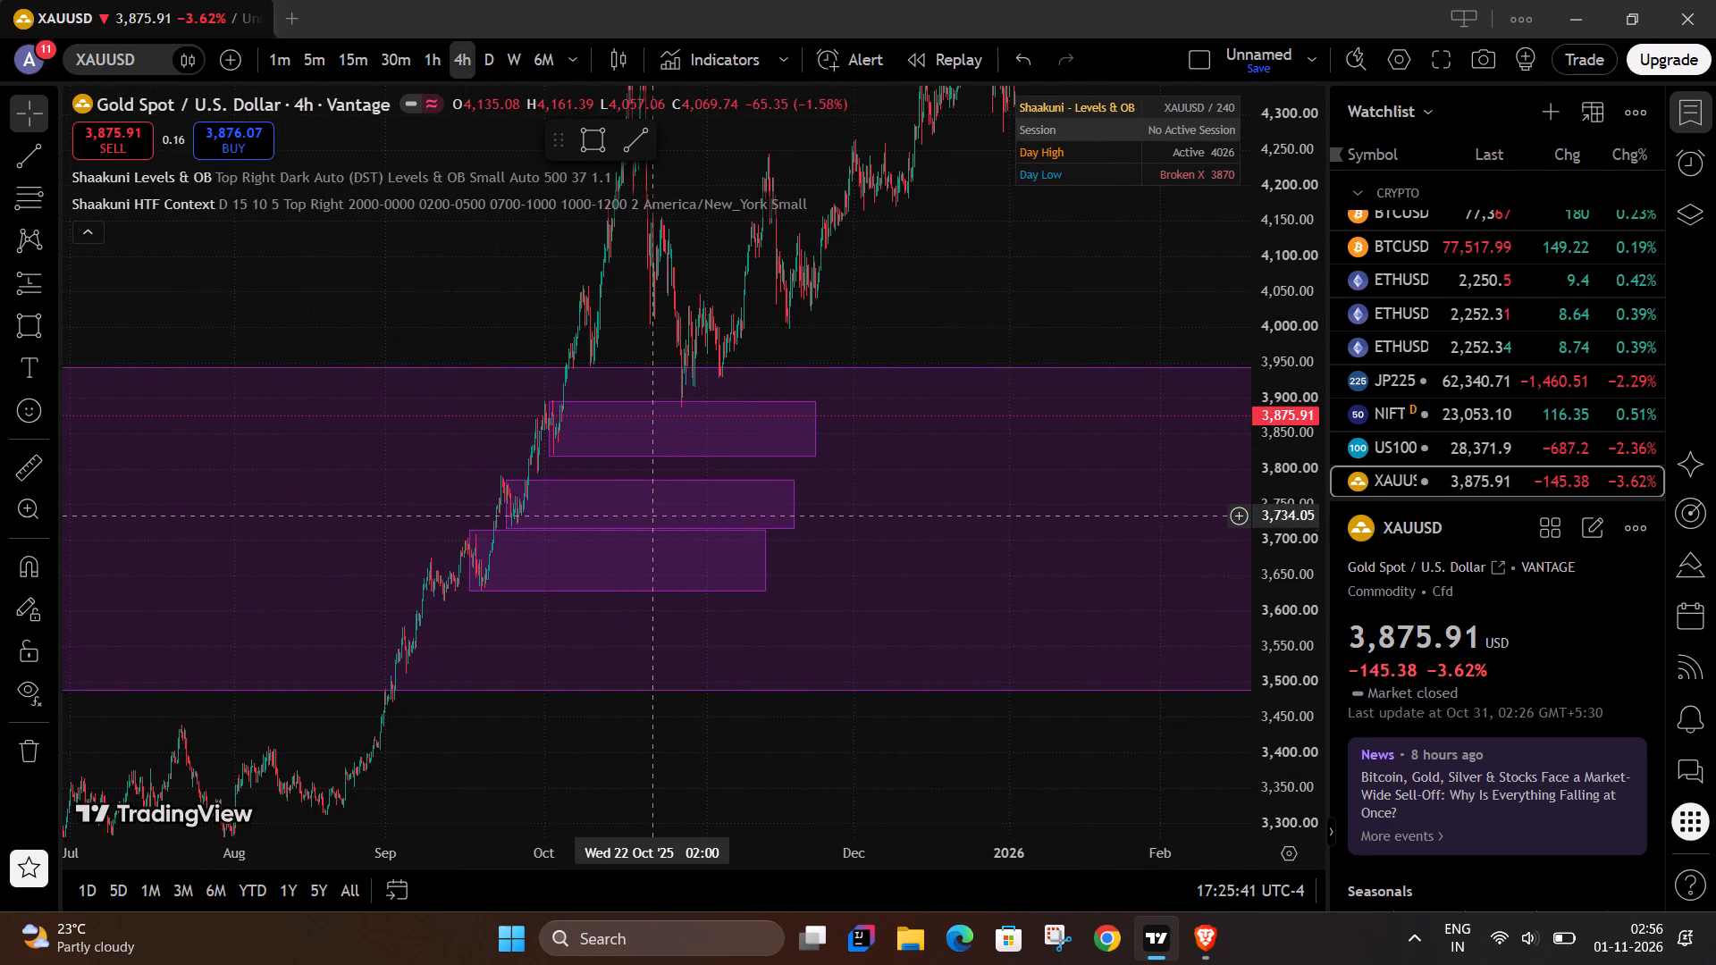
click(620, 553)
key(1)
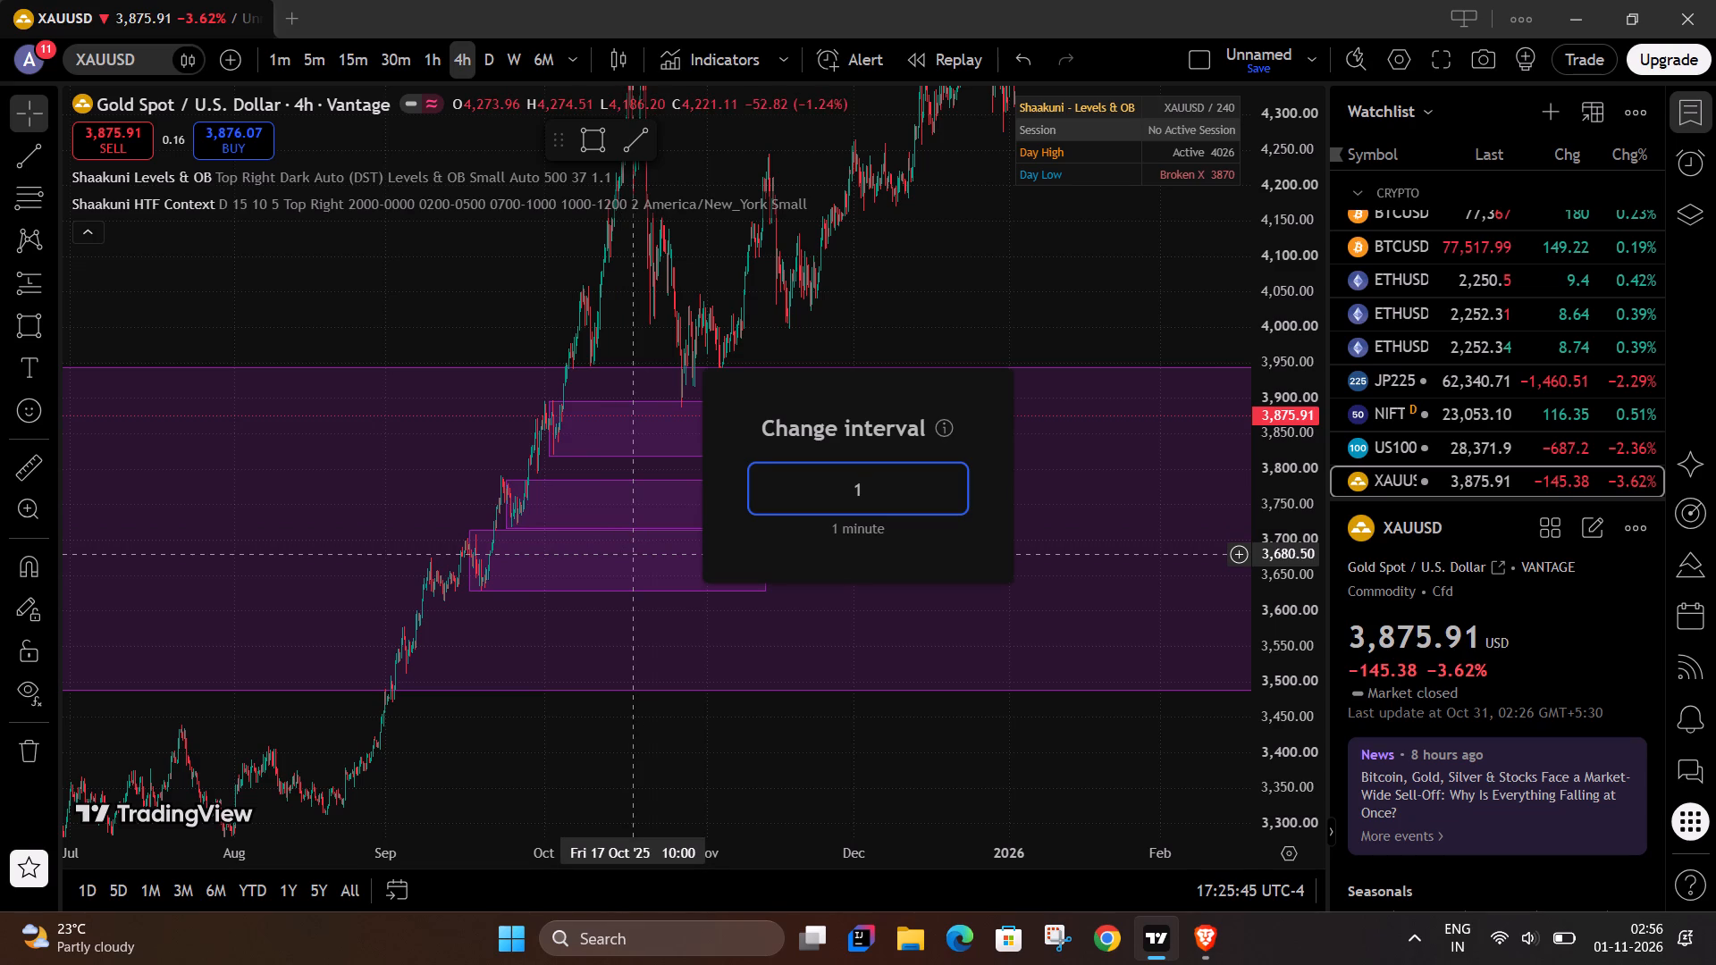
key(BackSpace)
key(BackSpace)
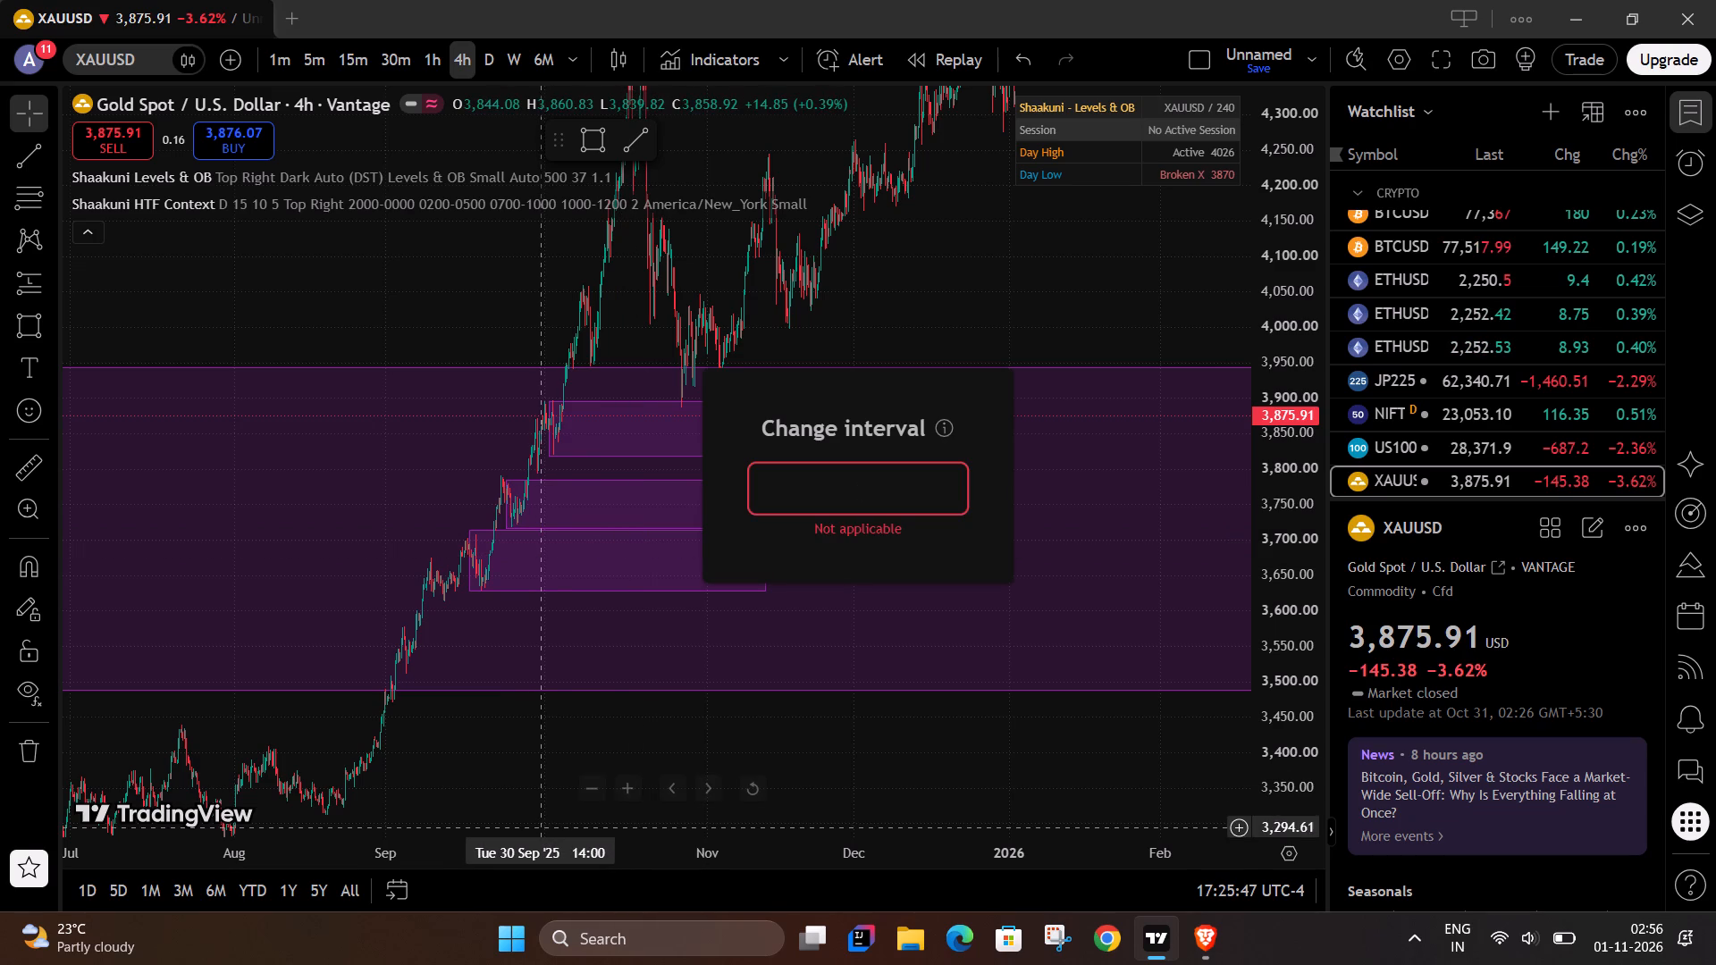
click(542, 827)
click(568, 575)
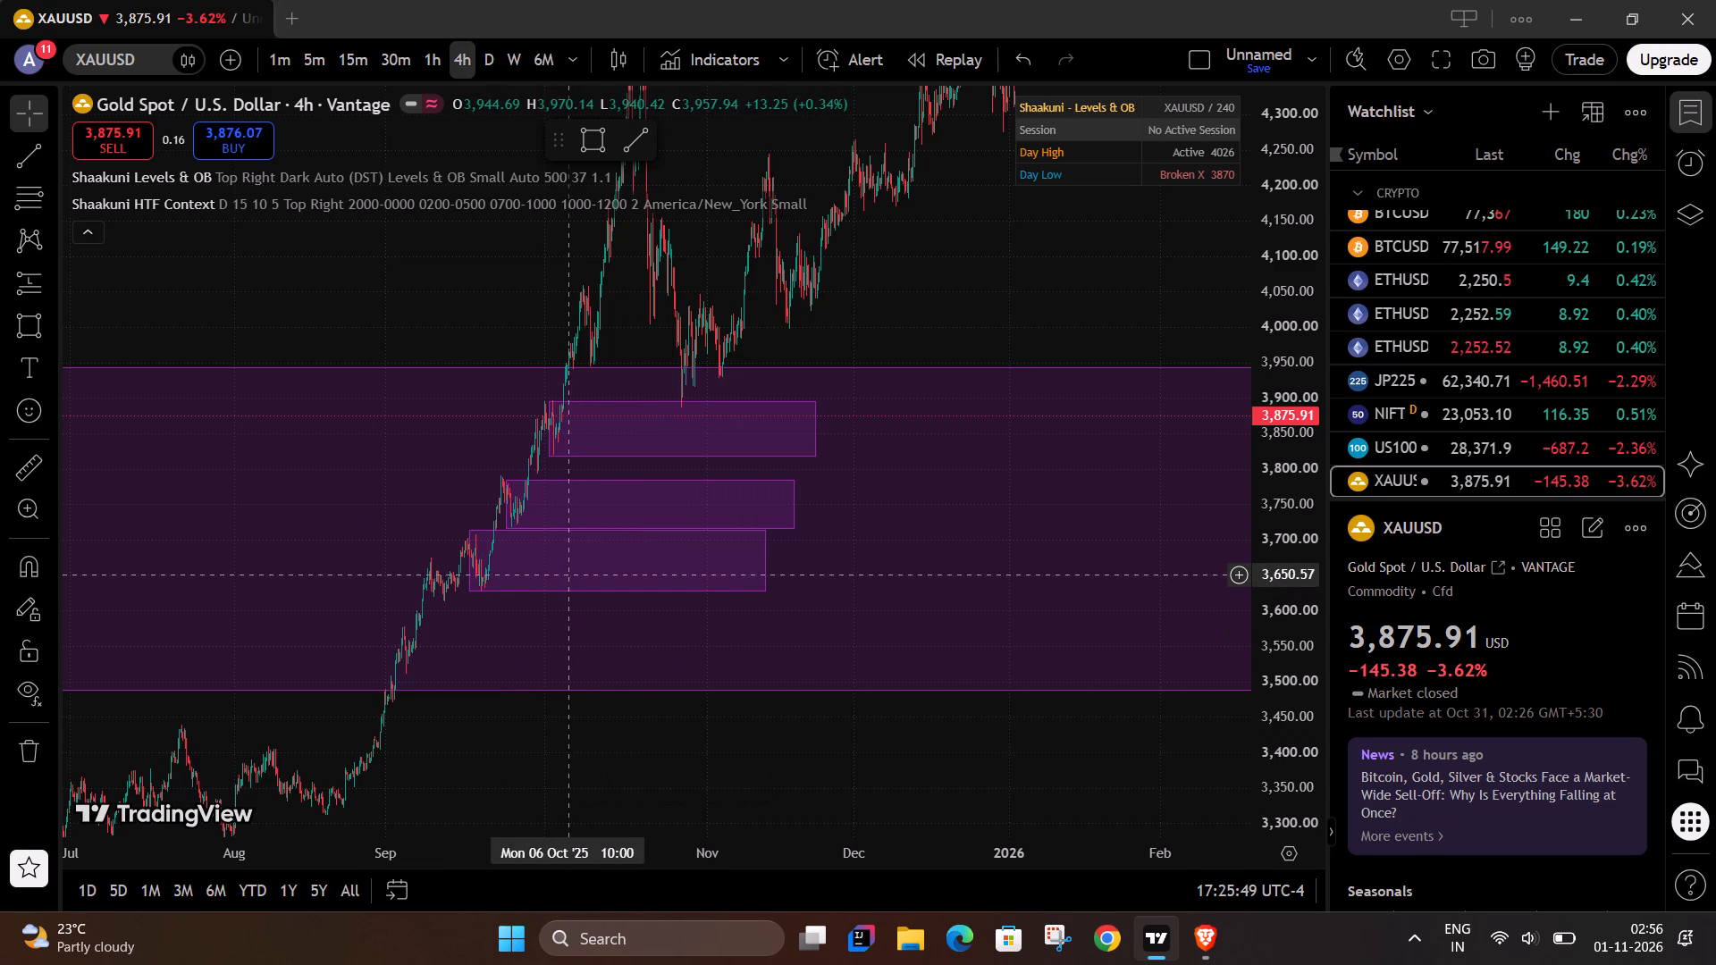
Label the lowest of the three small boxes with the text "1hr".
drag(607, 564, 620, 590)
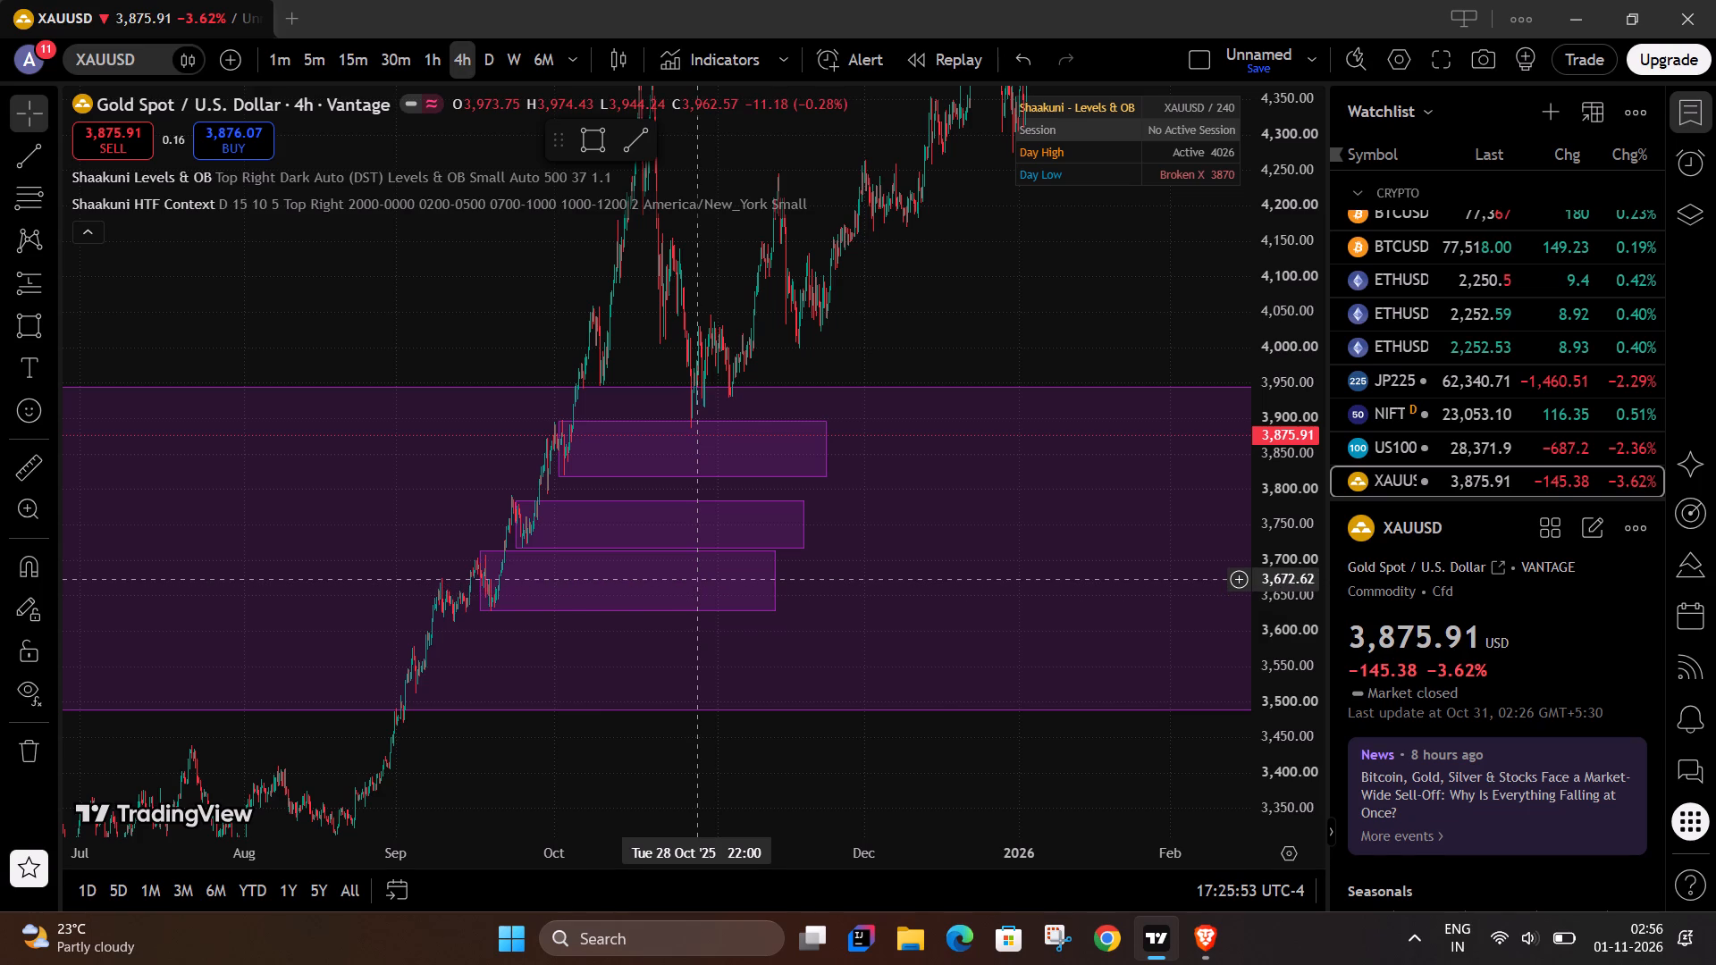
click(625, 613)
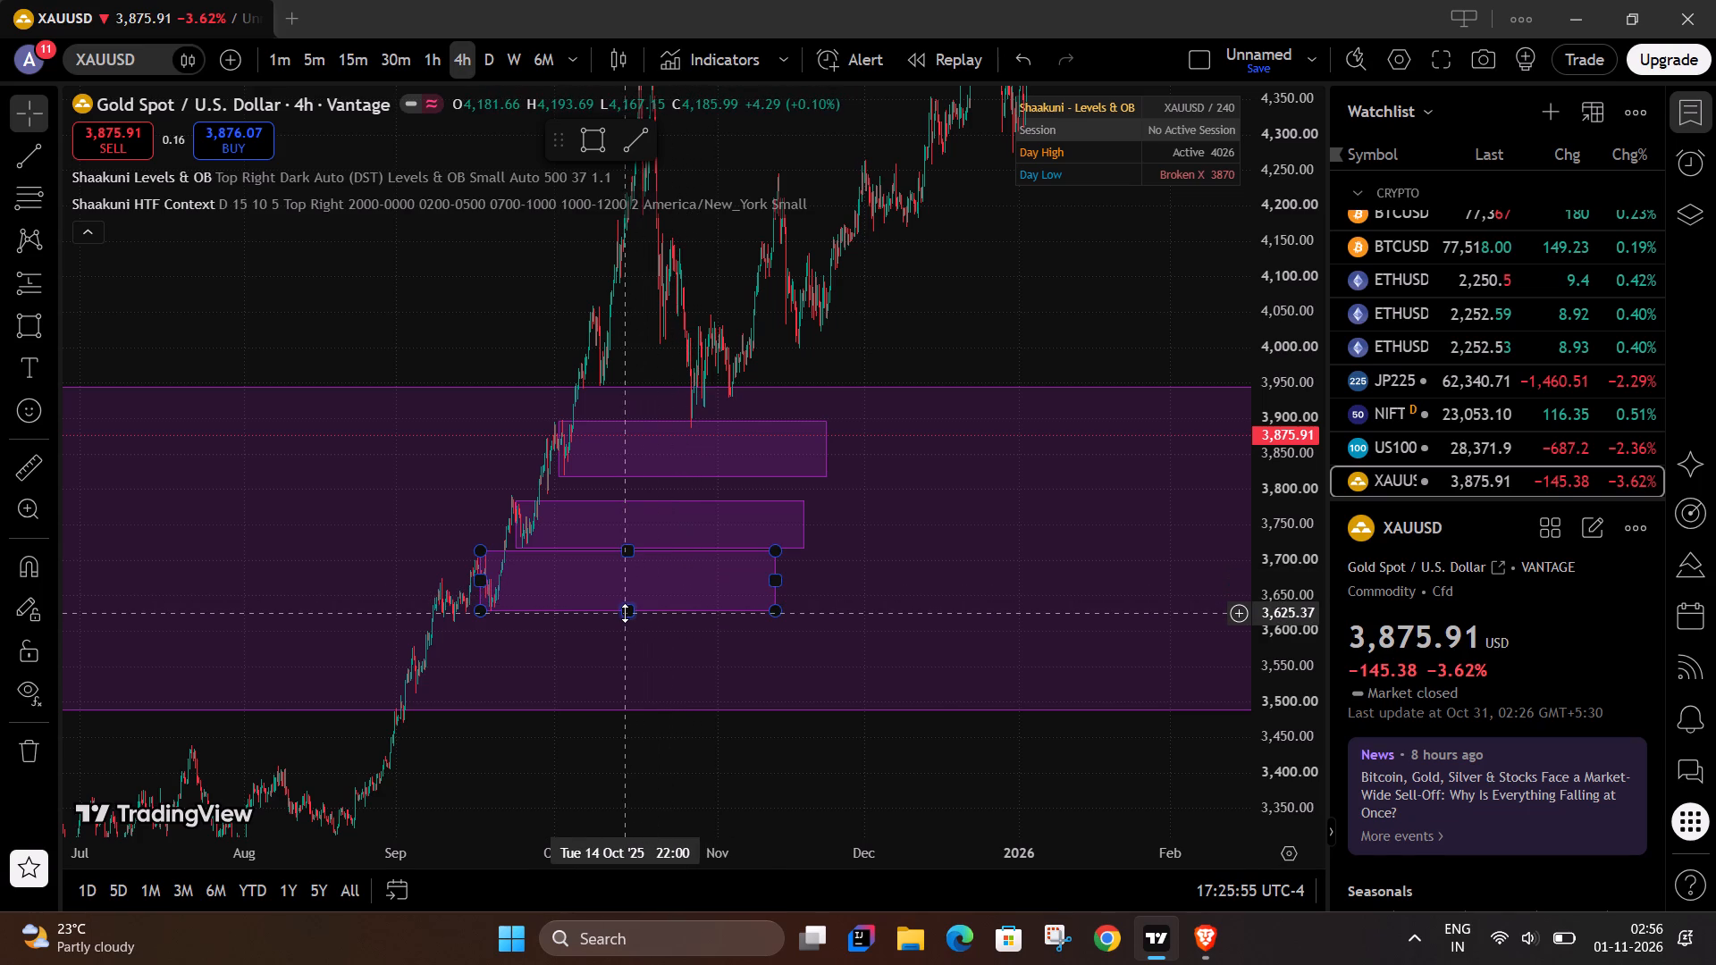
click(614, 583)
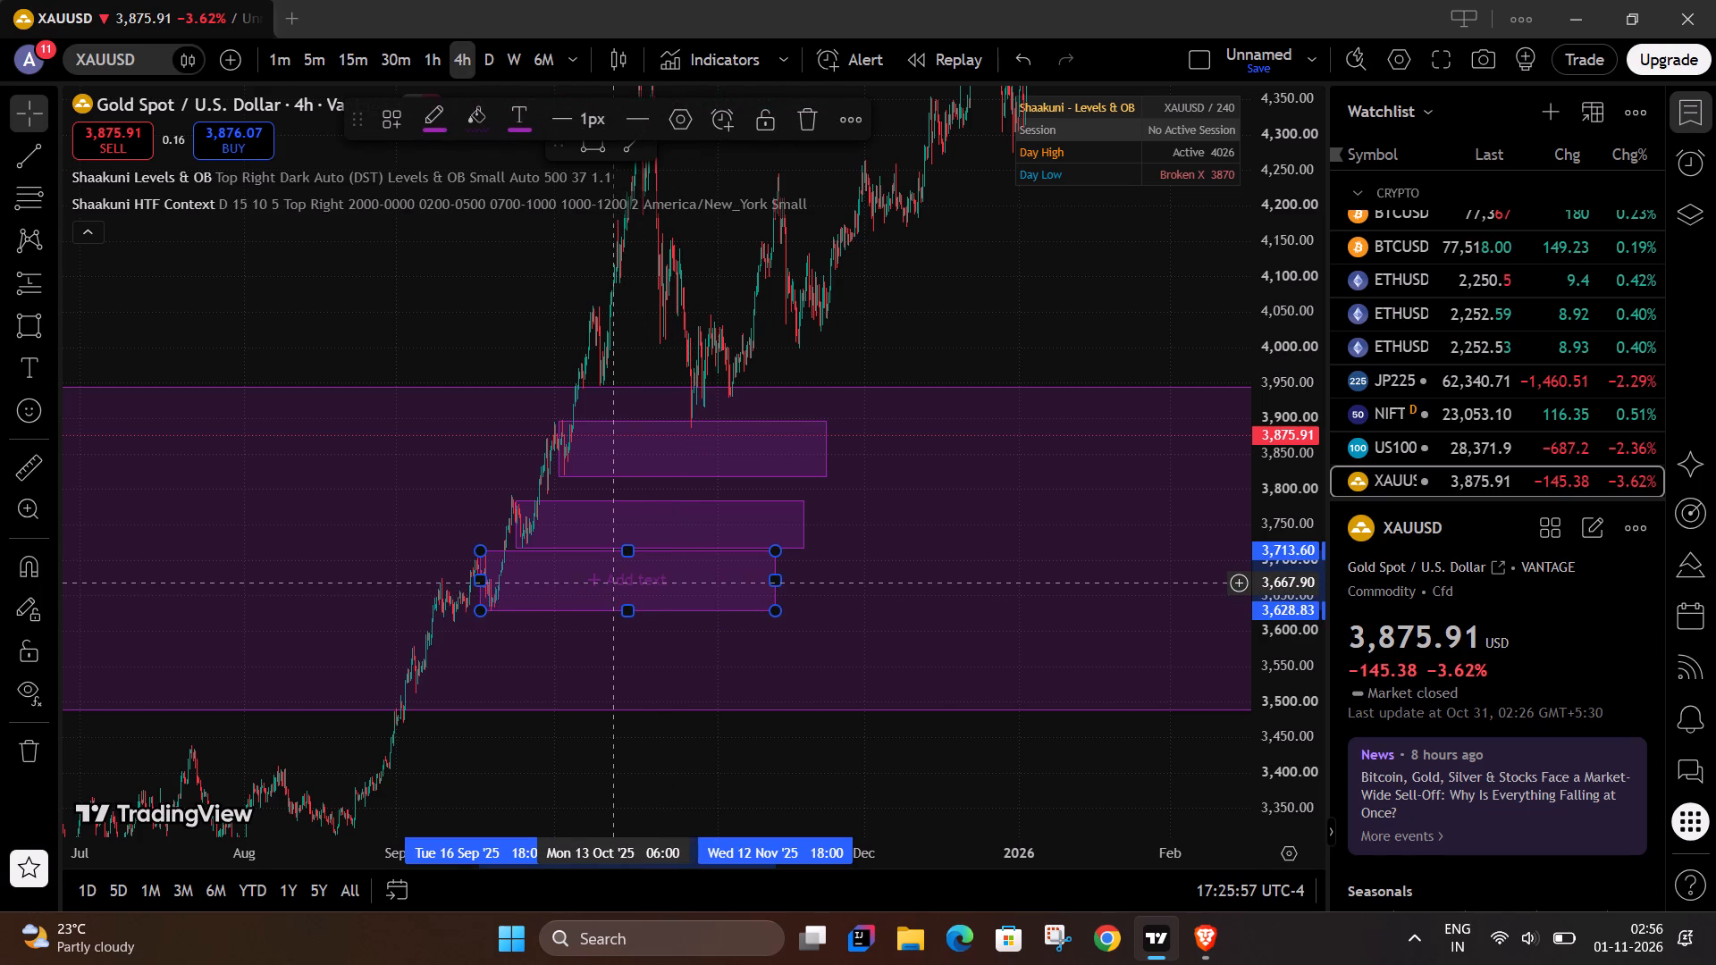
key(1)
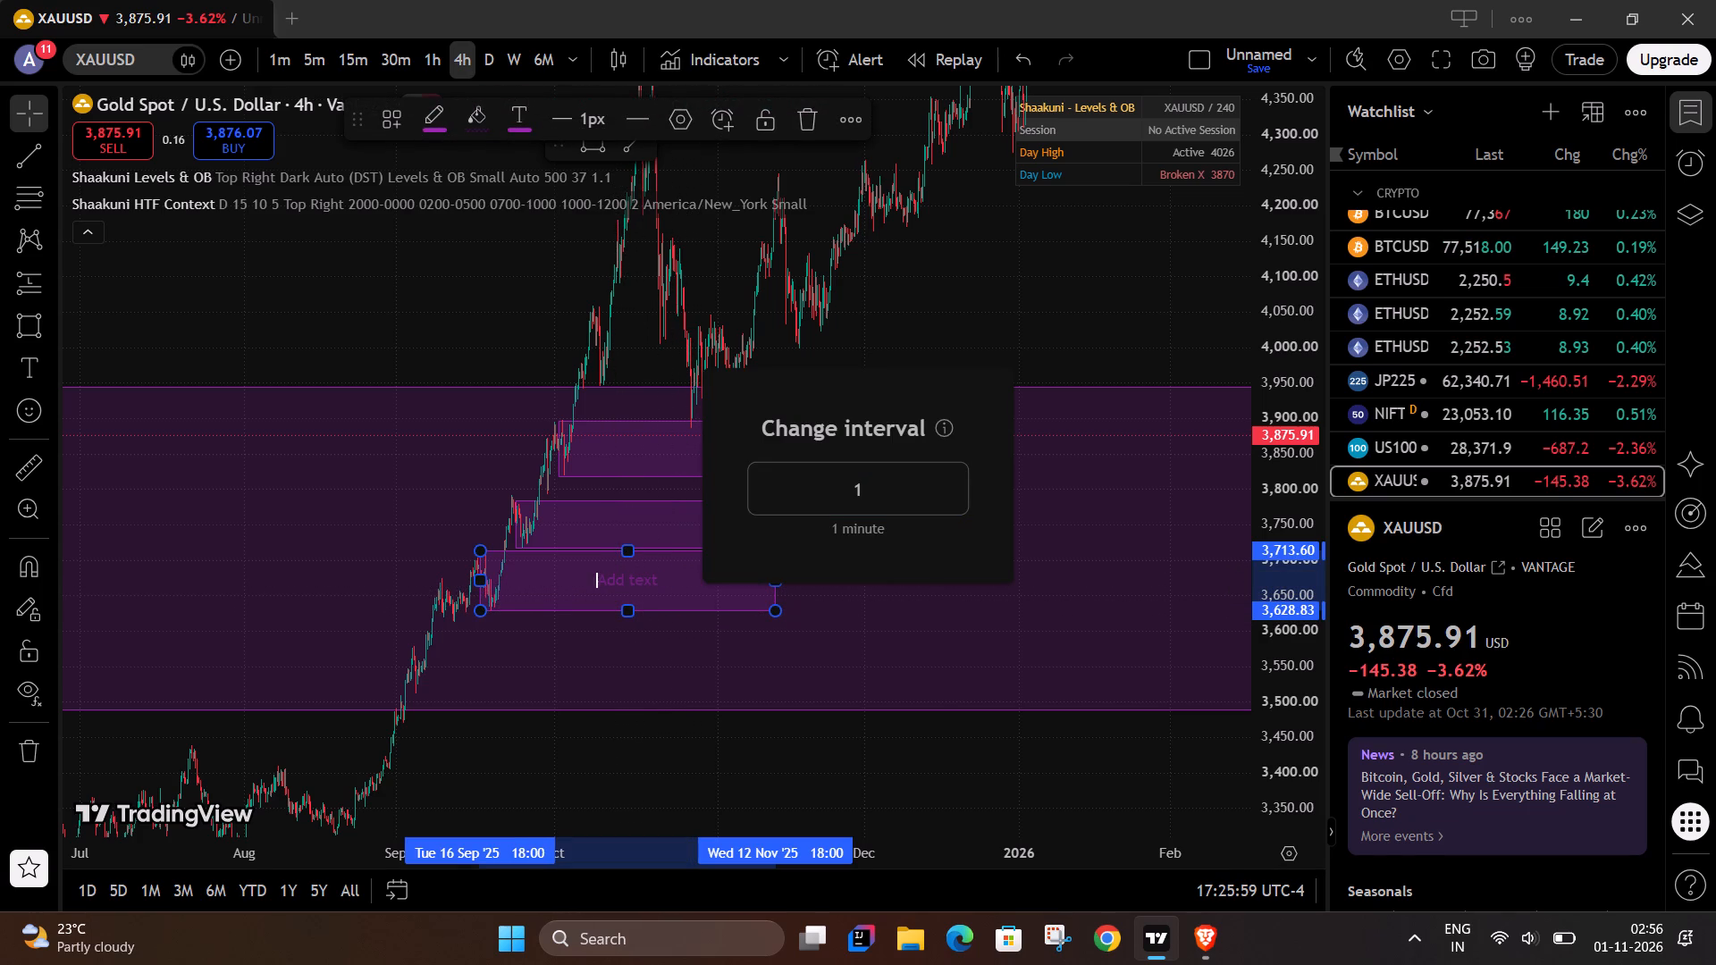
key(BackSpace)
key(1)
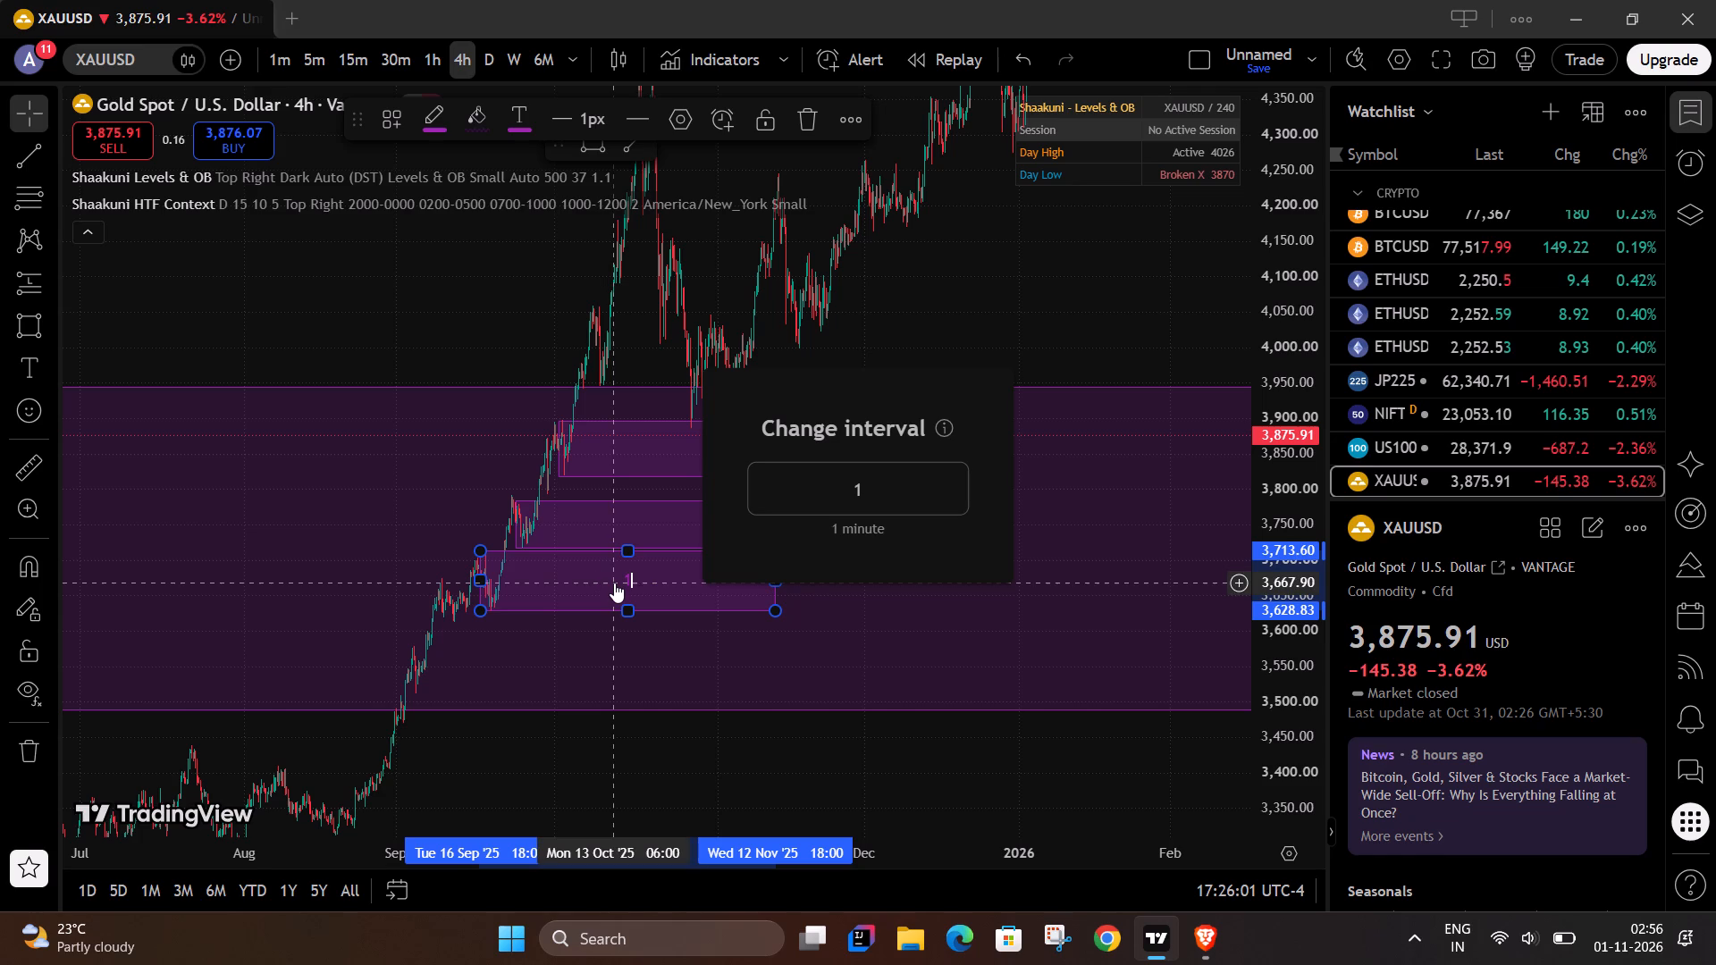
text(hr)
key(Return)
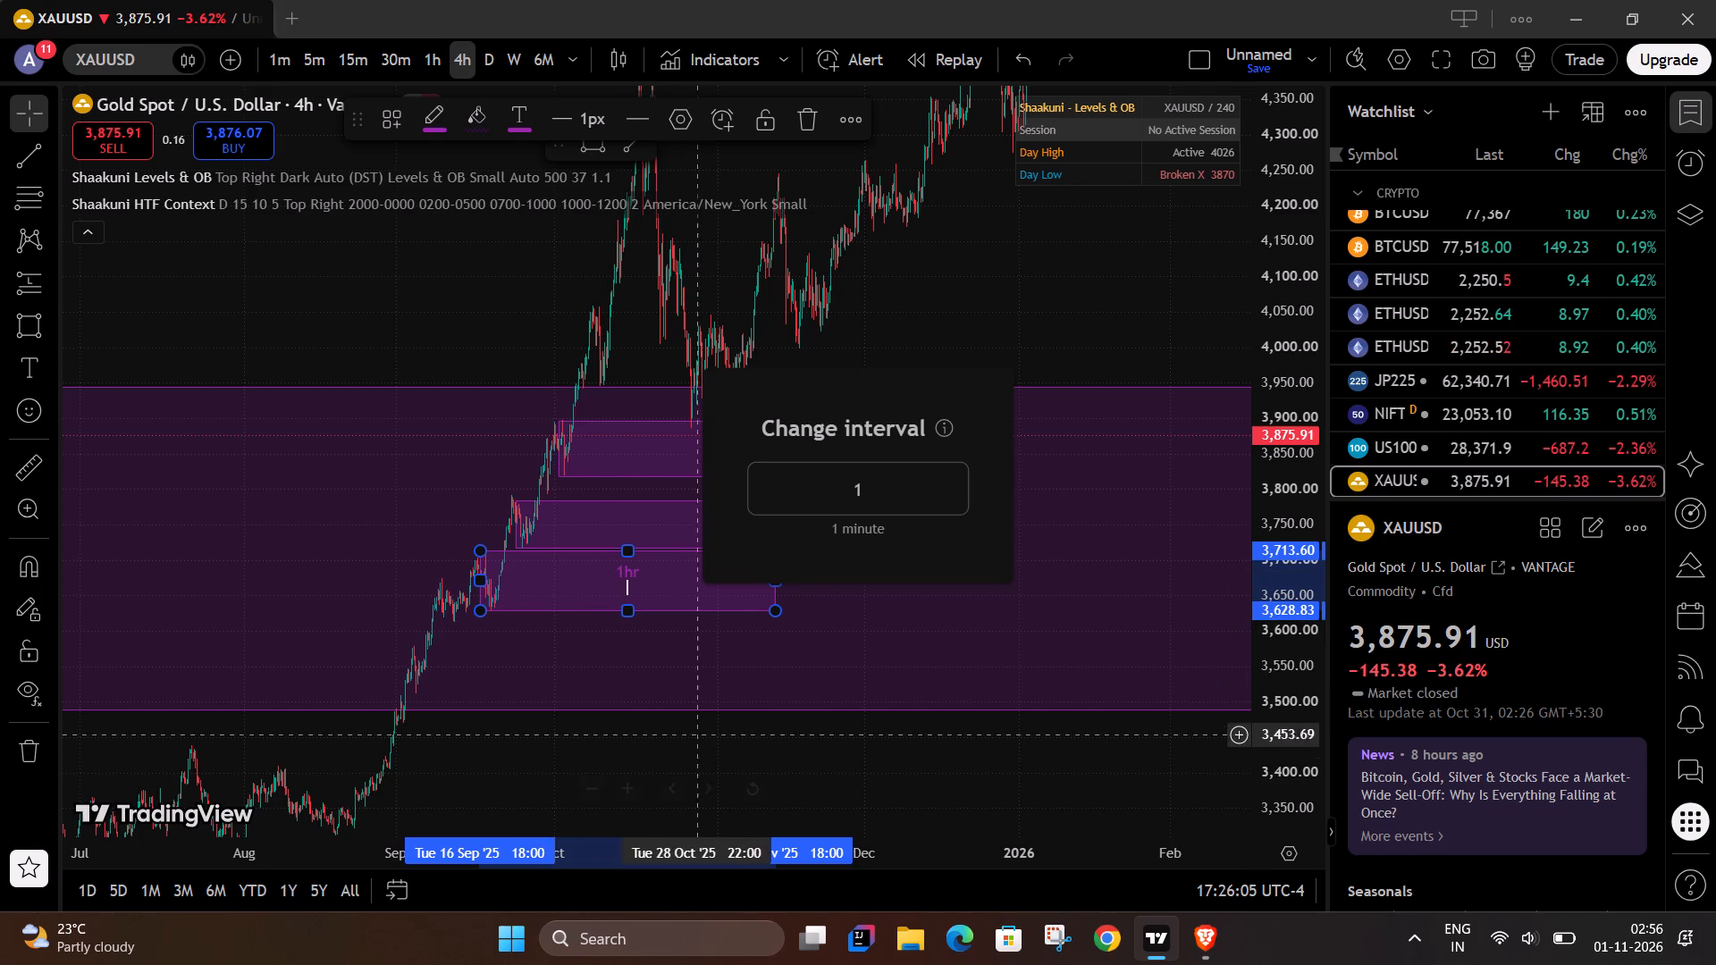
click(702, 748)
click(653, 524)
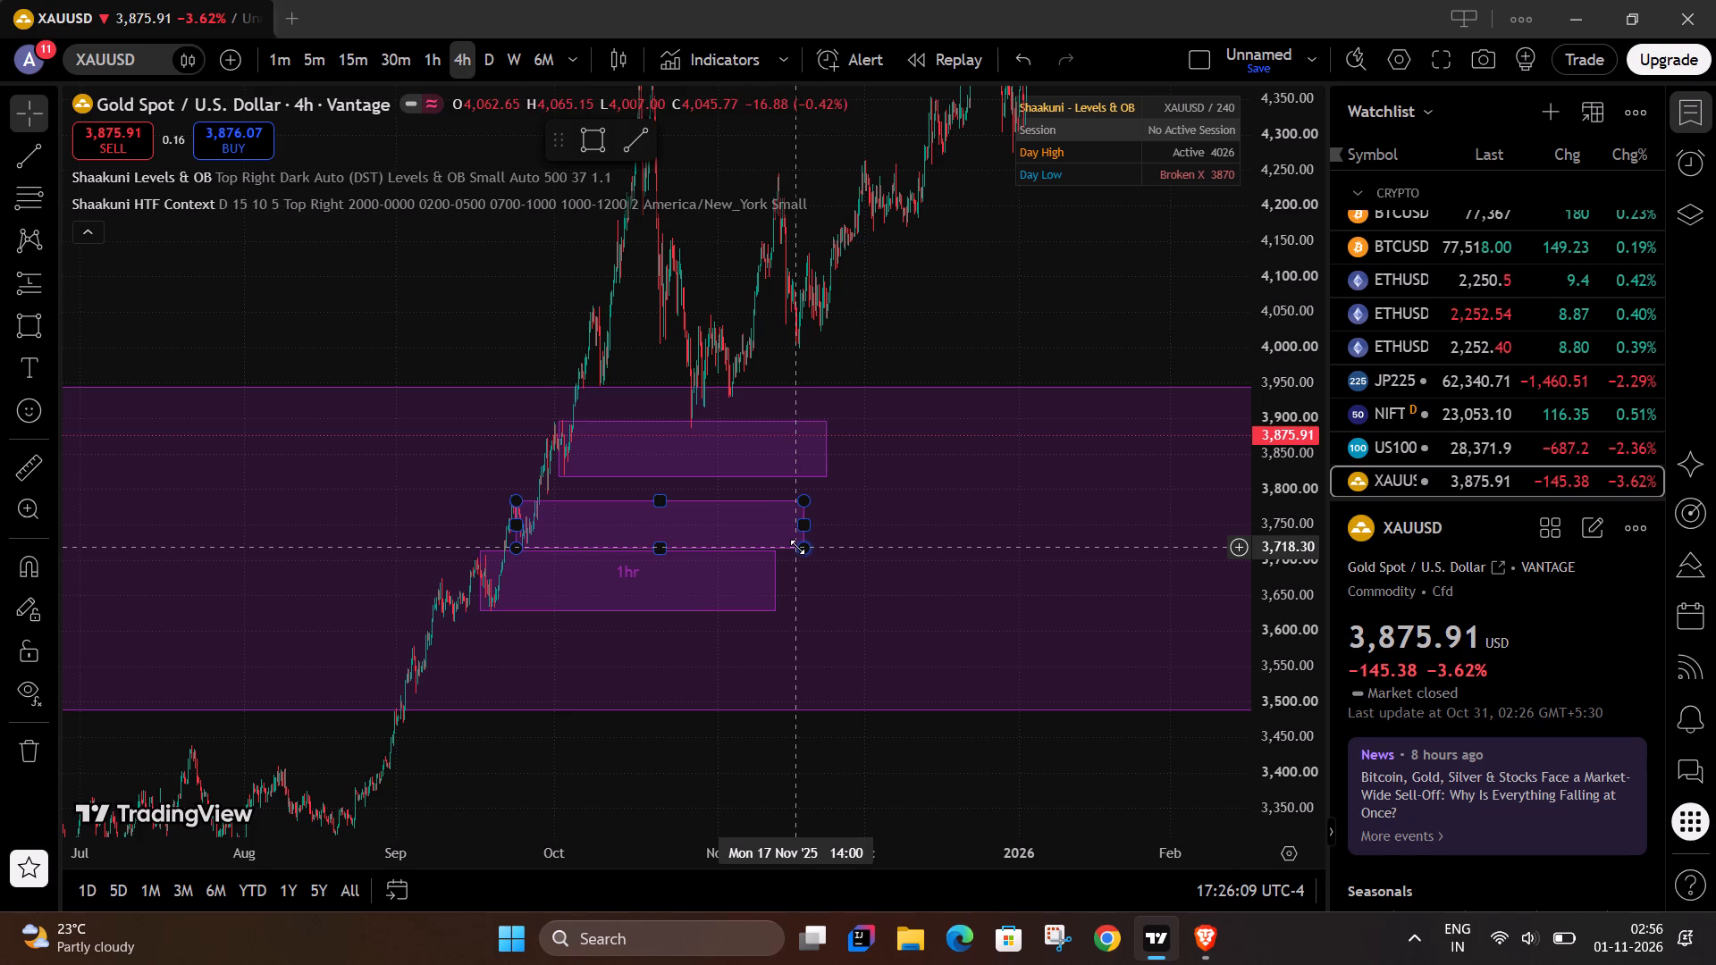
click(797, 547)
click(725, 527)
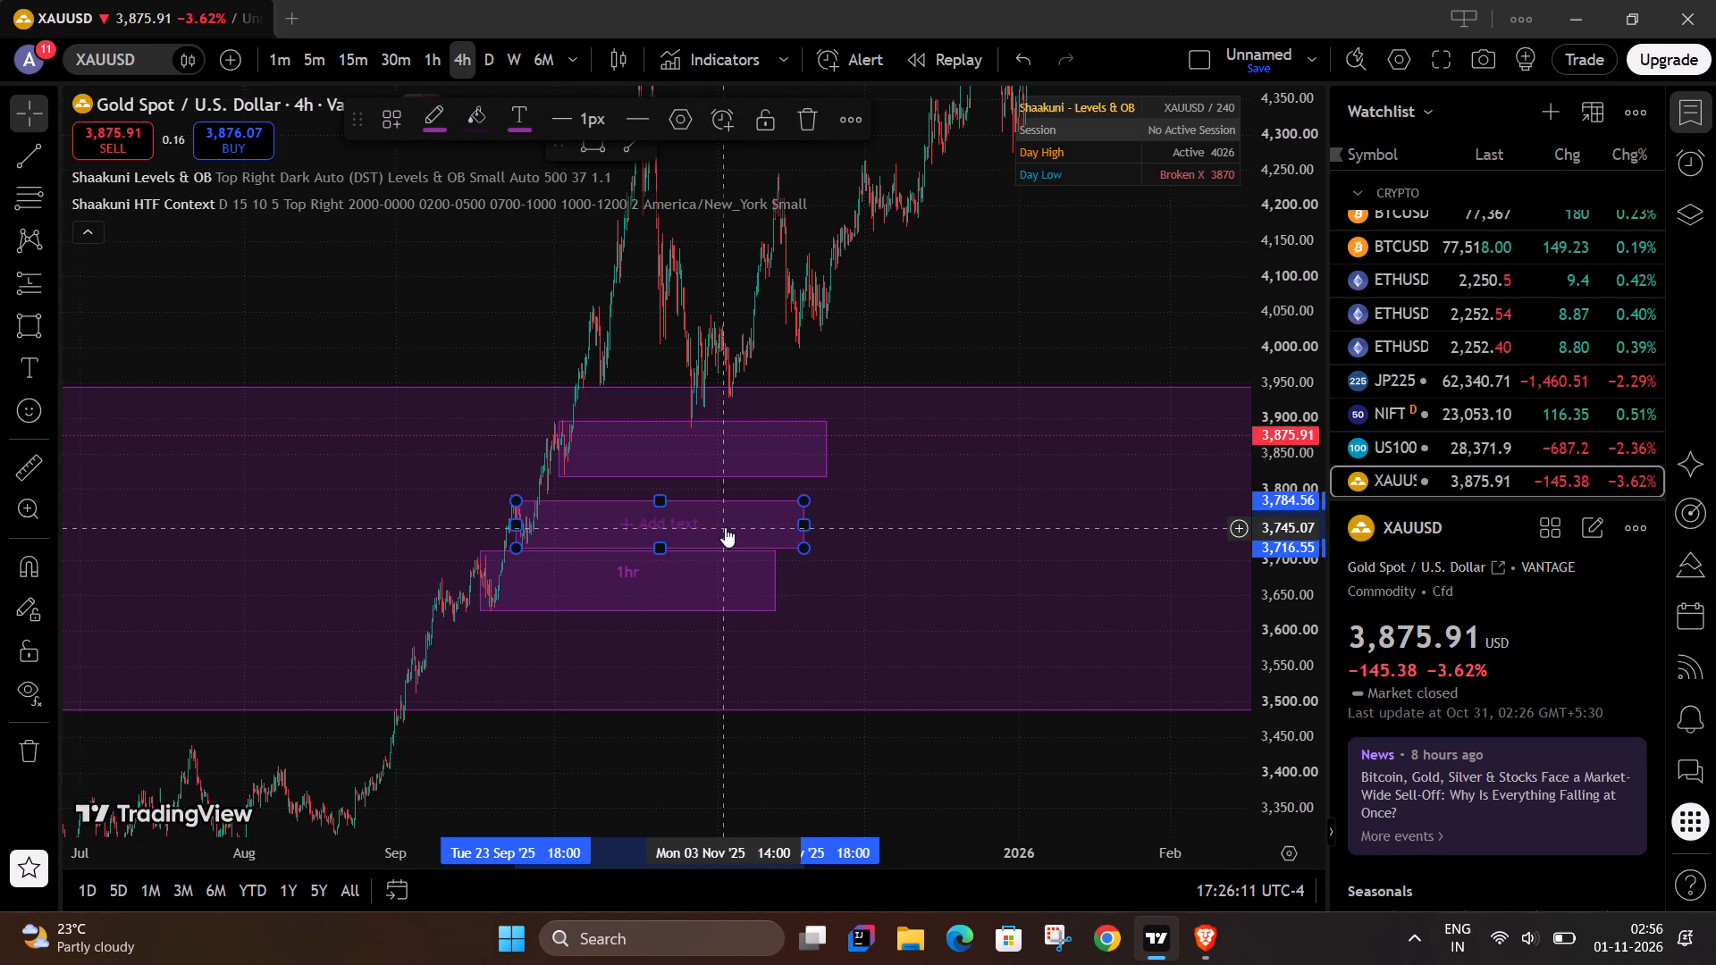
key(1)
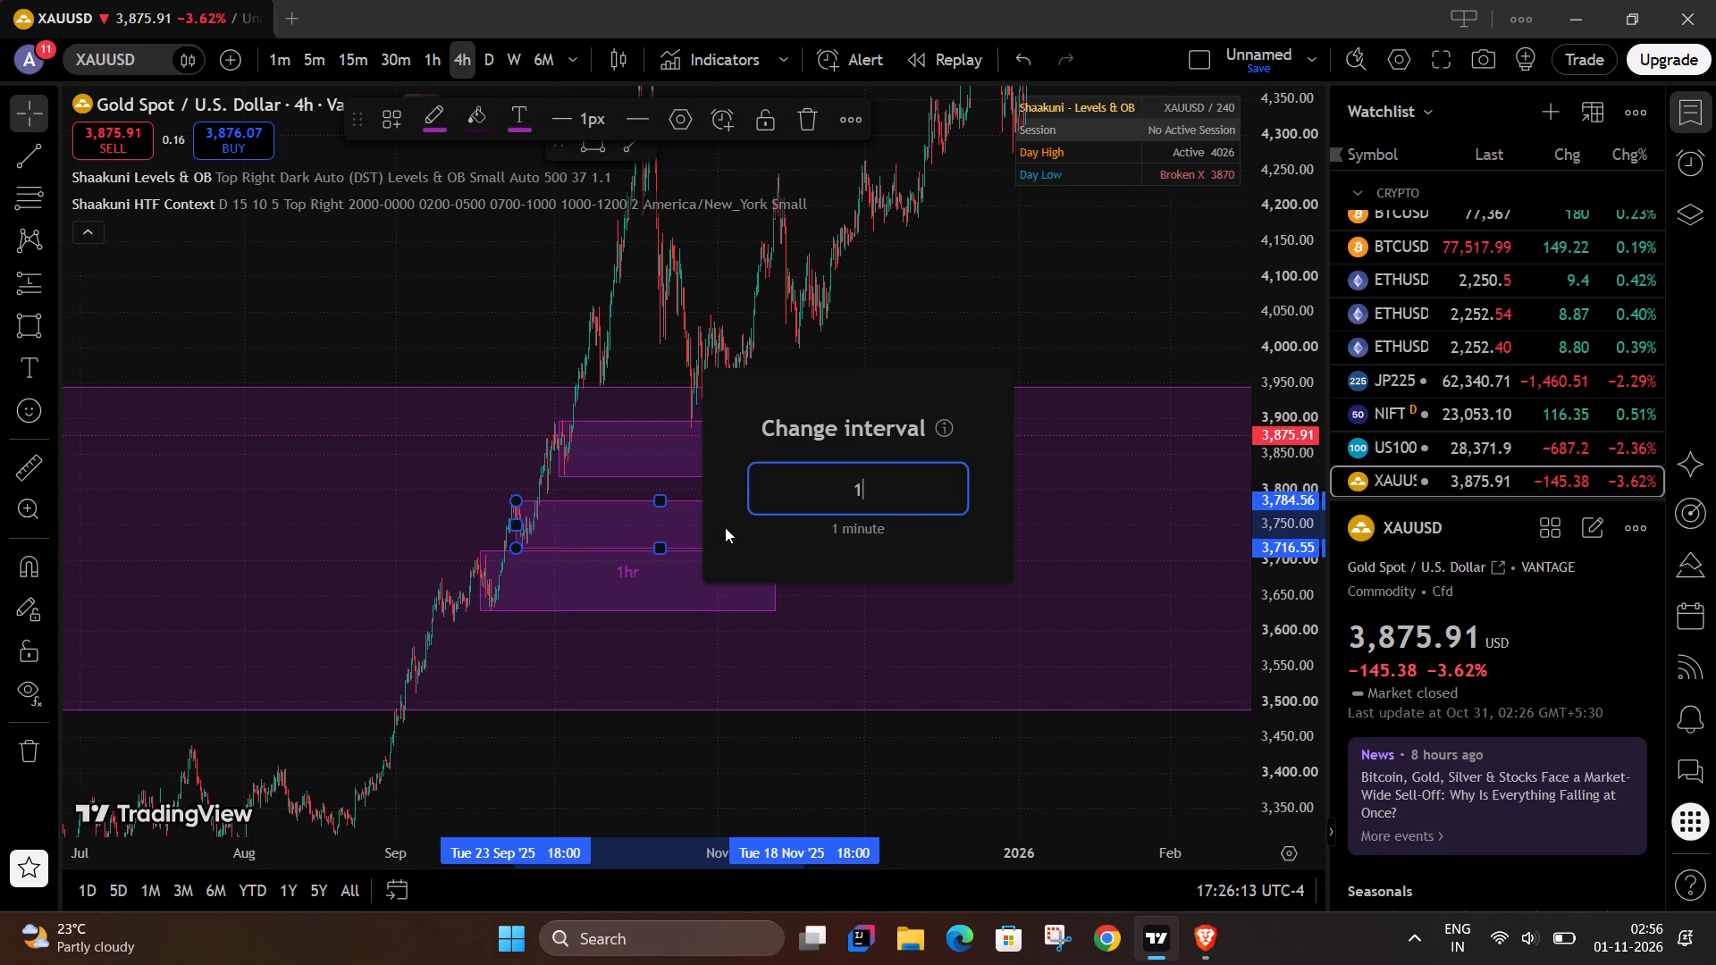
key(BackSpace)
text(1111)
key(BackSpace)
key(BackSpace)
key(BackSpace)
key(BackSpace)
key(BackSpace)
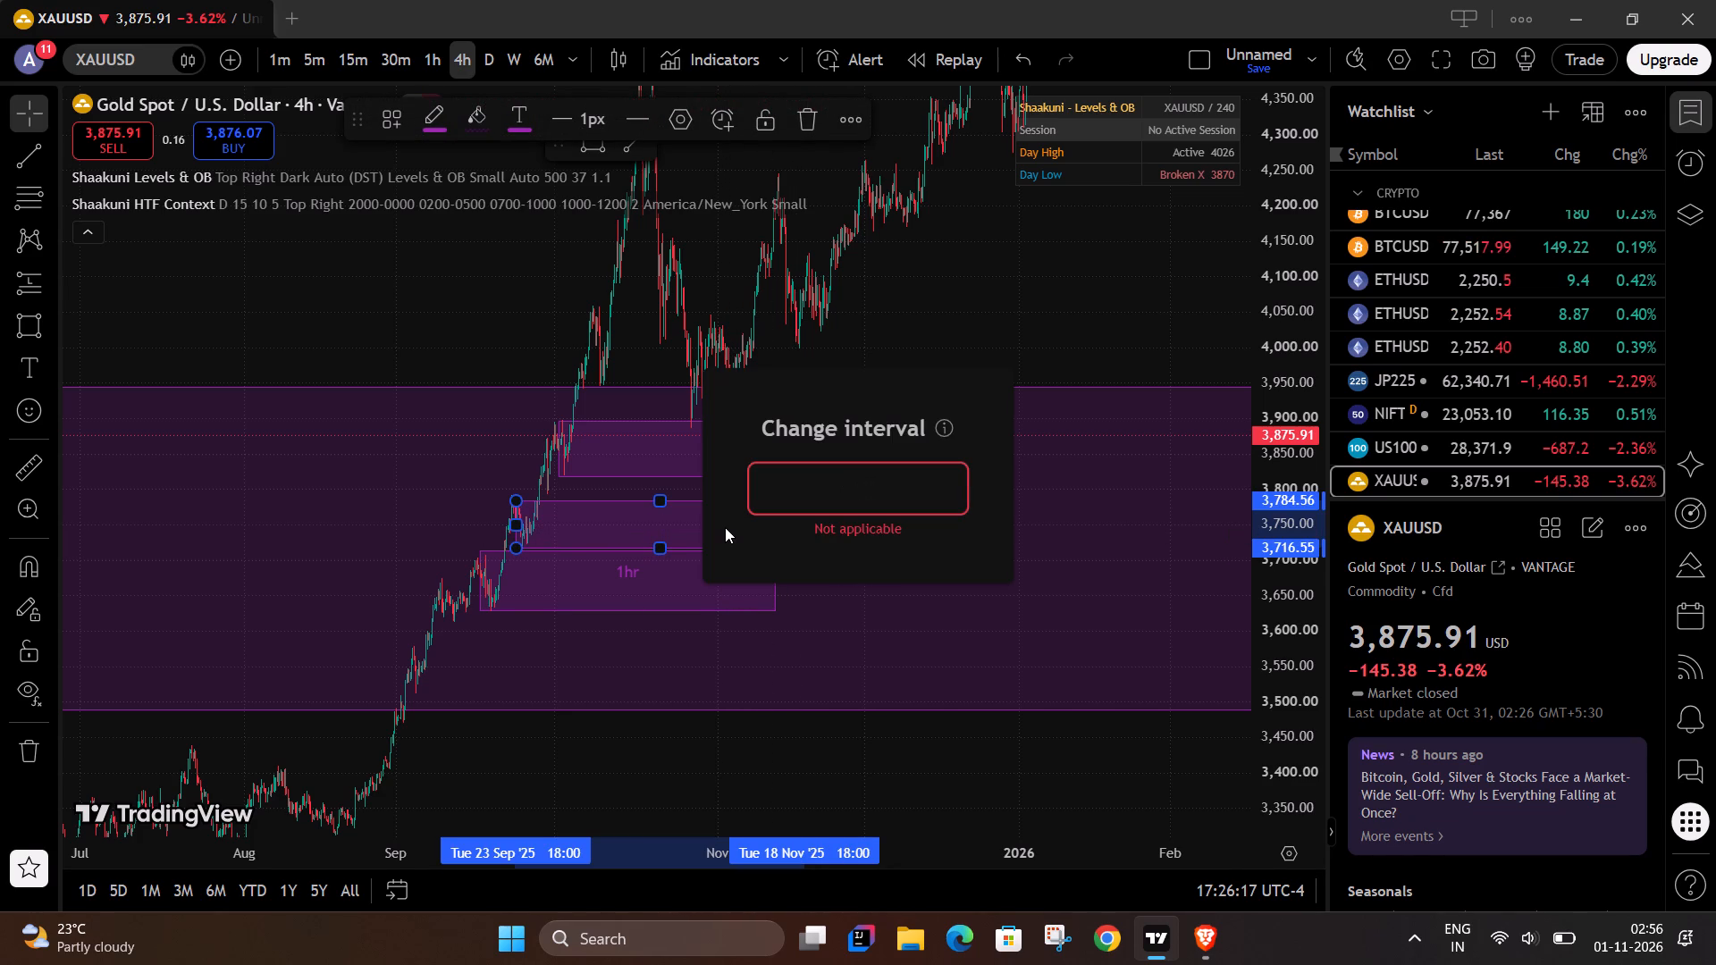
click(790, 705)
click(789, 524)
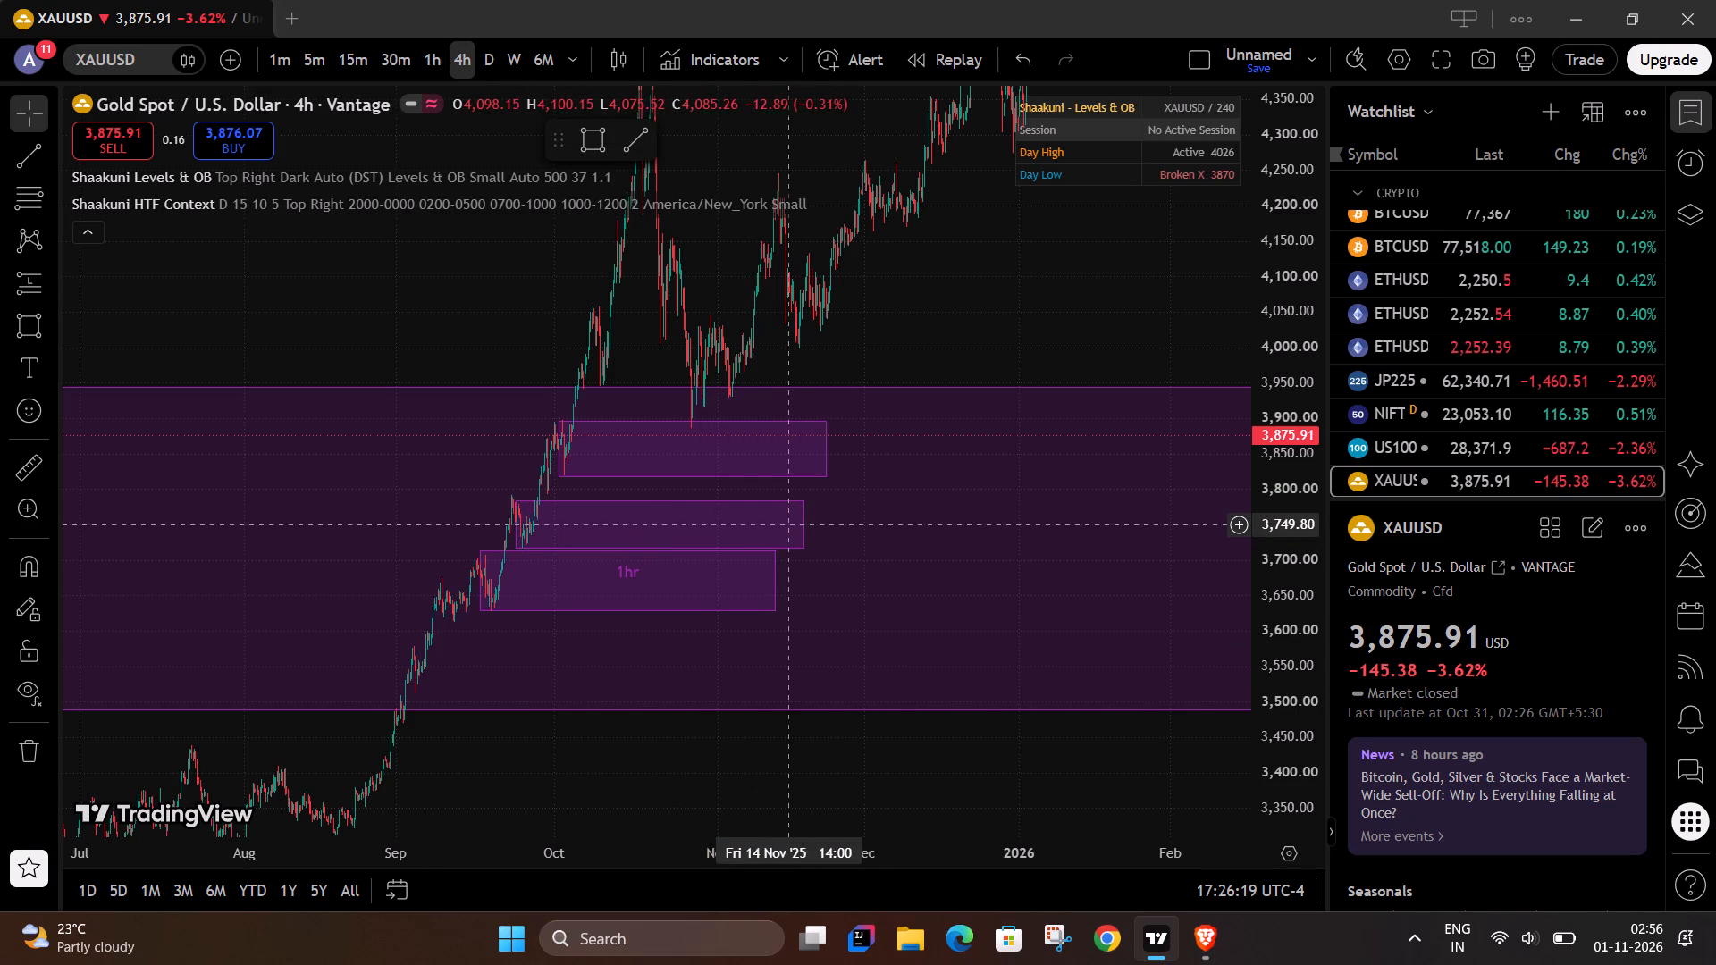
Label the middle box with the text "1 hr".
click(802, 548)
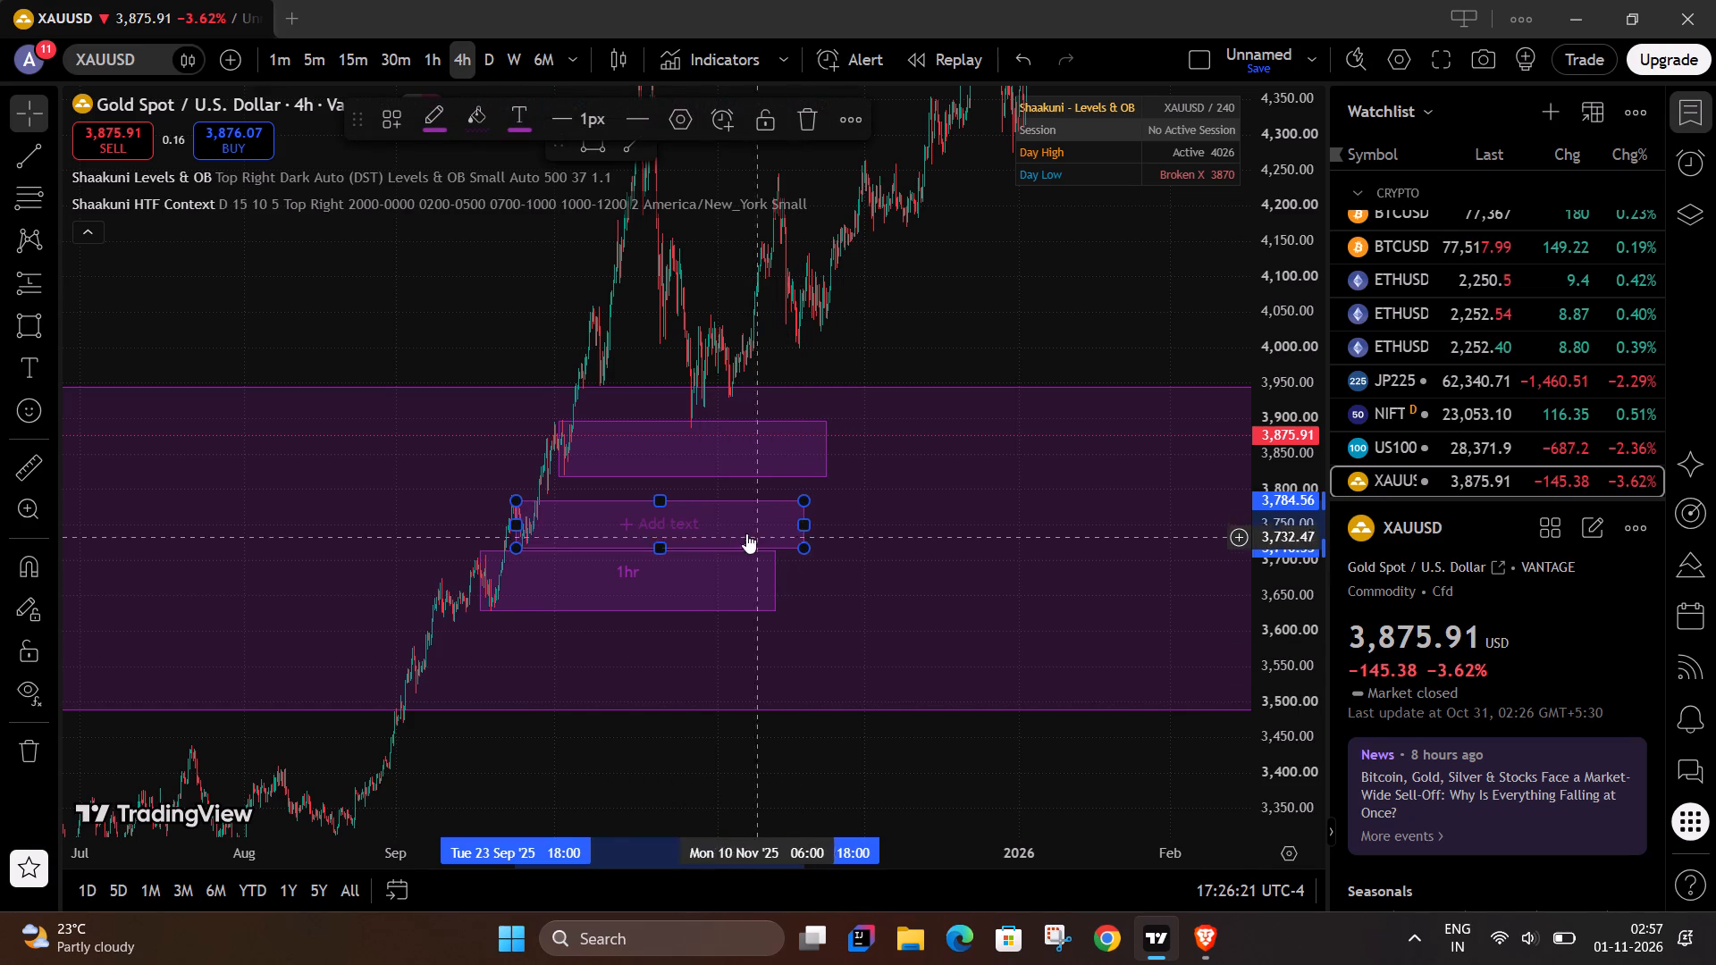
click(702, 518)
text(1 he)
key(BackSpace)
key(r)
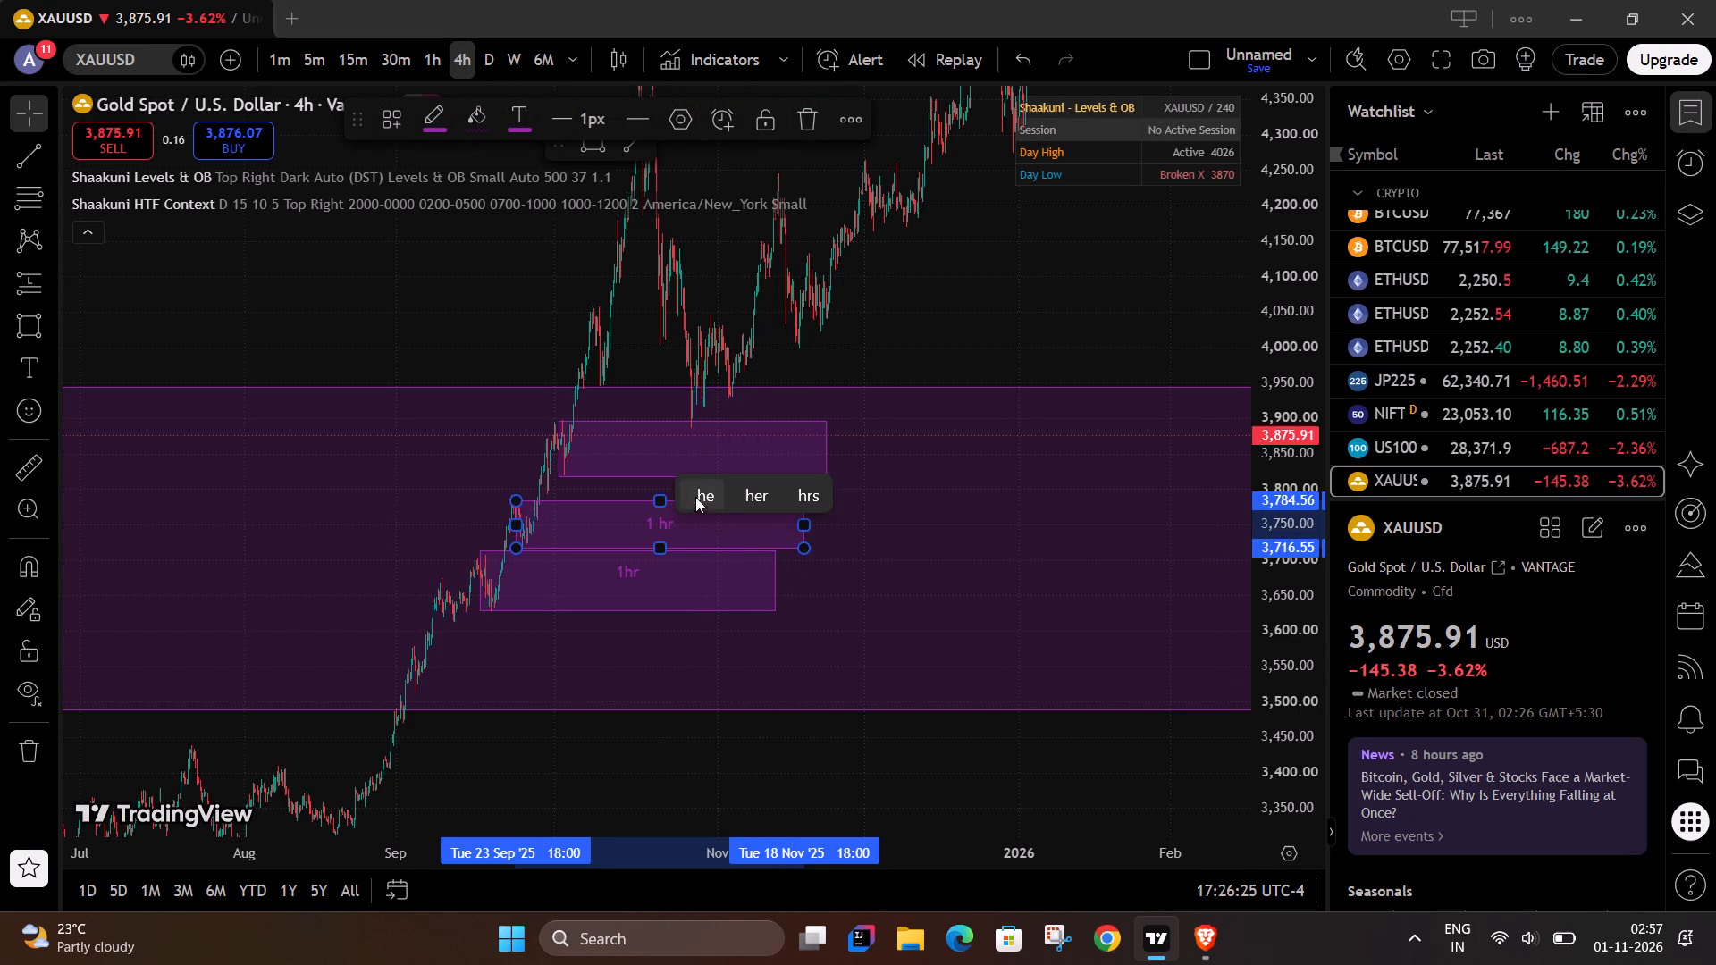
Label the uppermost of the three small boxes with the text "1 hr".
click(694, 439)
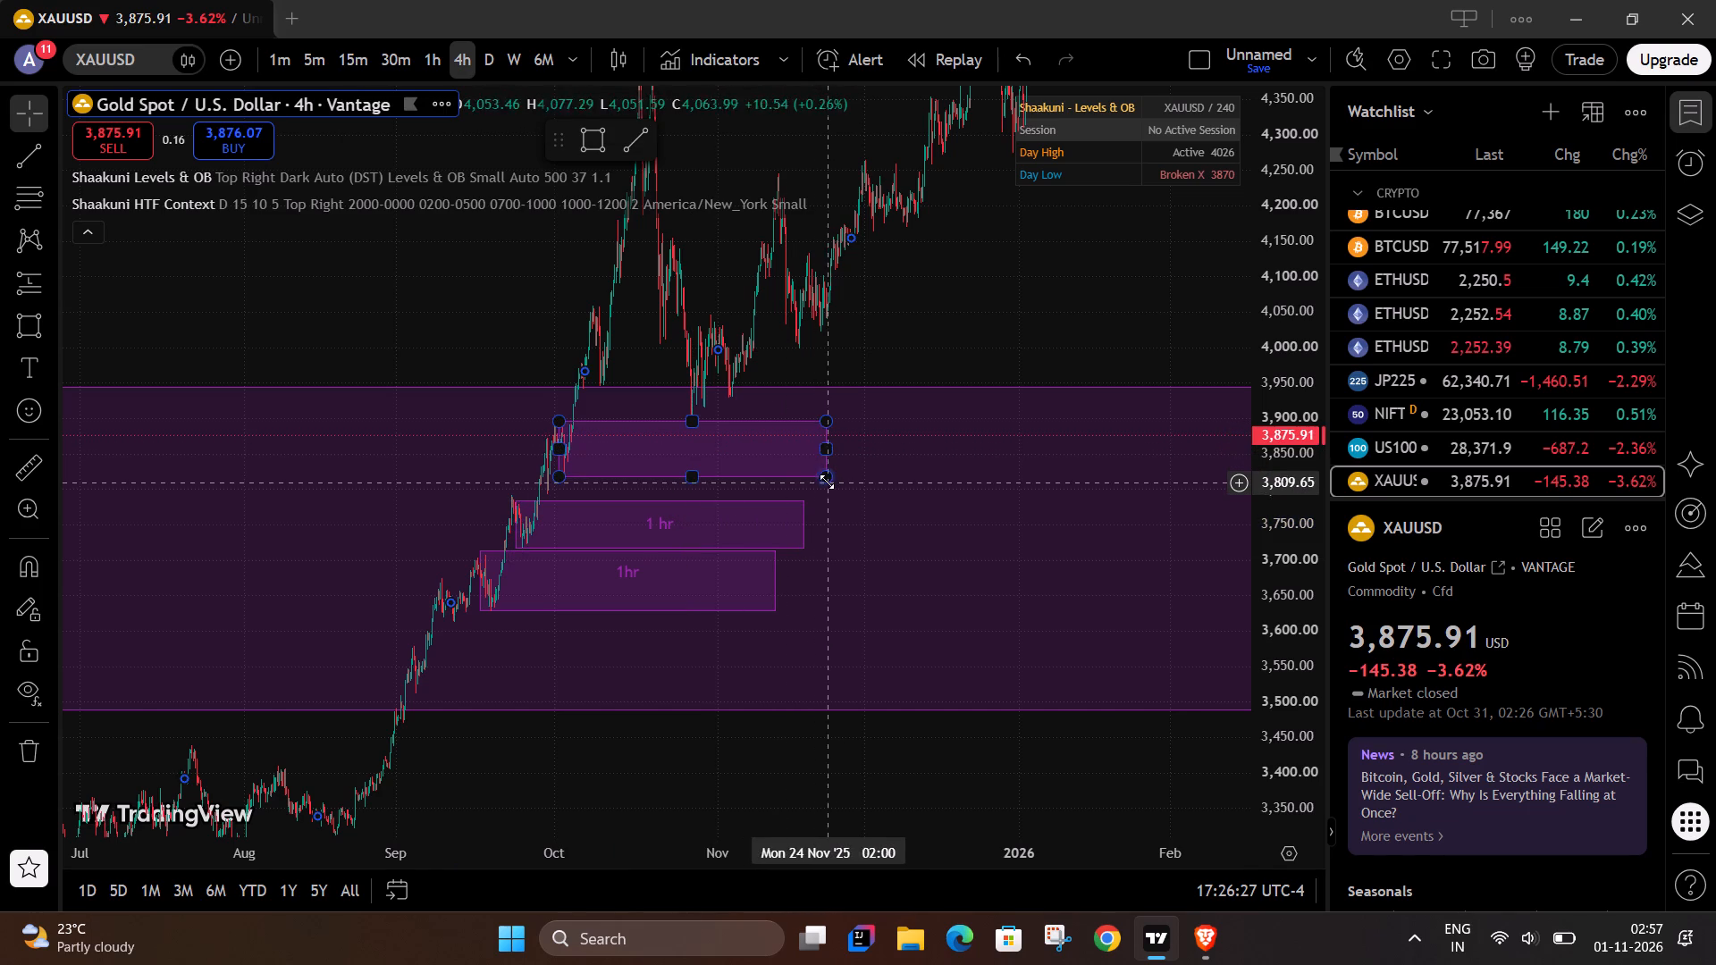
click(822, 481)
click(728, 451)
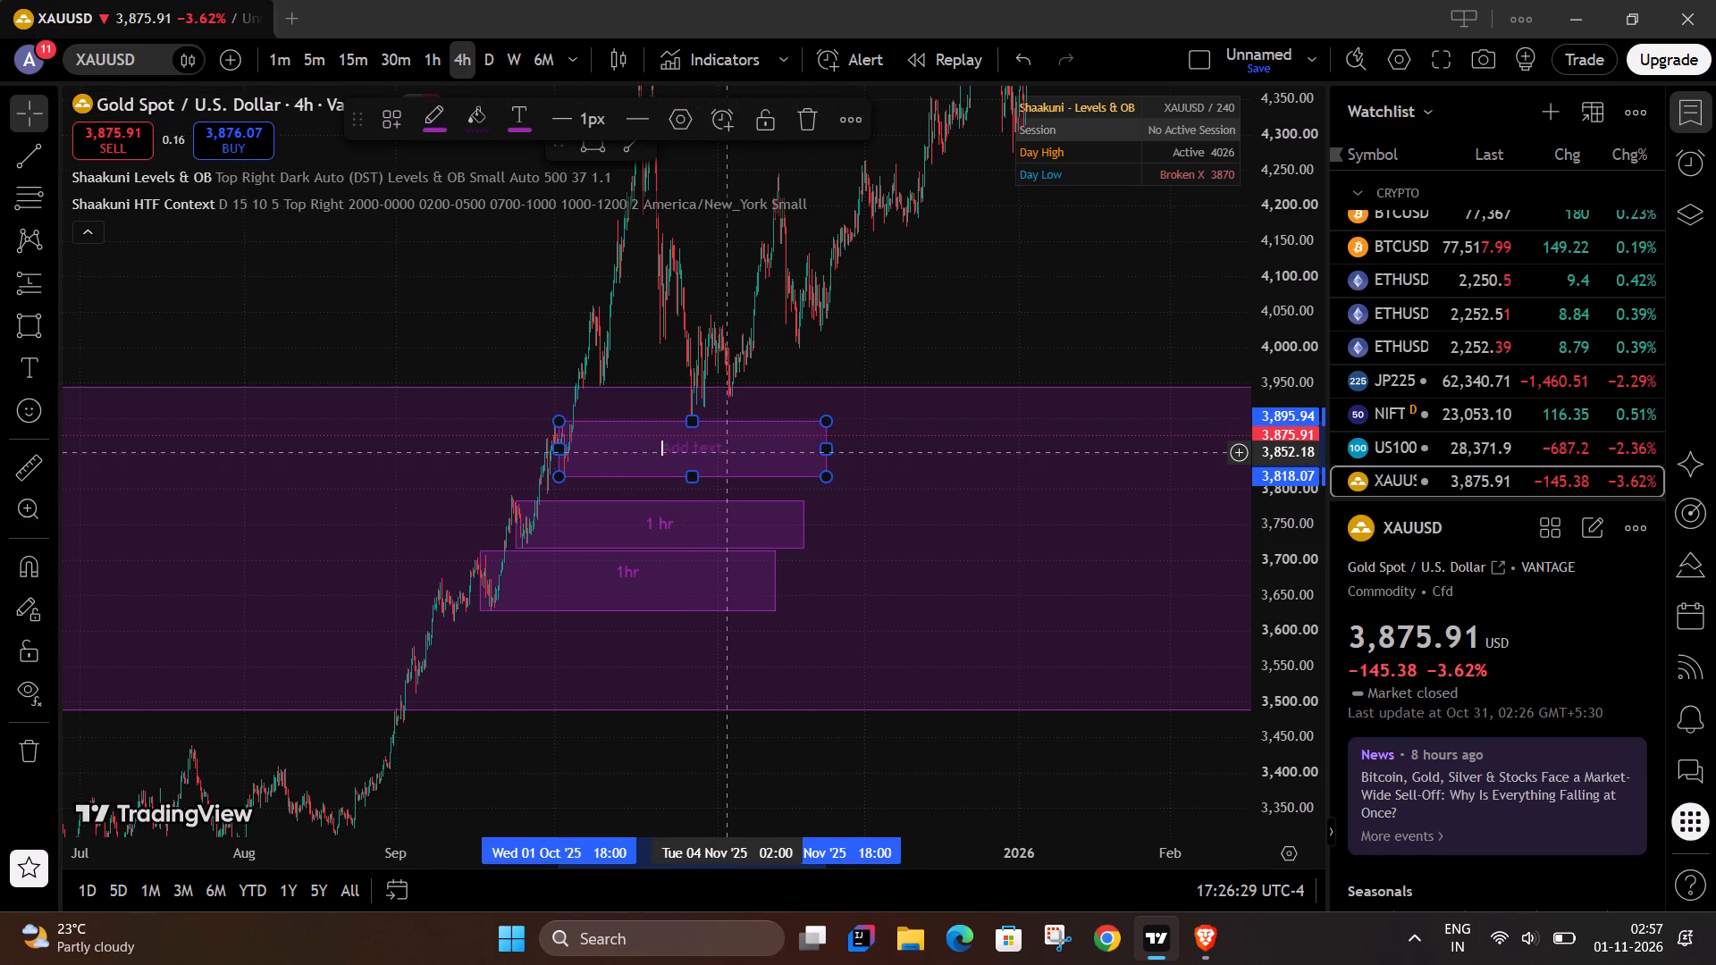
text(1 hr)
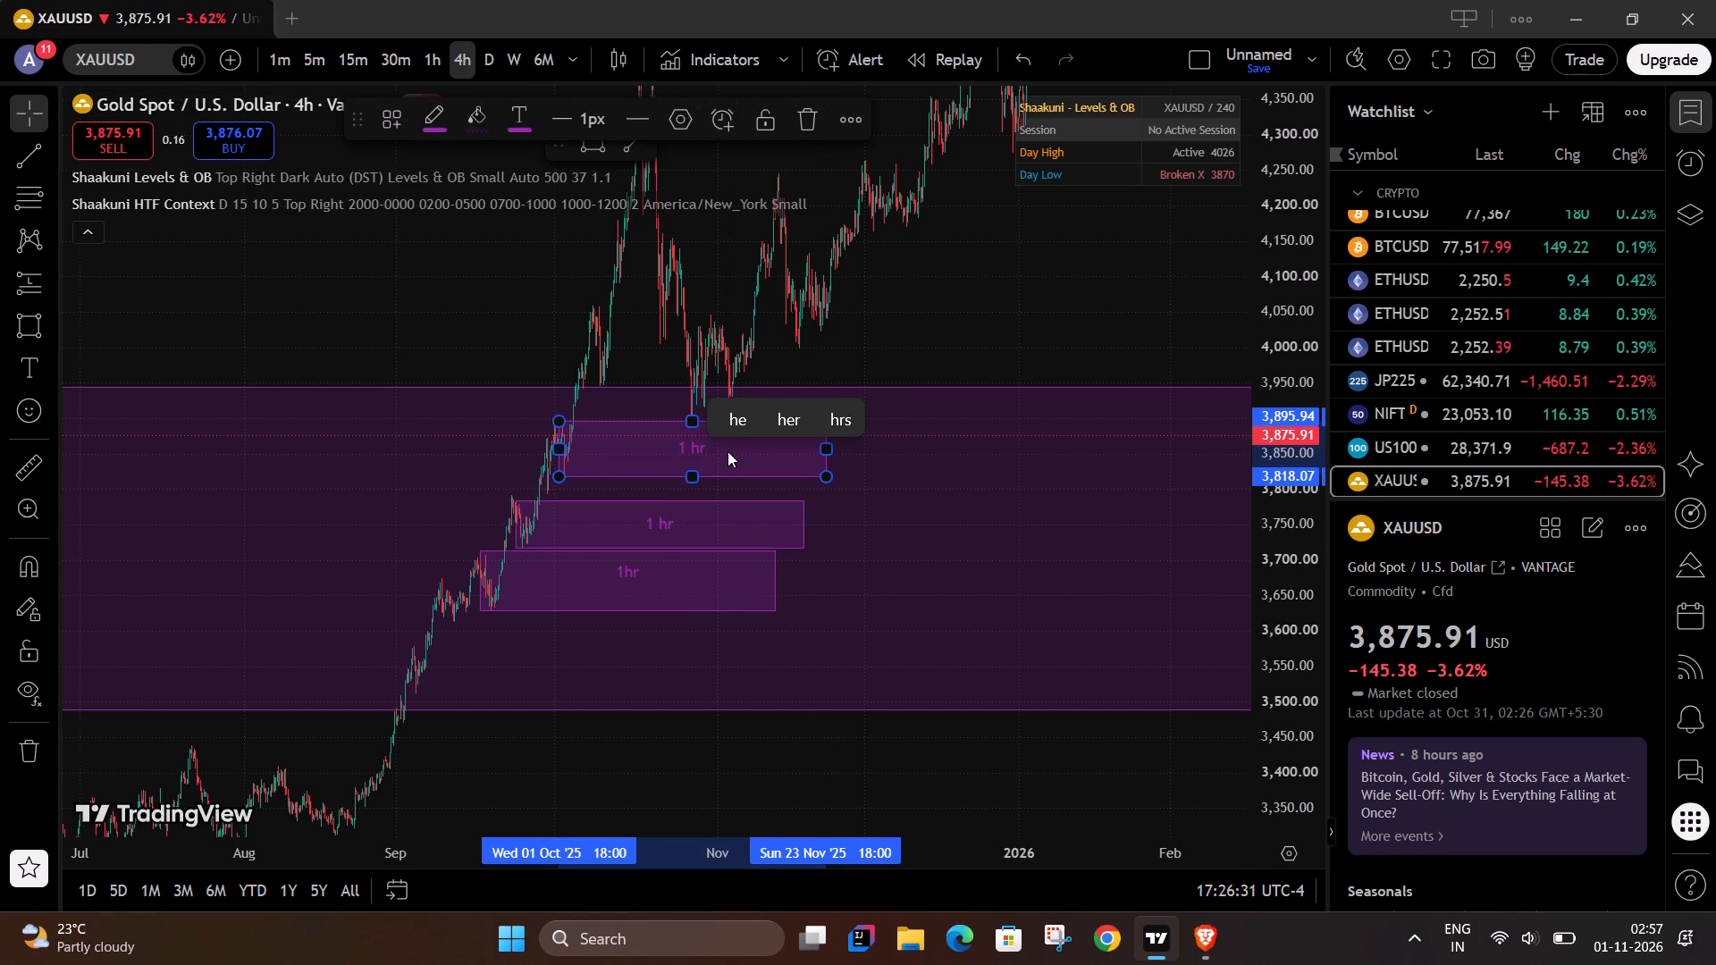
Add two line breaks after the "1 hr" label text in the uppermost small box and finish editing it.
key(Return)
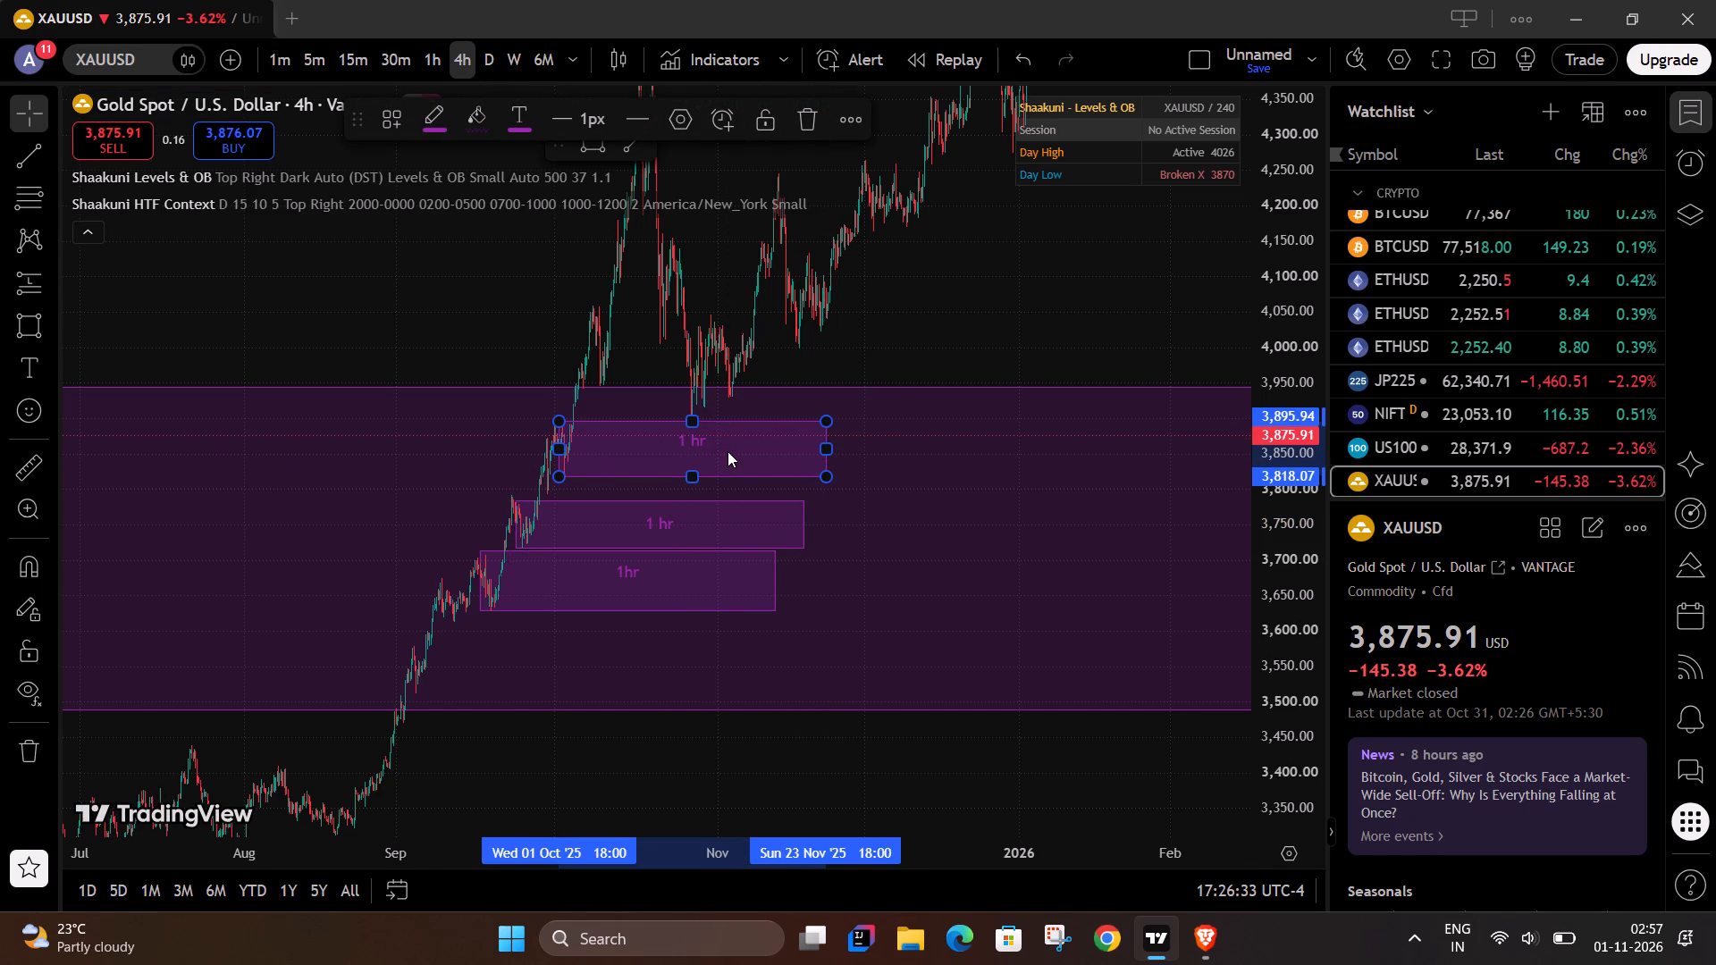
key(Return)
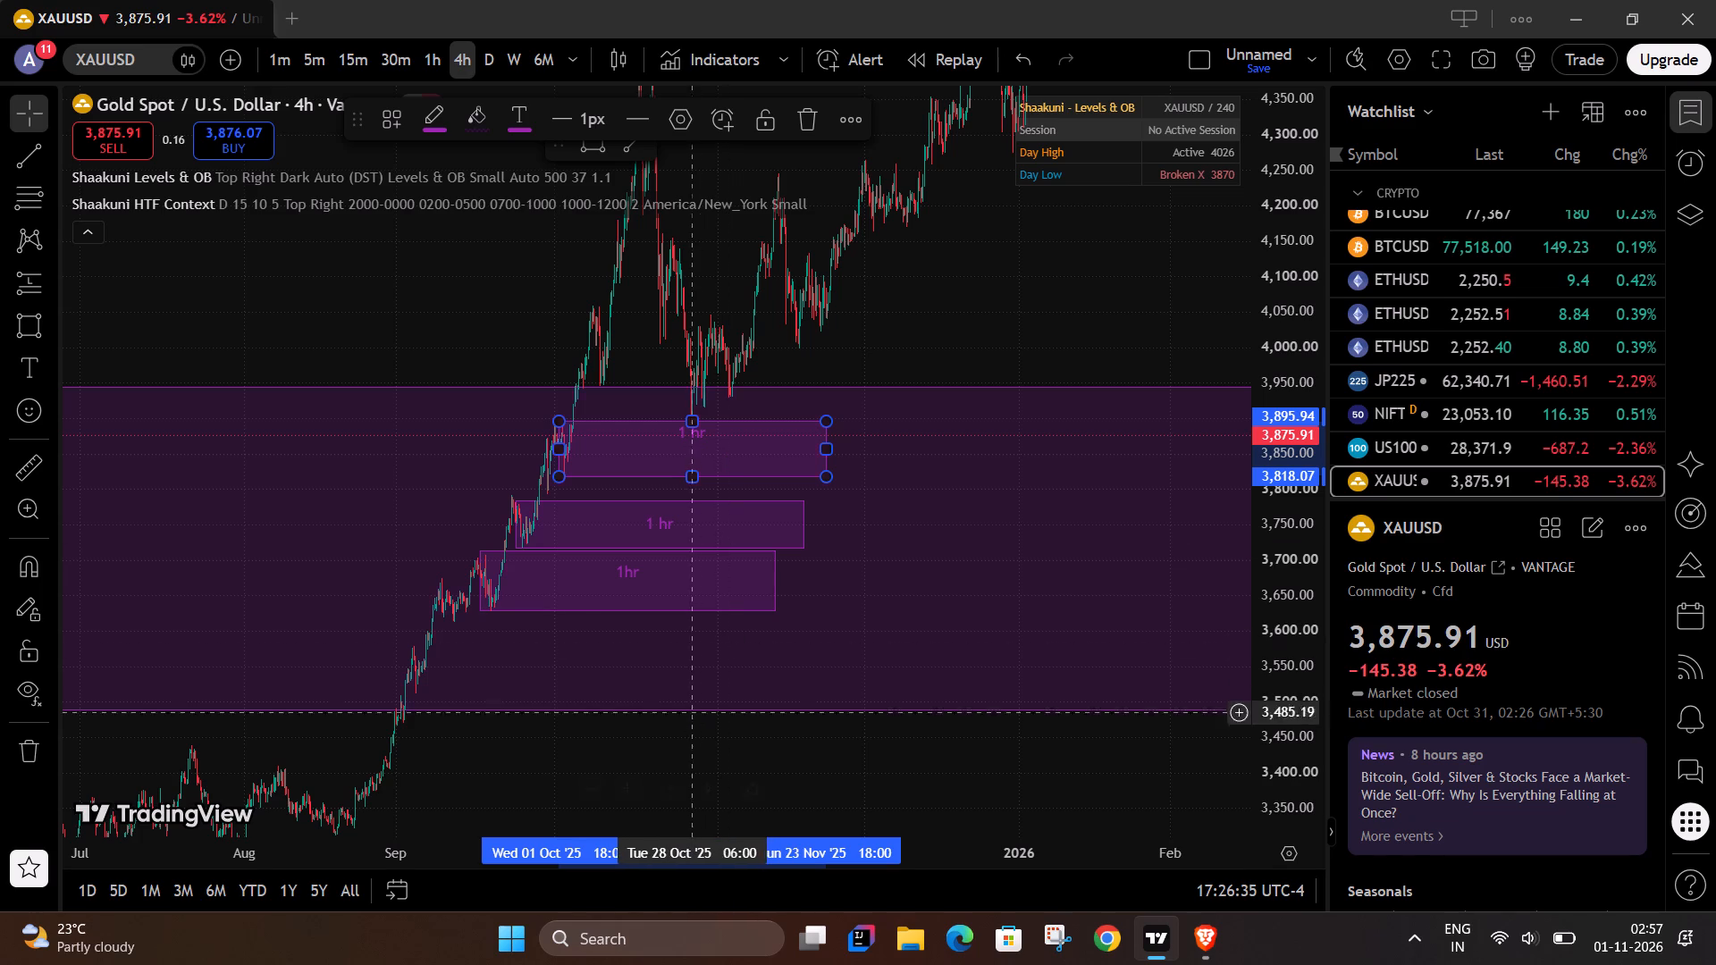
click(693, 782)
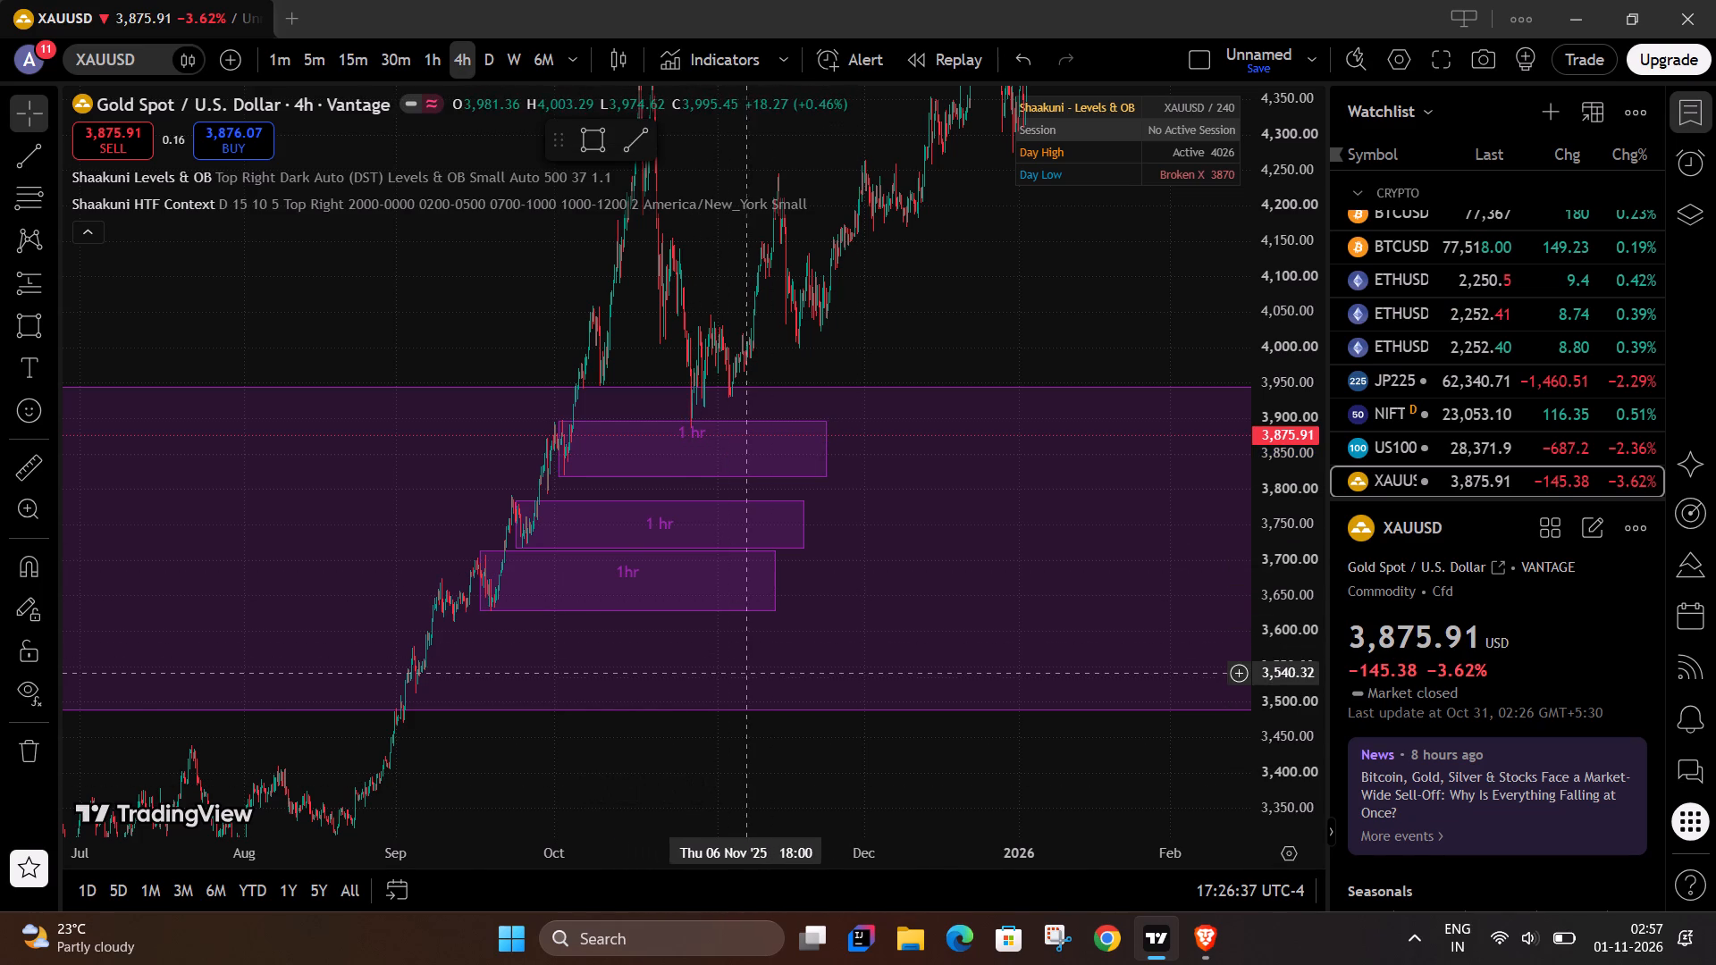
Examine the September rally on the 4-hour candles leading into the lowest small box, including the swings before it.
drag(797, 846, 221, 701)
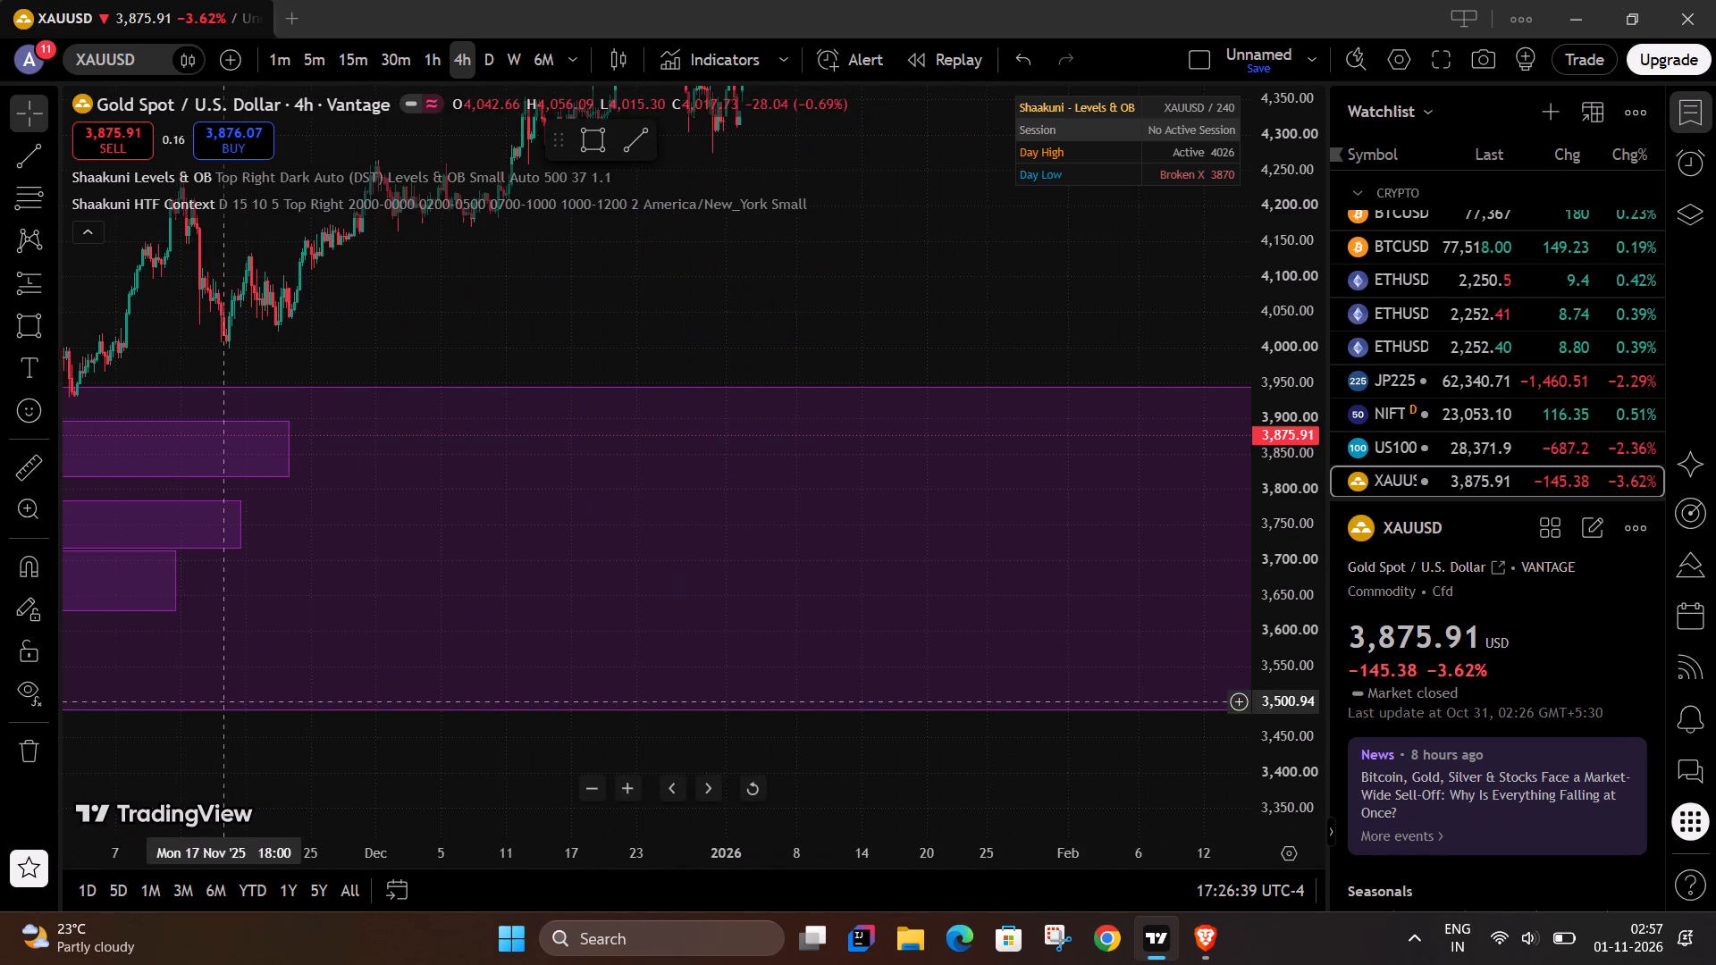
drag(221, 701, 219, 701)
drag(287, 597, 1203, 507)
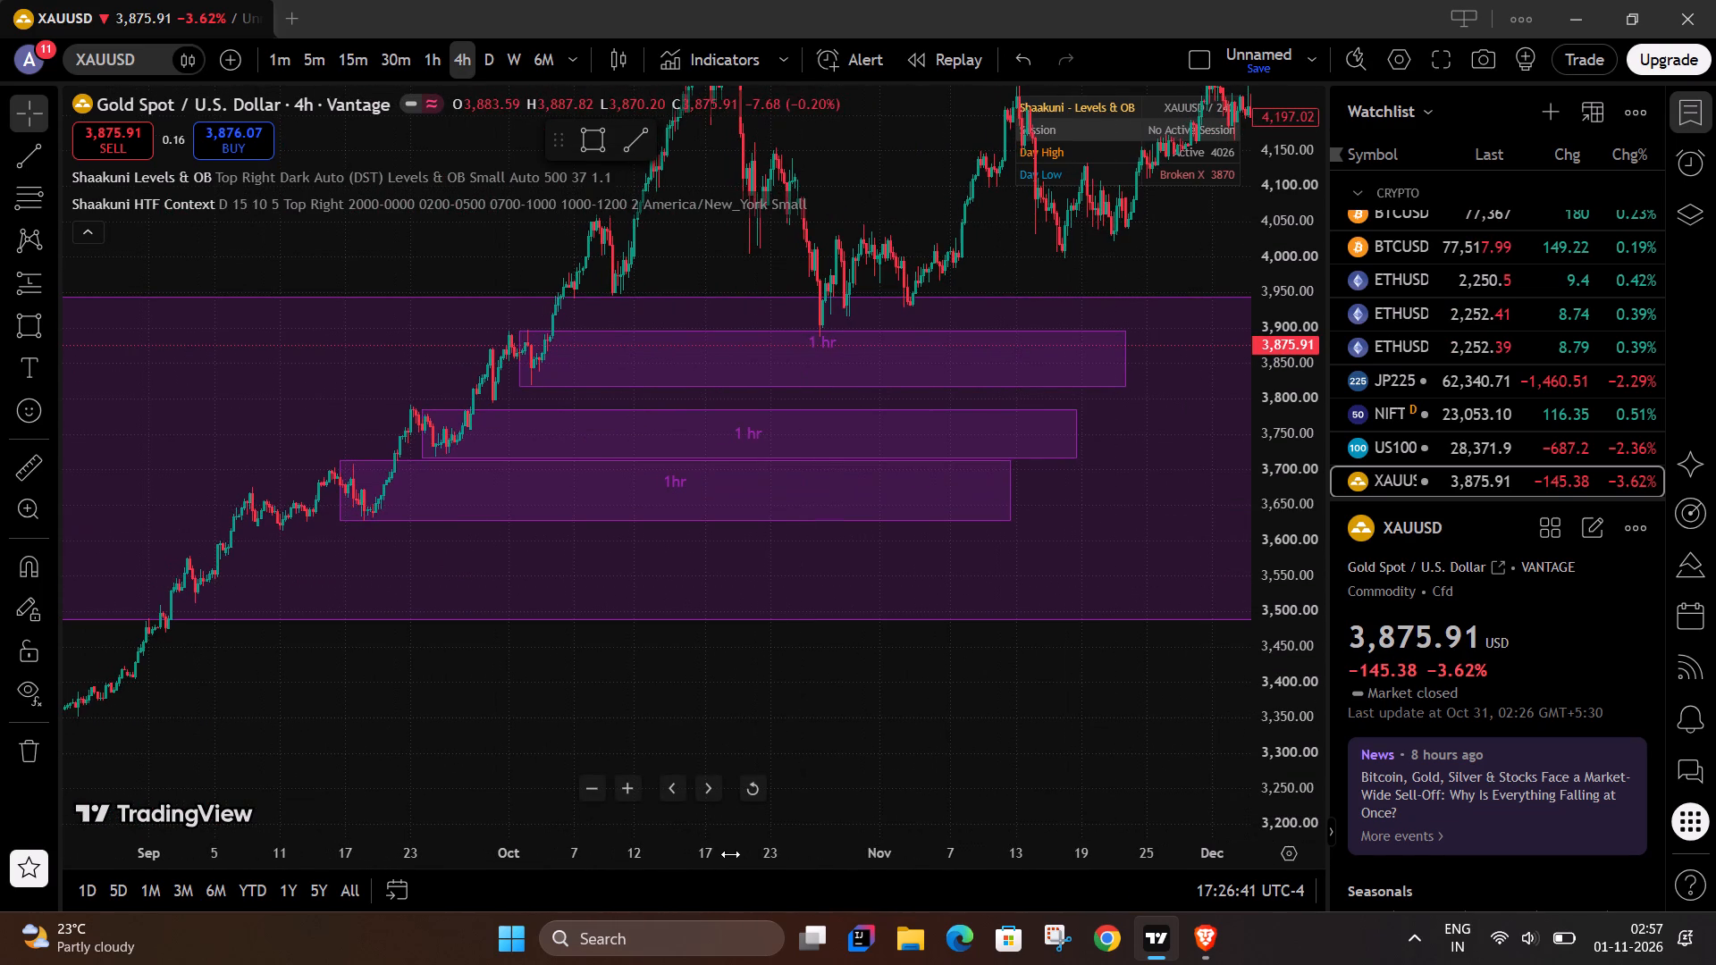
drag(730, 854, 465, 834)
drag(425, 653, 1168, 612)
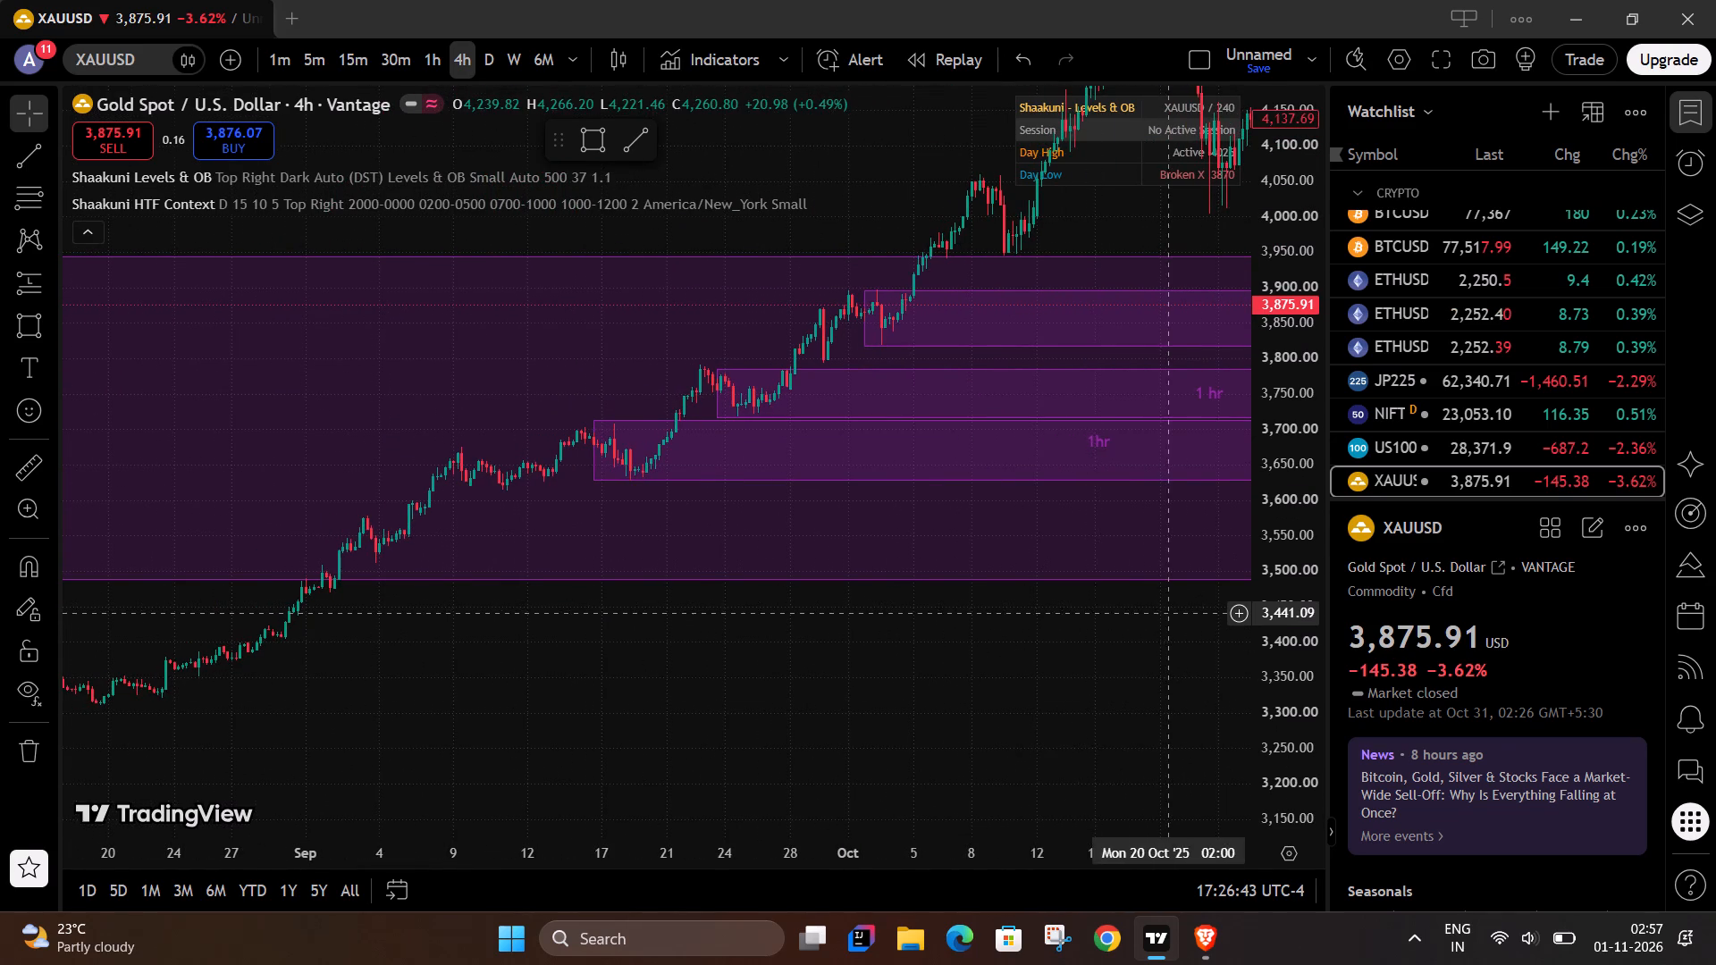
drag(800, 861, 619, 851)
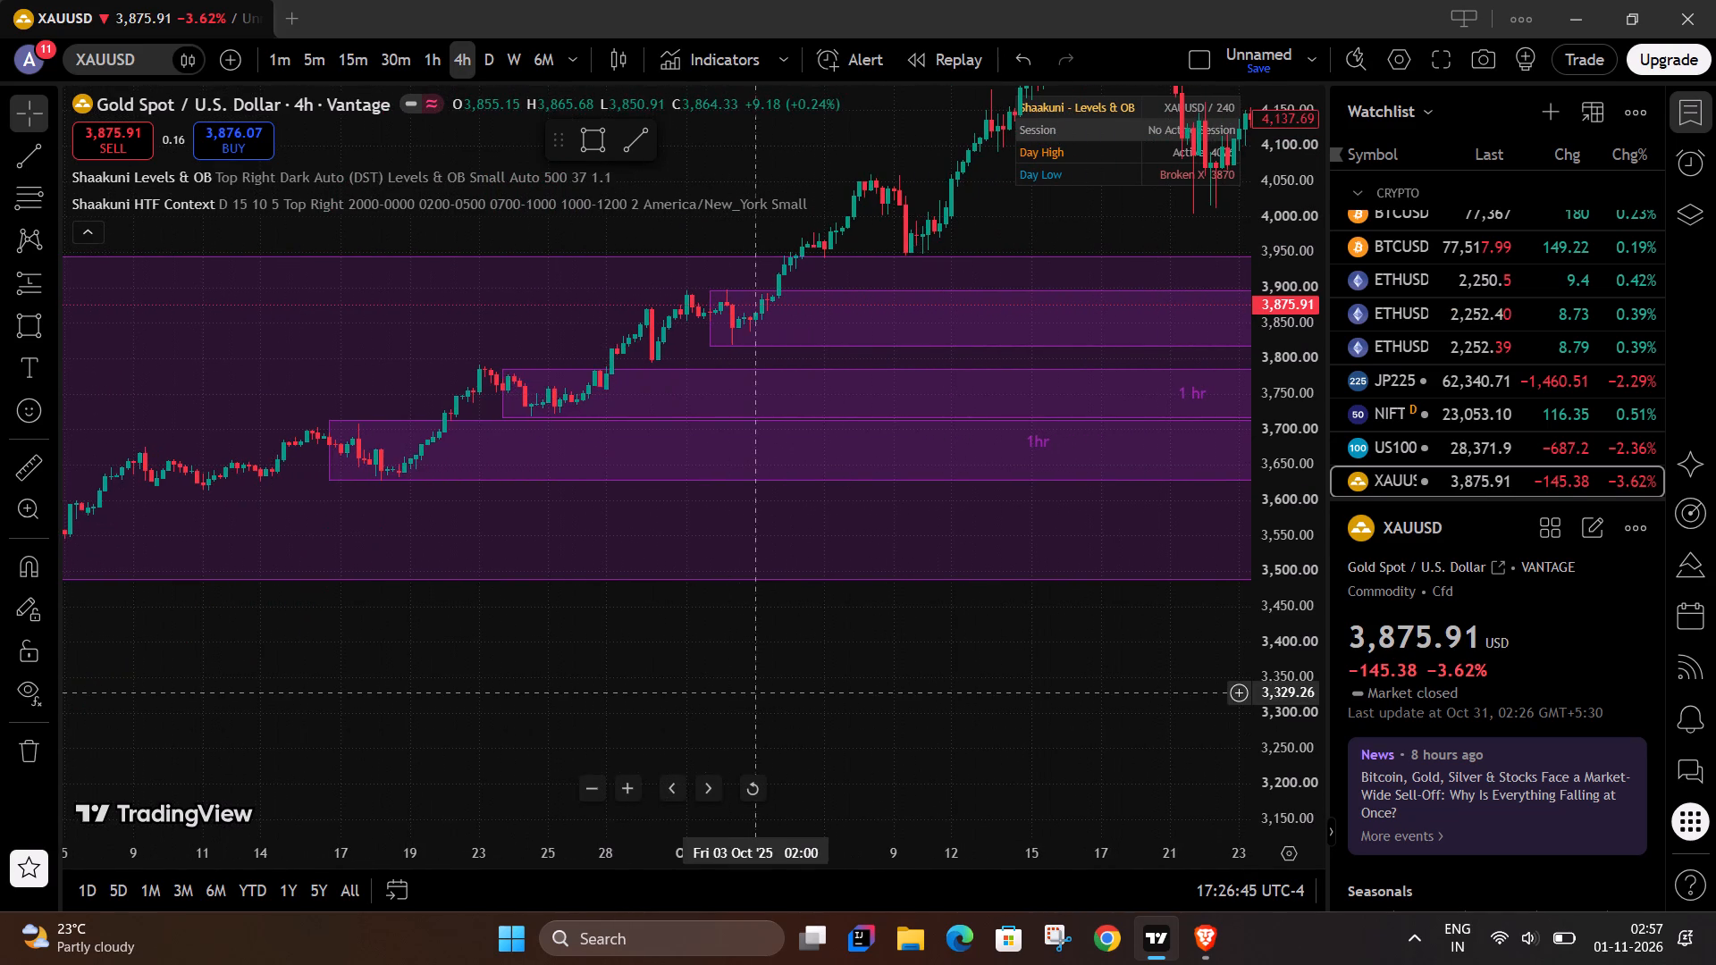
drag(758, 692, 1299, 665)
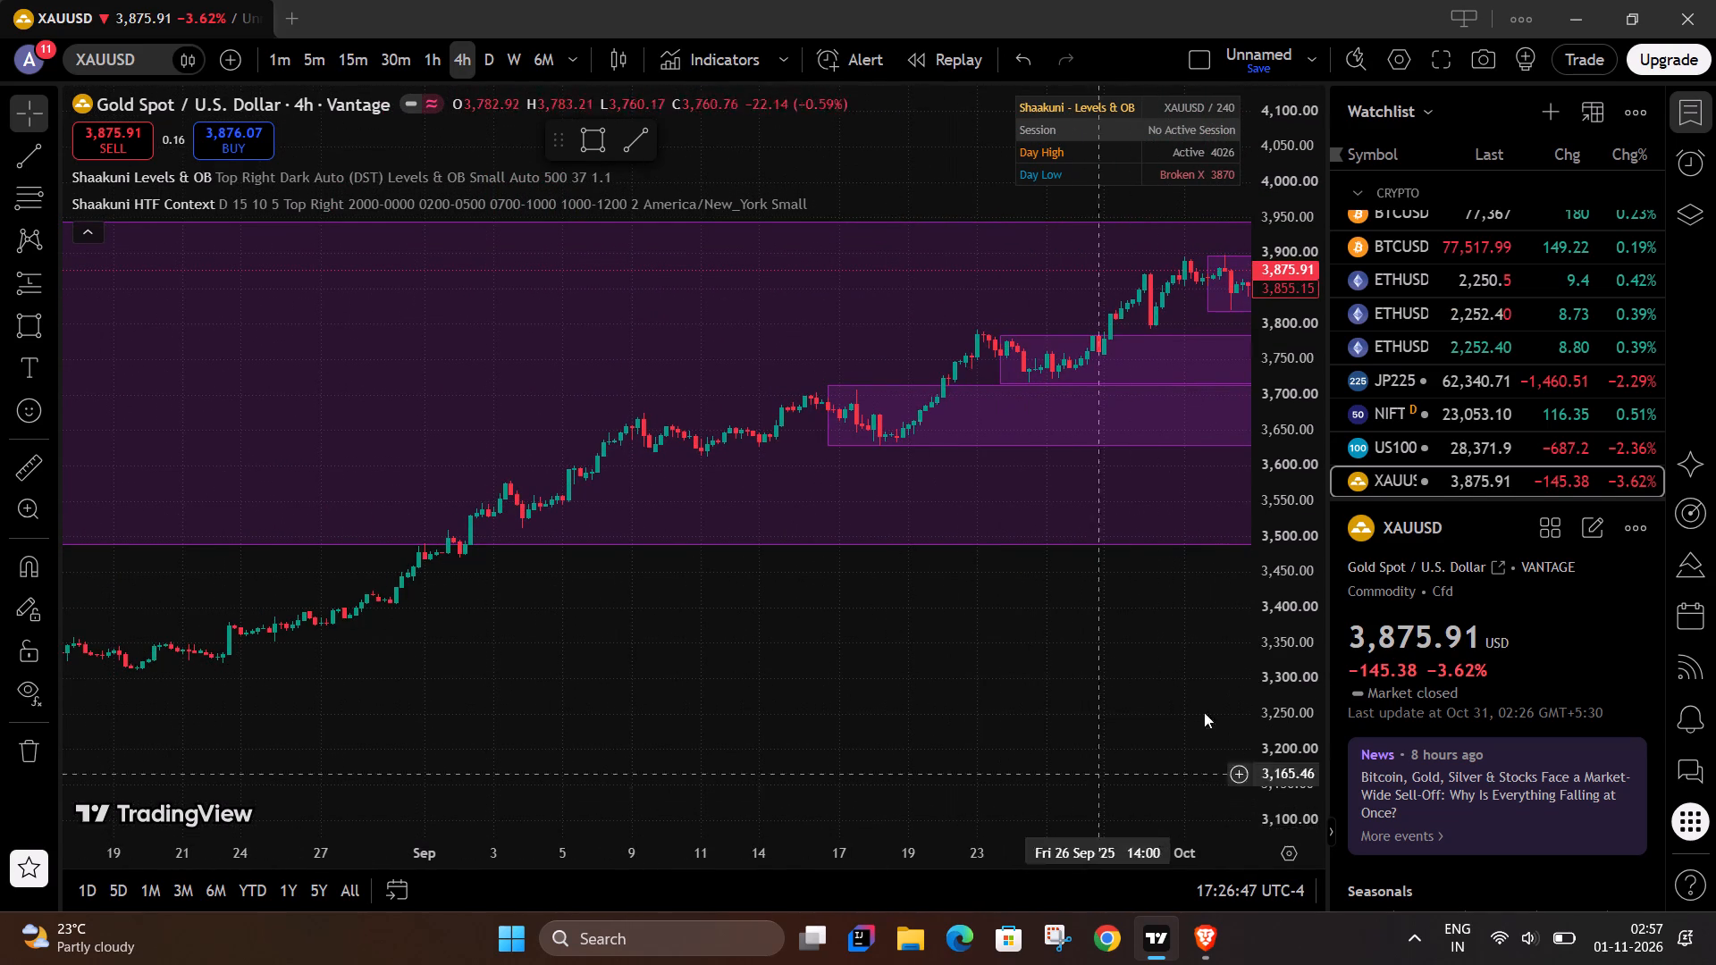
drag(1308, 660, 1308, 328)
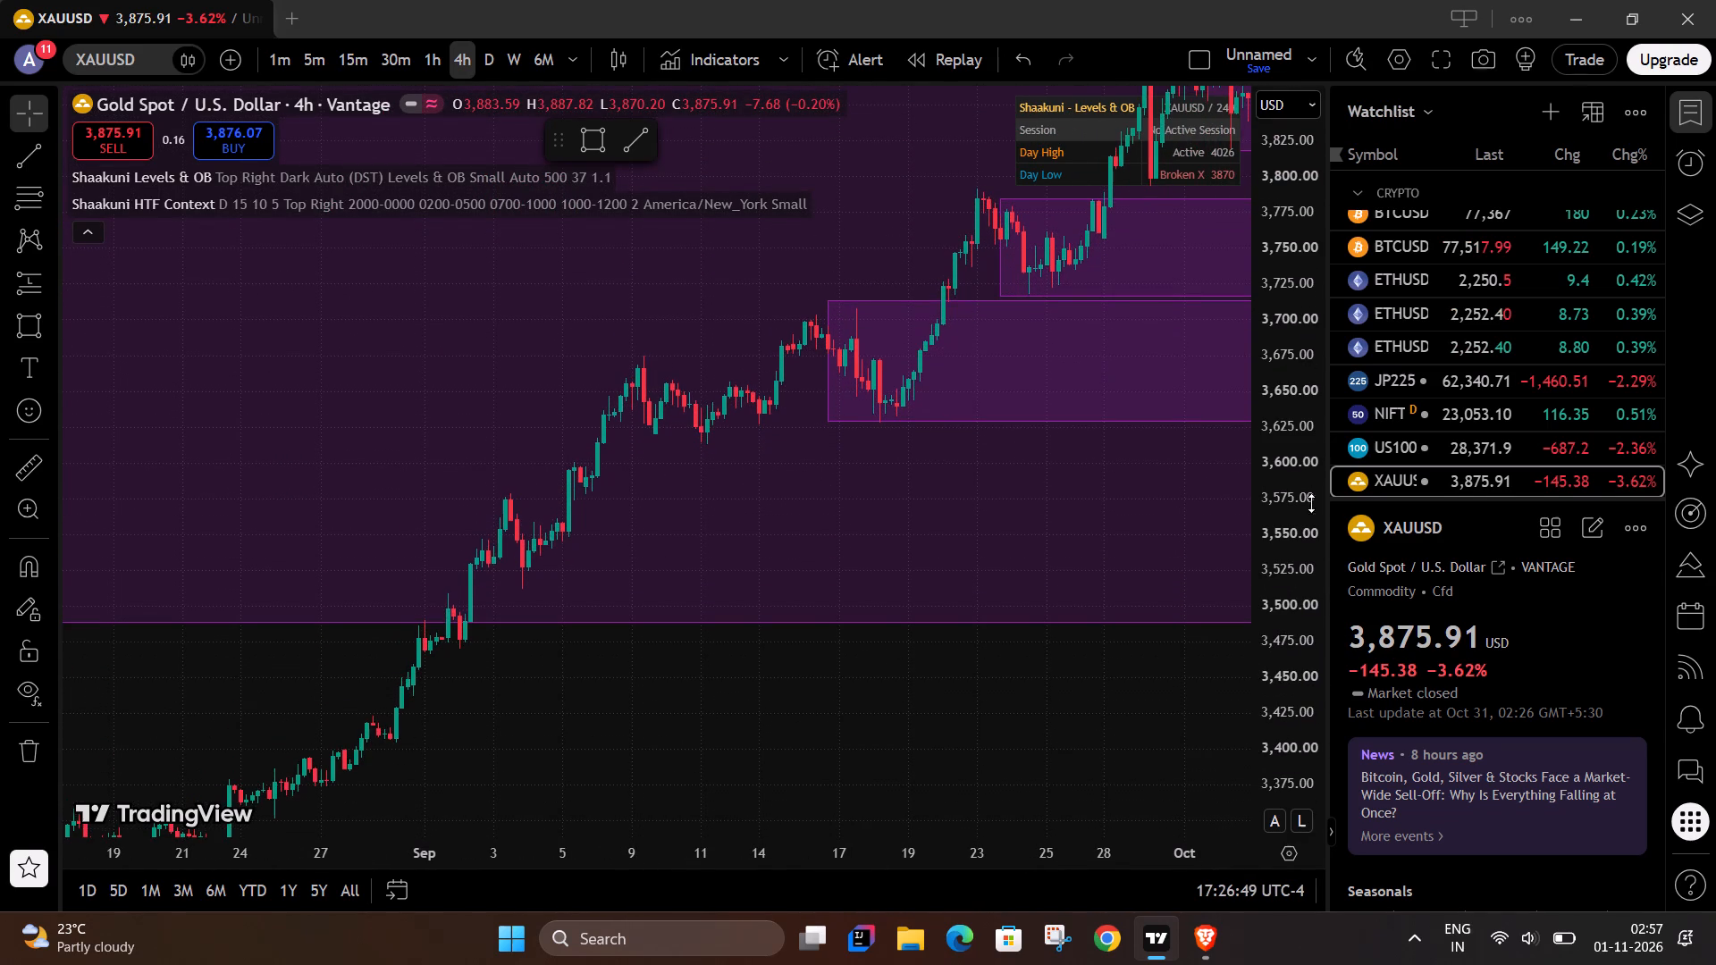
drag(1293, 625, 1291, 210)
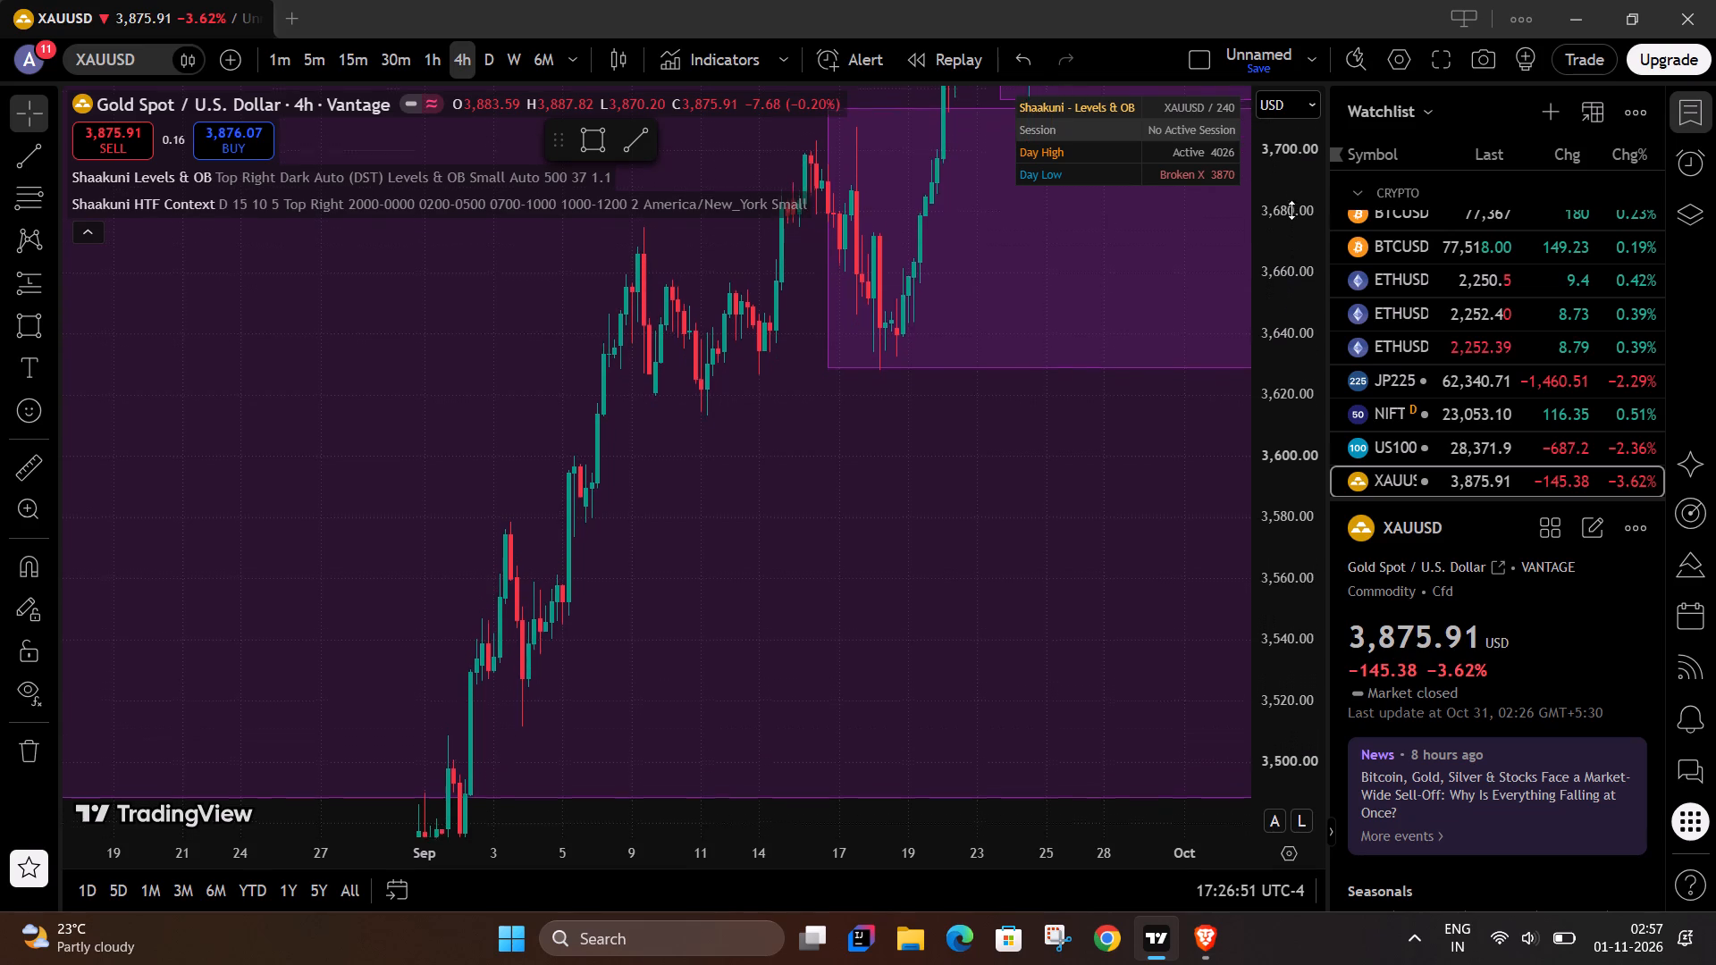
drag(1291, 210, 1291, 183)
drag(1048, 492, 1015, 505)
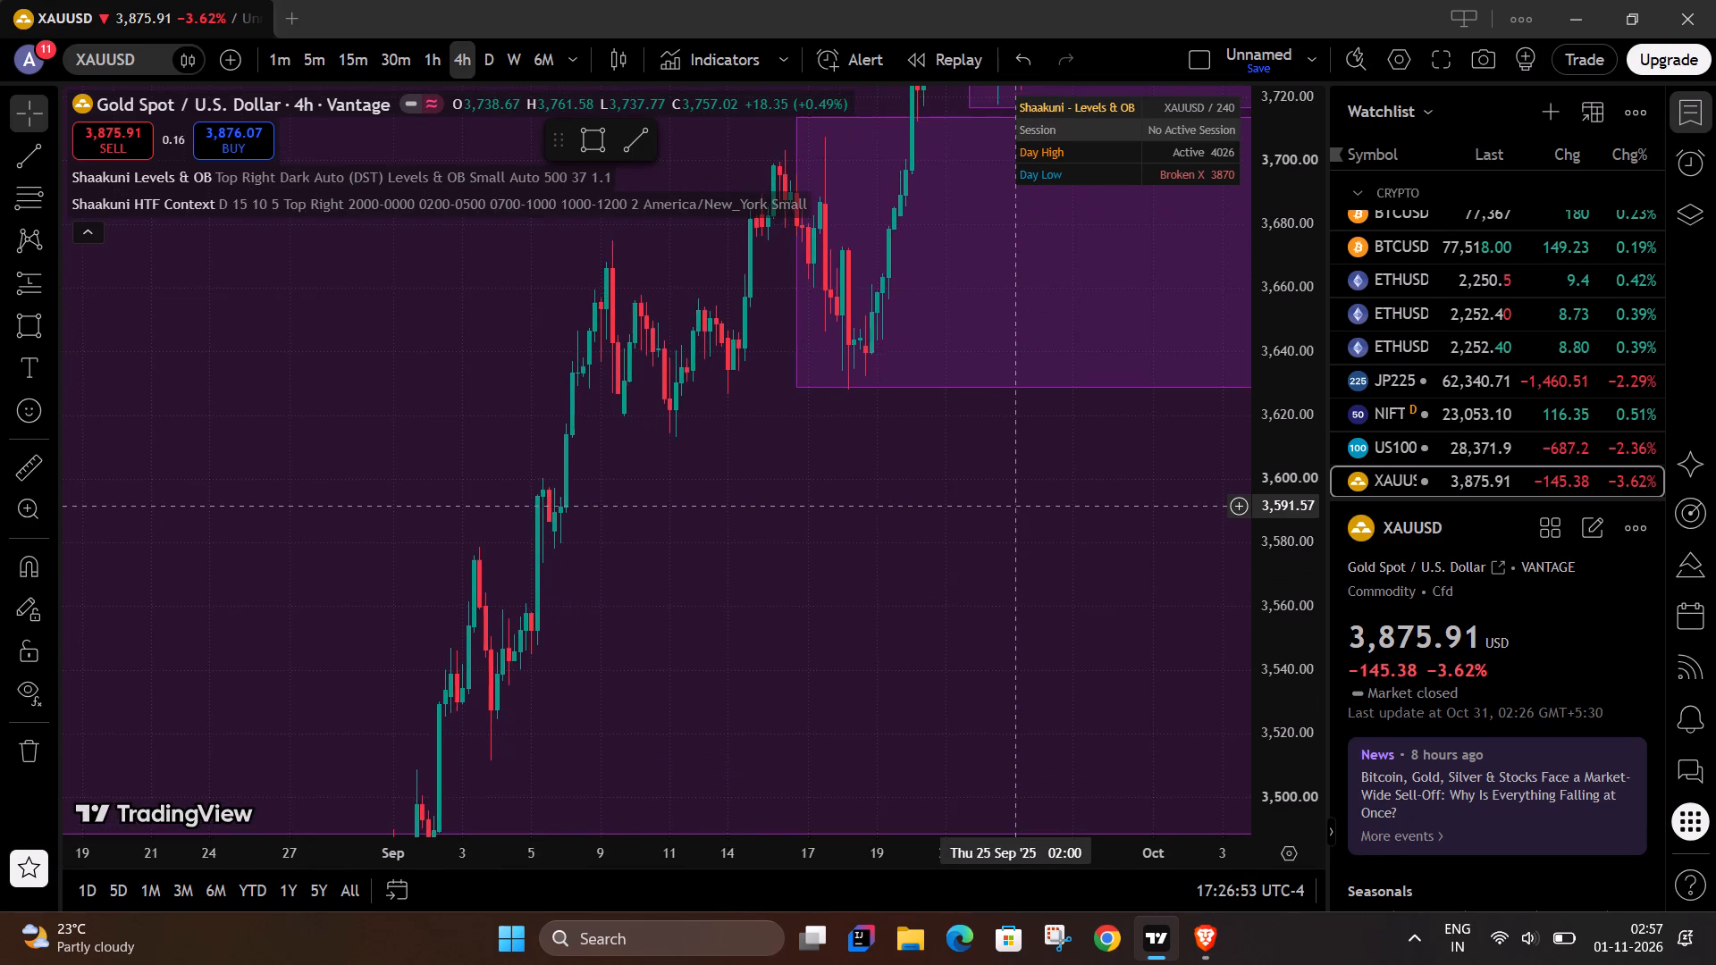
drag(1015, 505, 1020, 527)
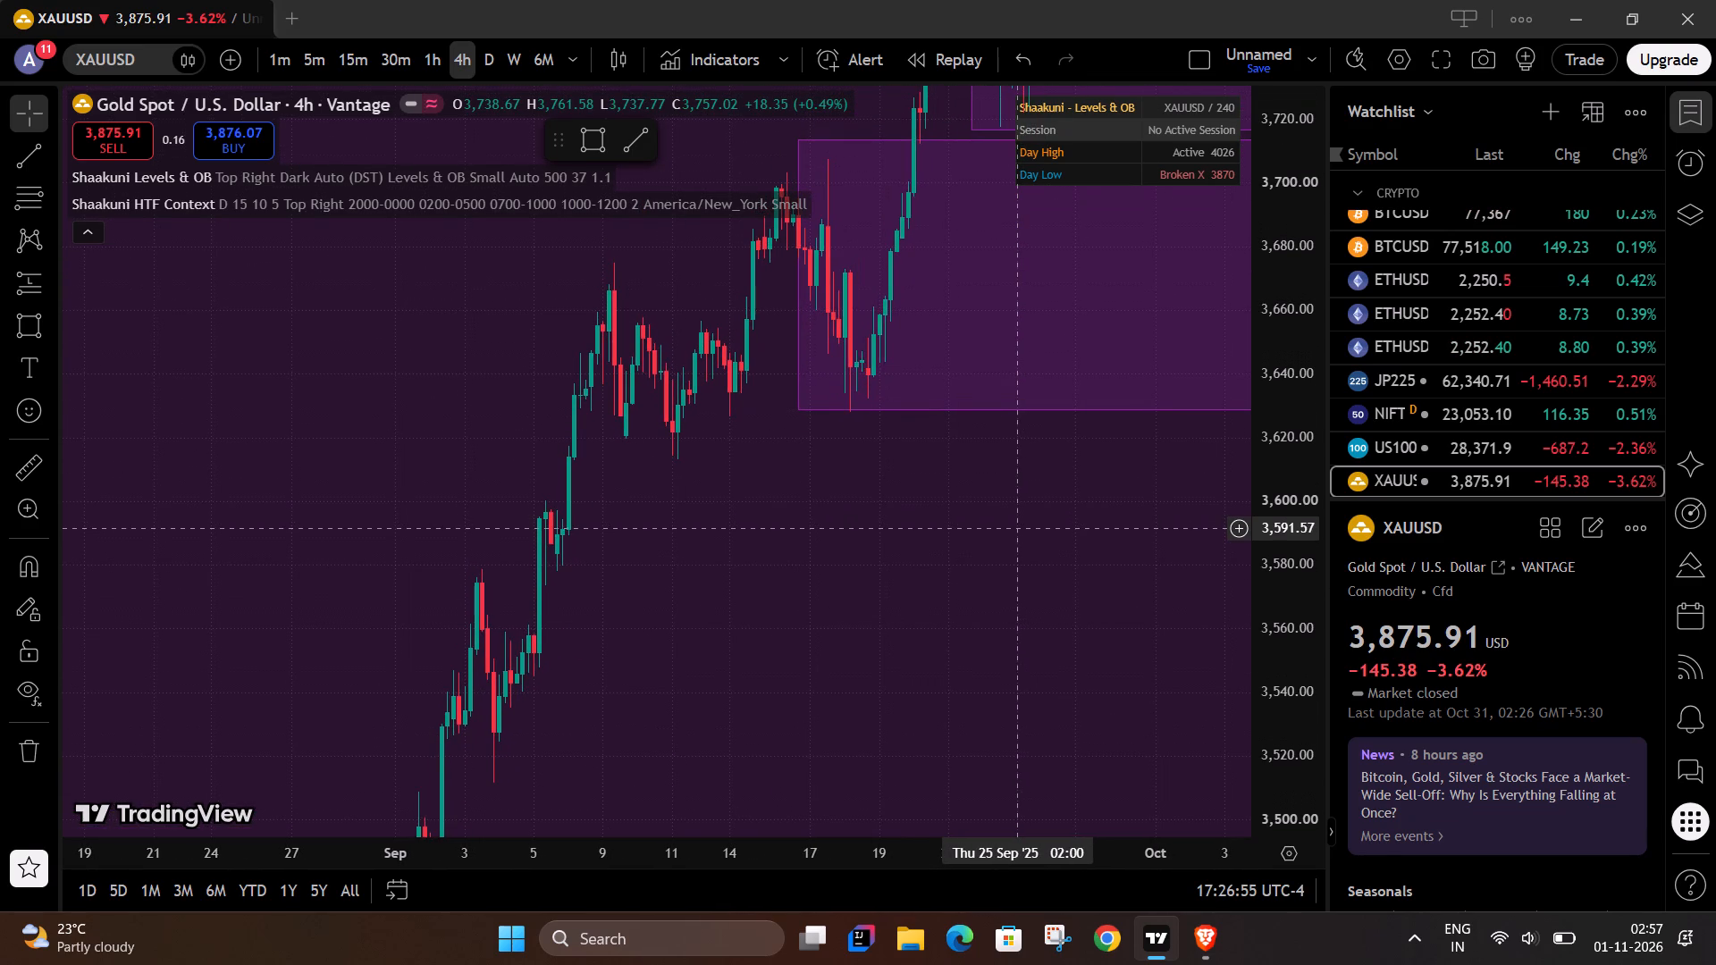
drag(862, 516, 896, 452)
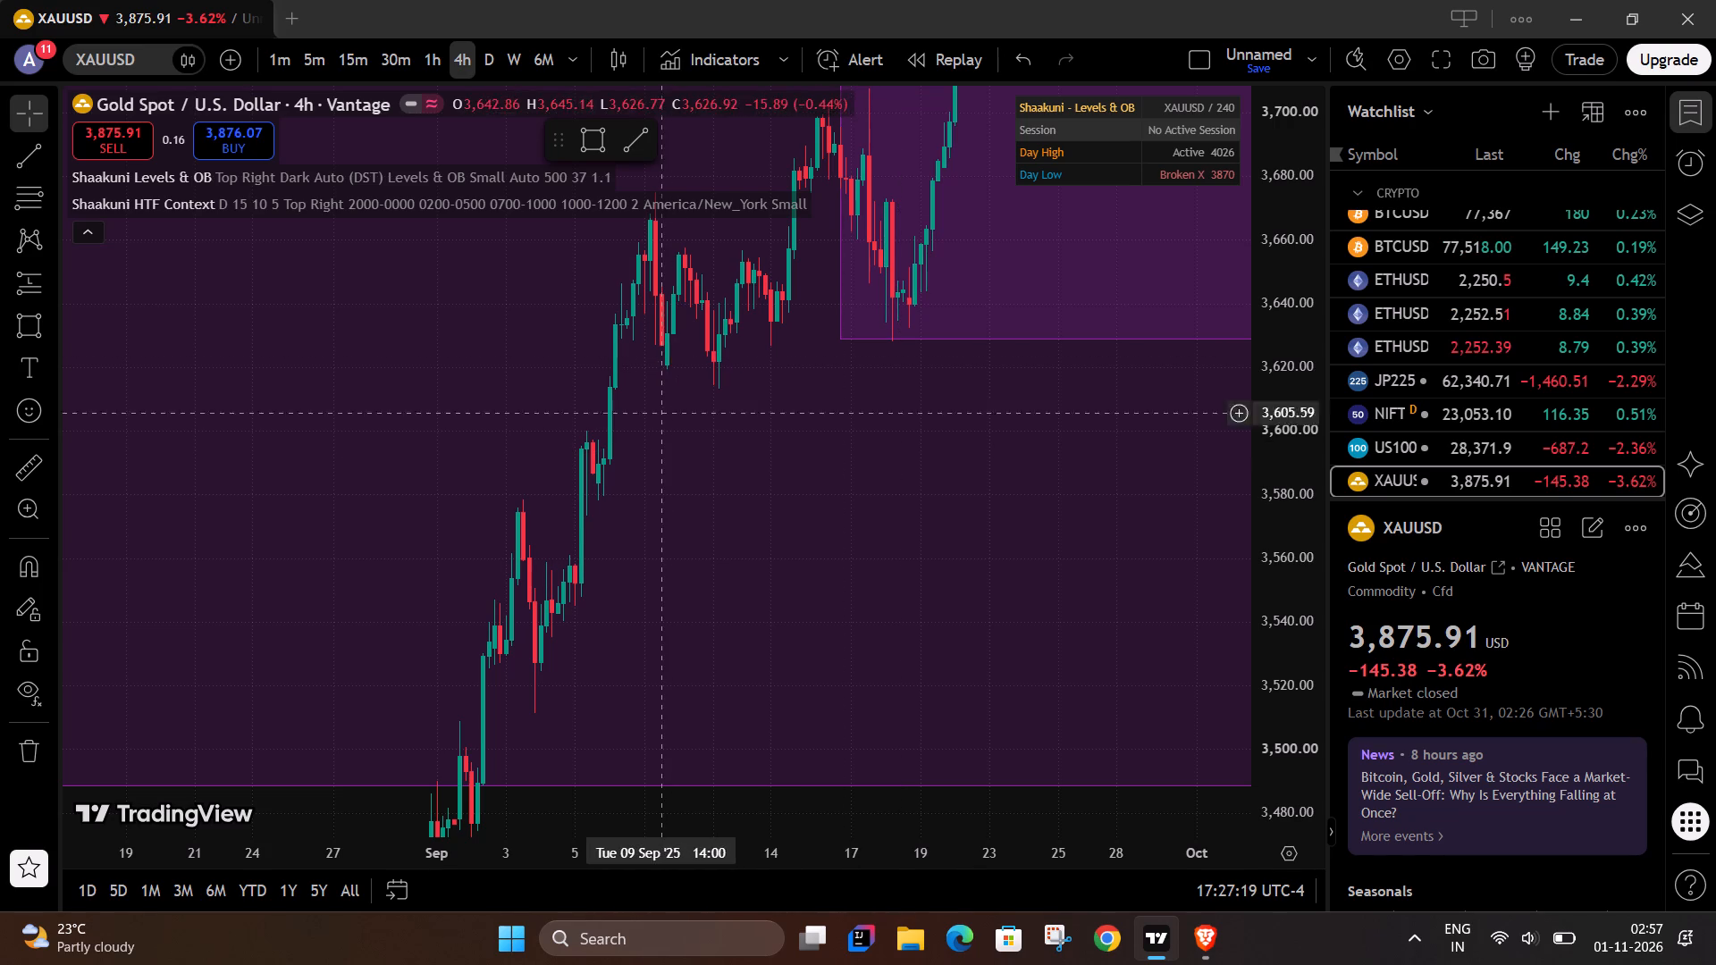
drag(680, 497, 547, 637)
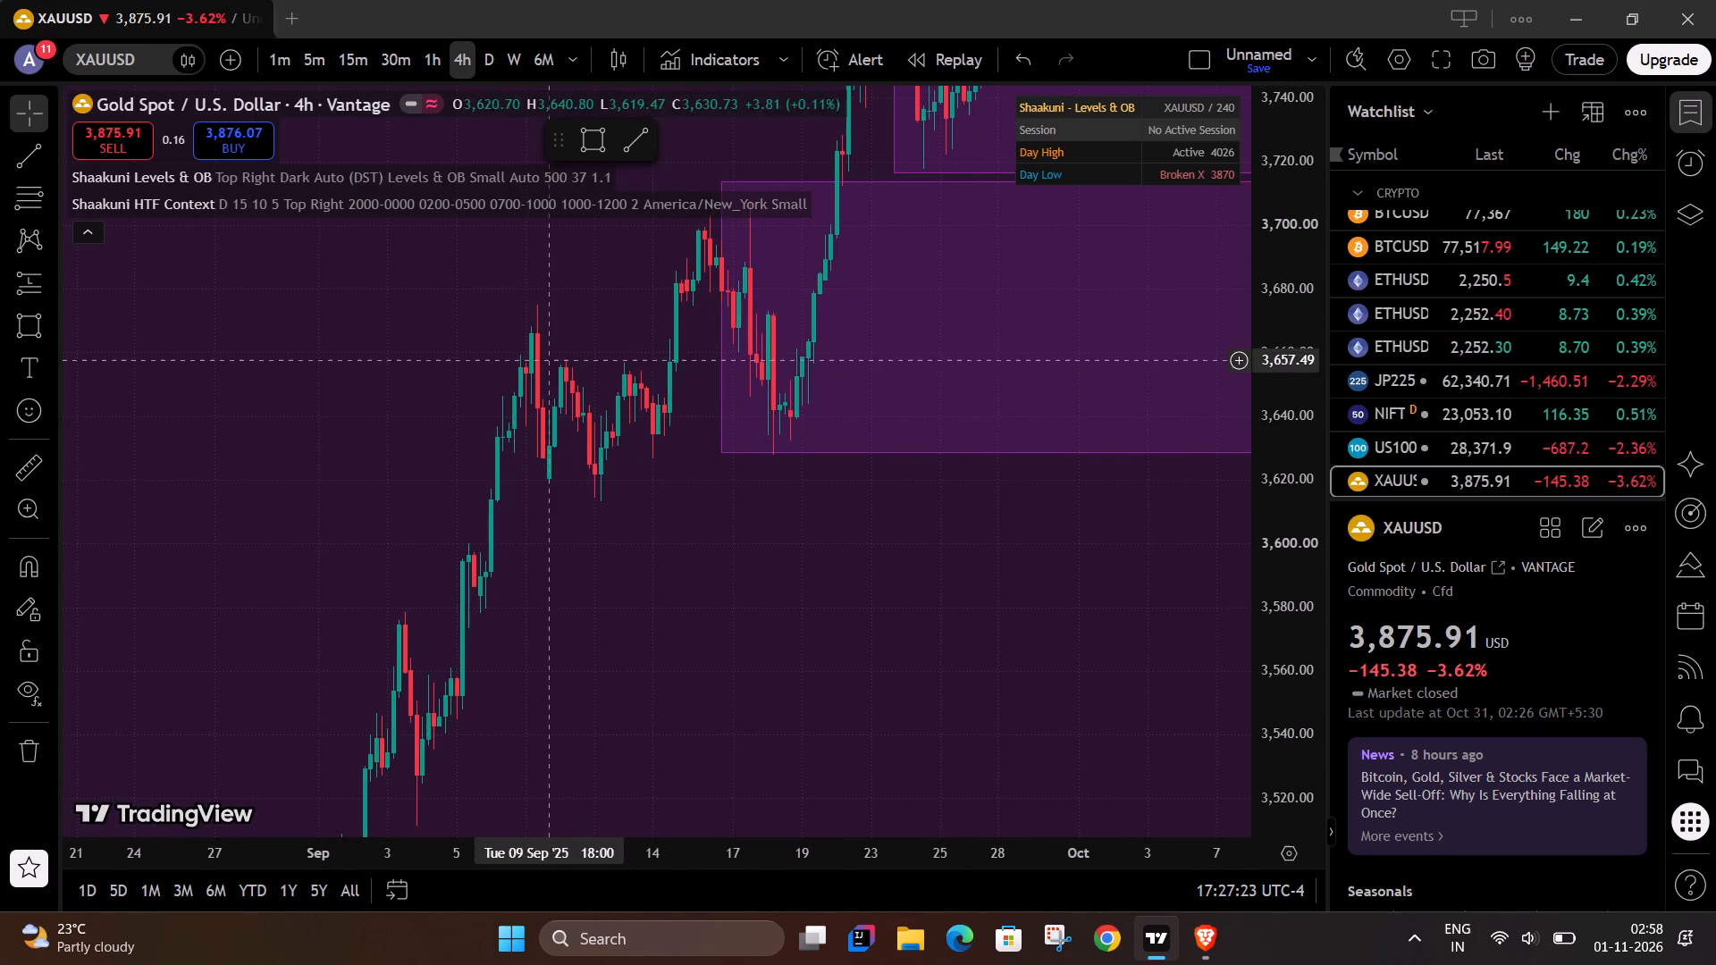
drag(697, 534, 427, 732)
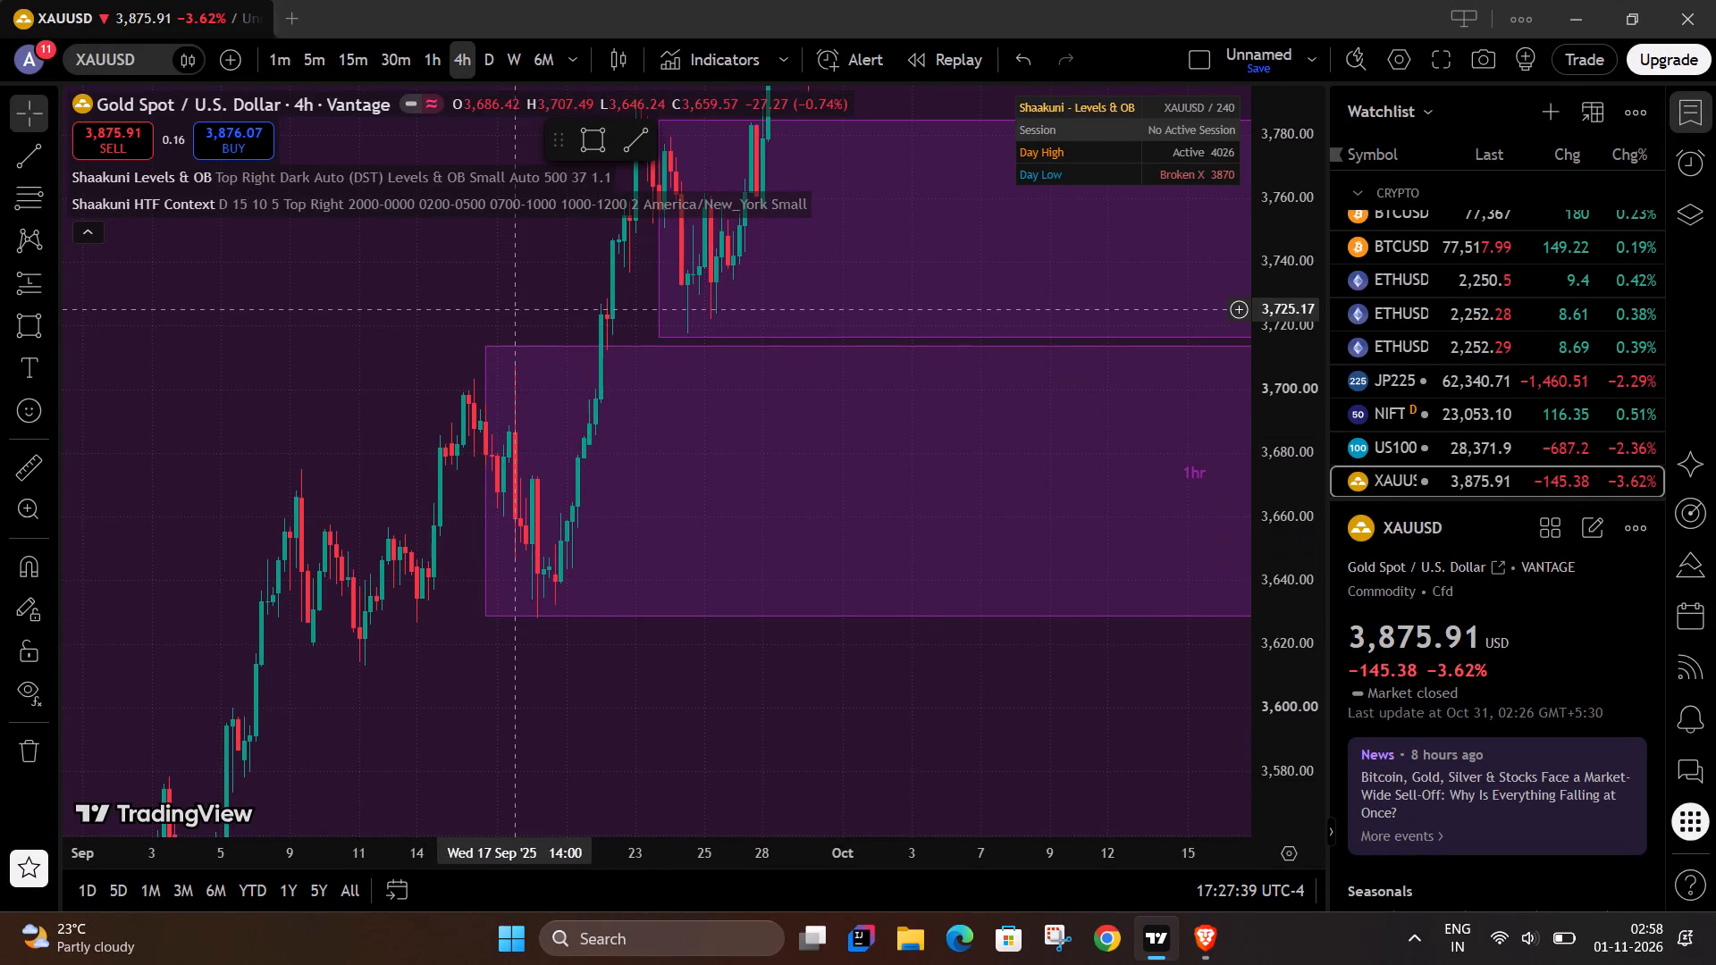
drag(561, 702, 602, 657)
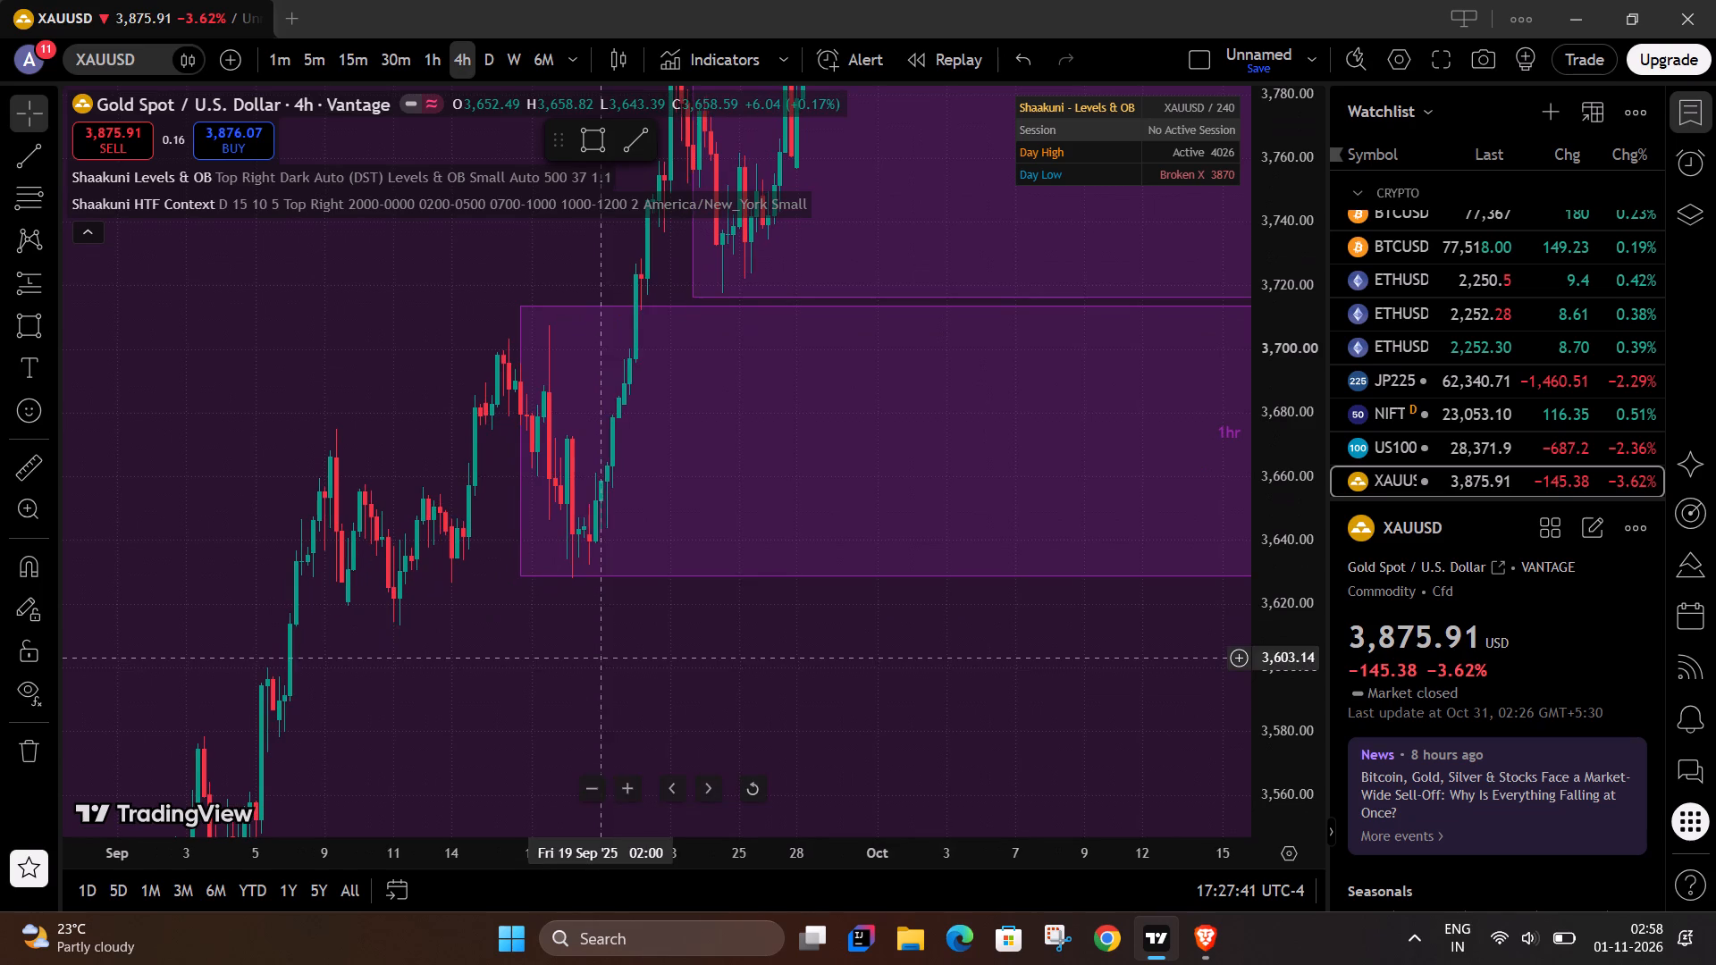
Examine how price moves through the three 1-hour boxes and behaves around the uppermost one through November.
drag(1292, 308, 1277, 580)
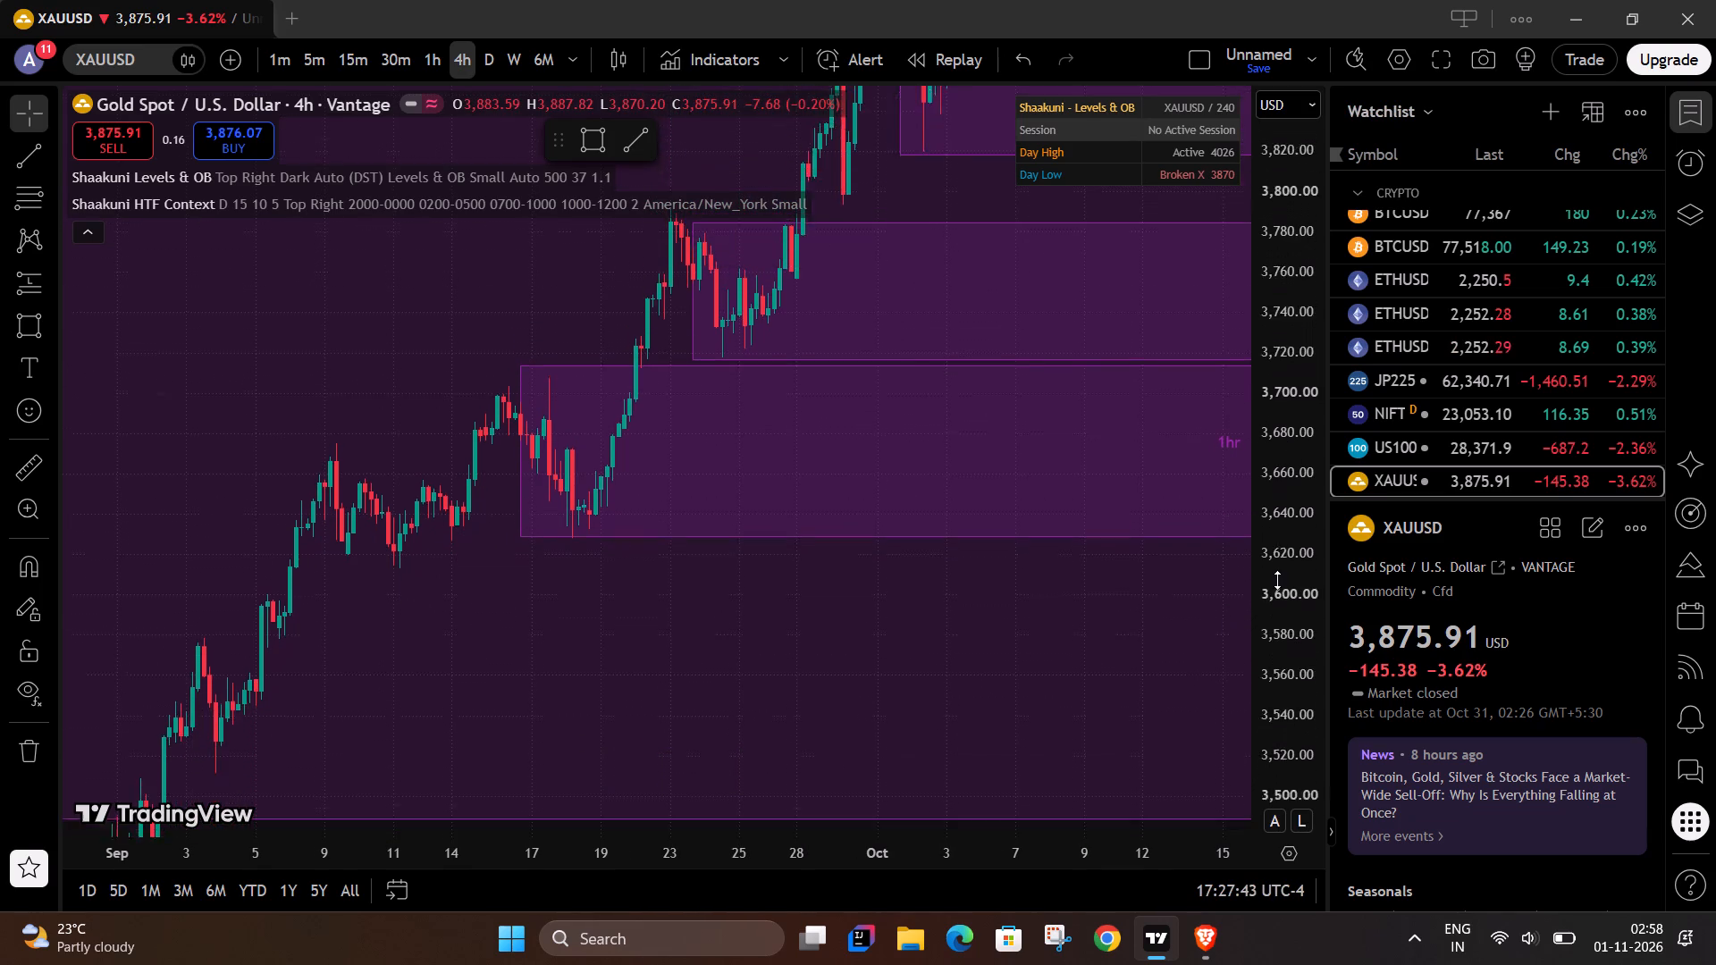
drag(1277, 580, 1251, 692)
drag(1172, 623, 1034, 720)
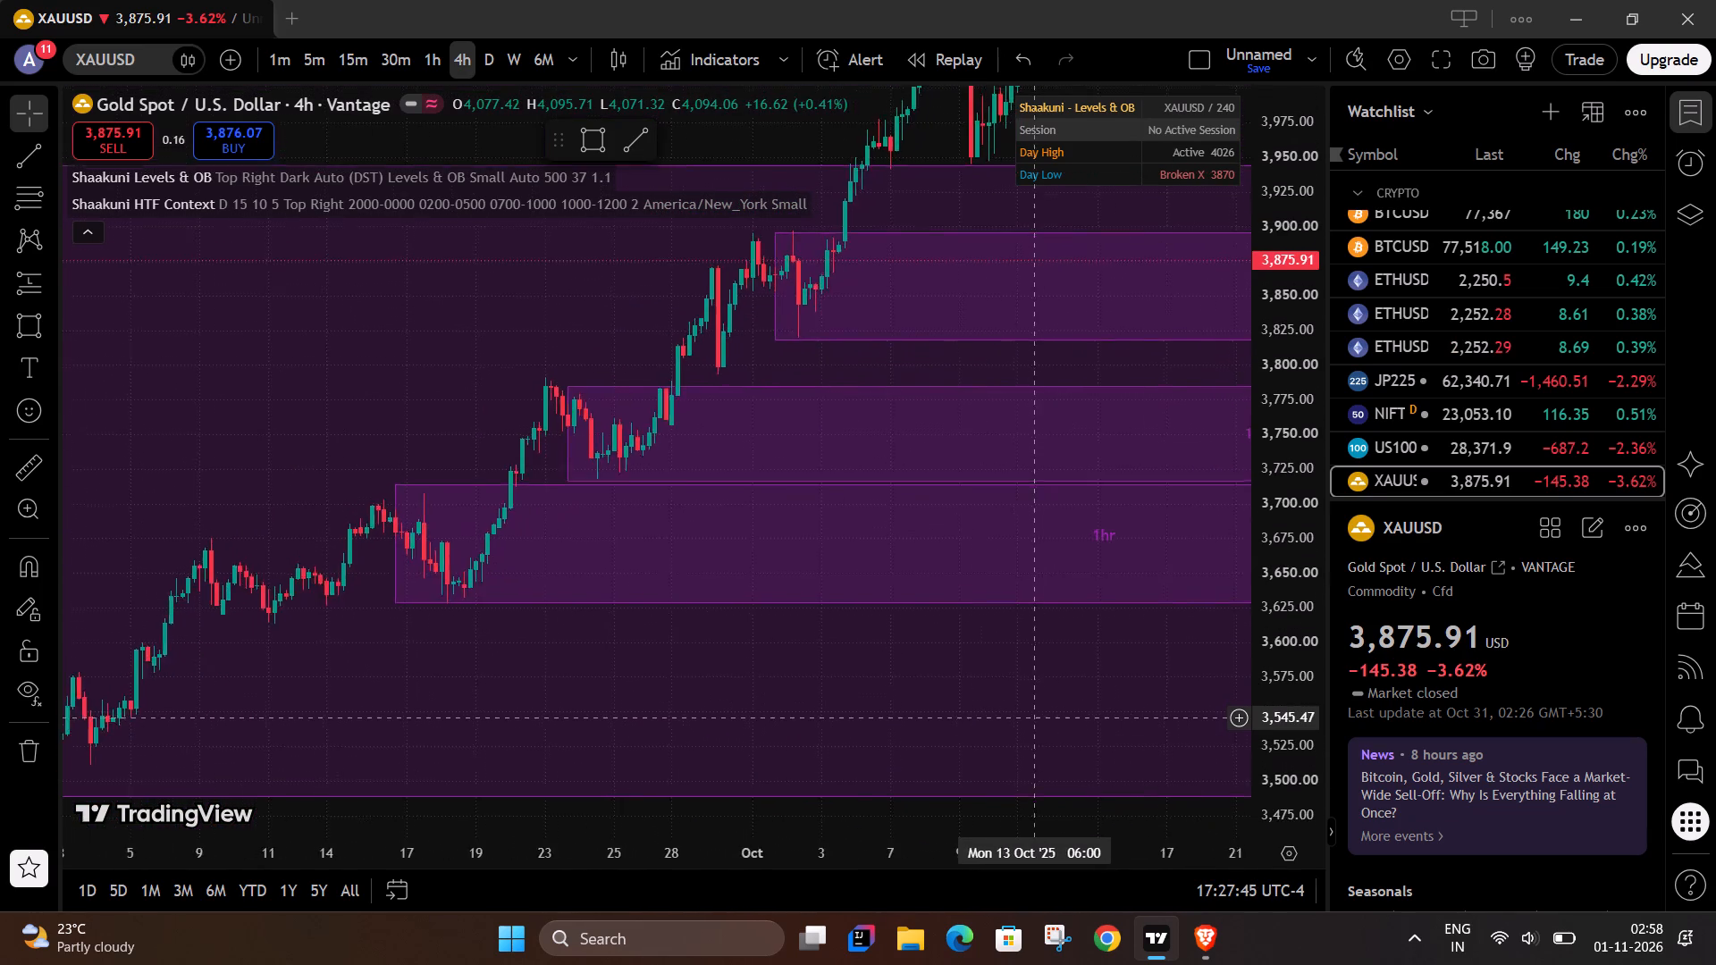
drag(1034, 720, 996, 752)
drag(1285, 524, 1281, 550)
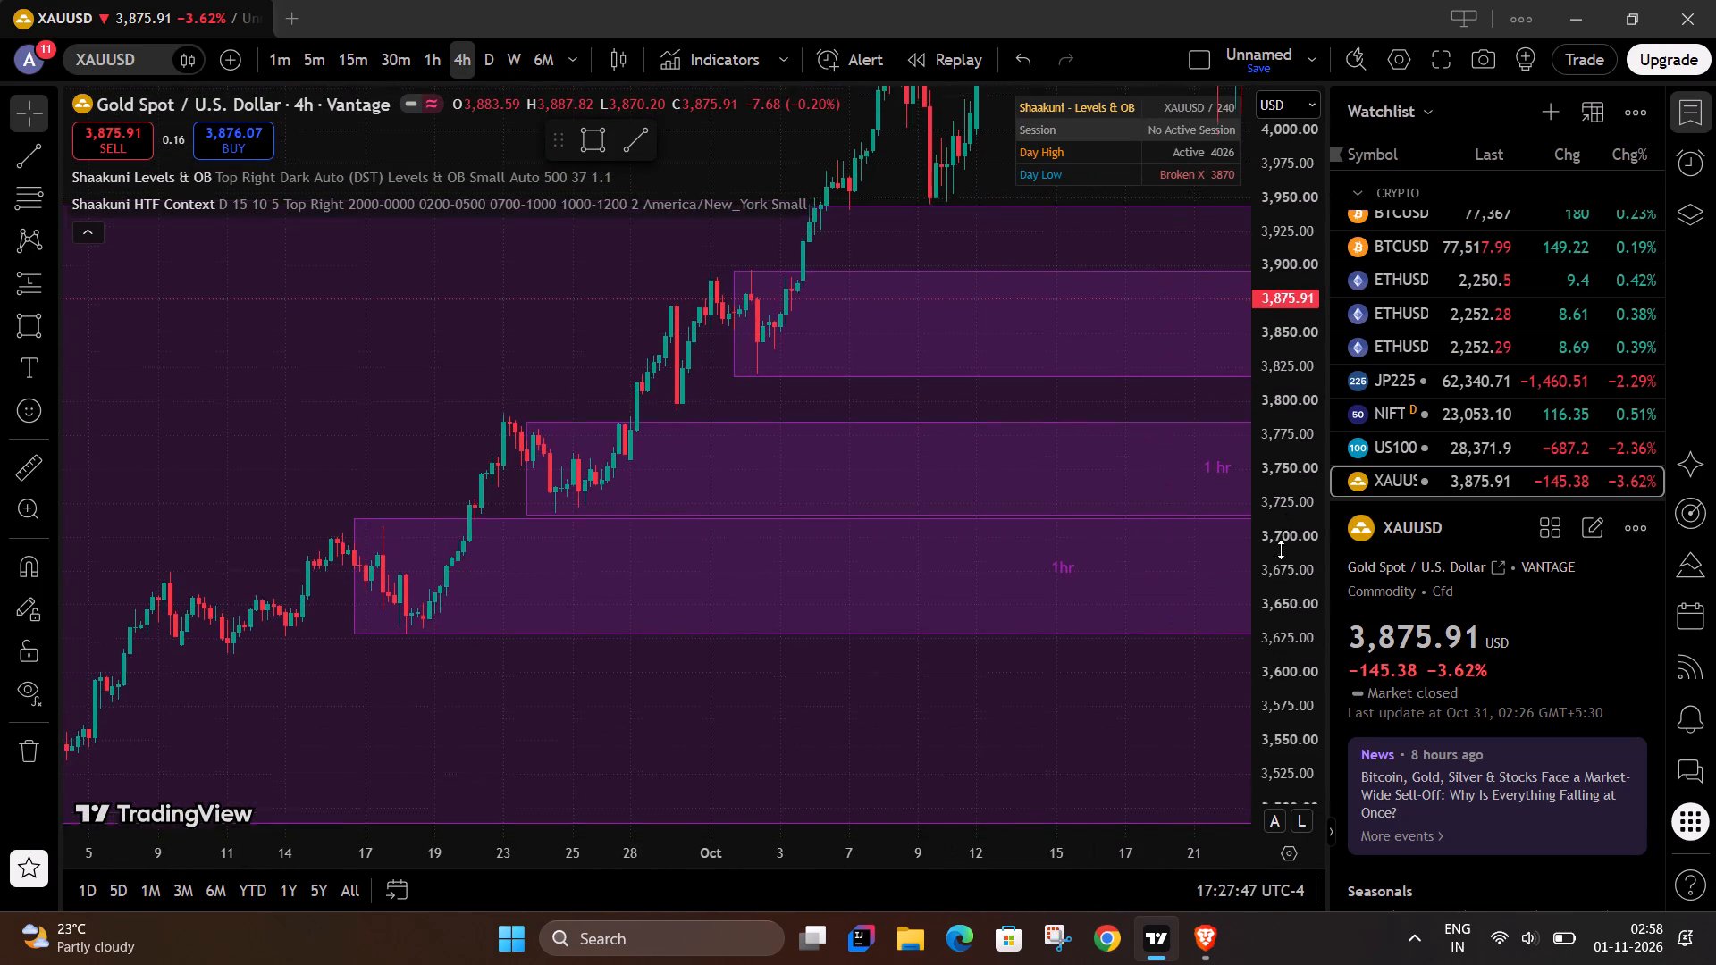
drag(1281, 550, 1279, 566)
drag(997, 626, 979, 648)
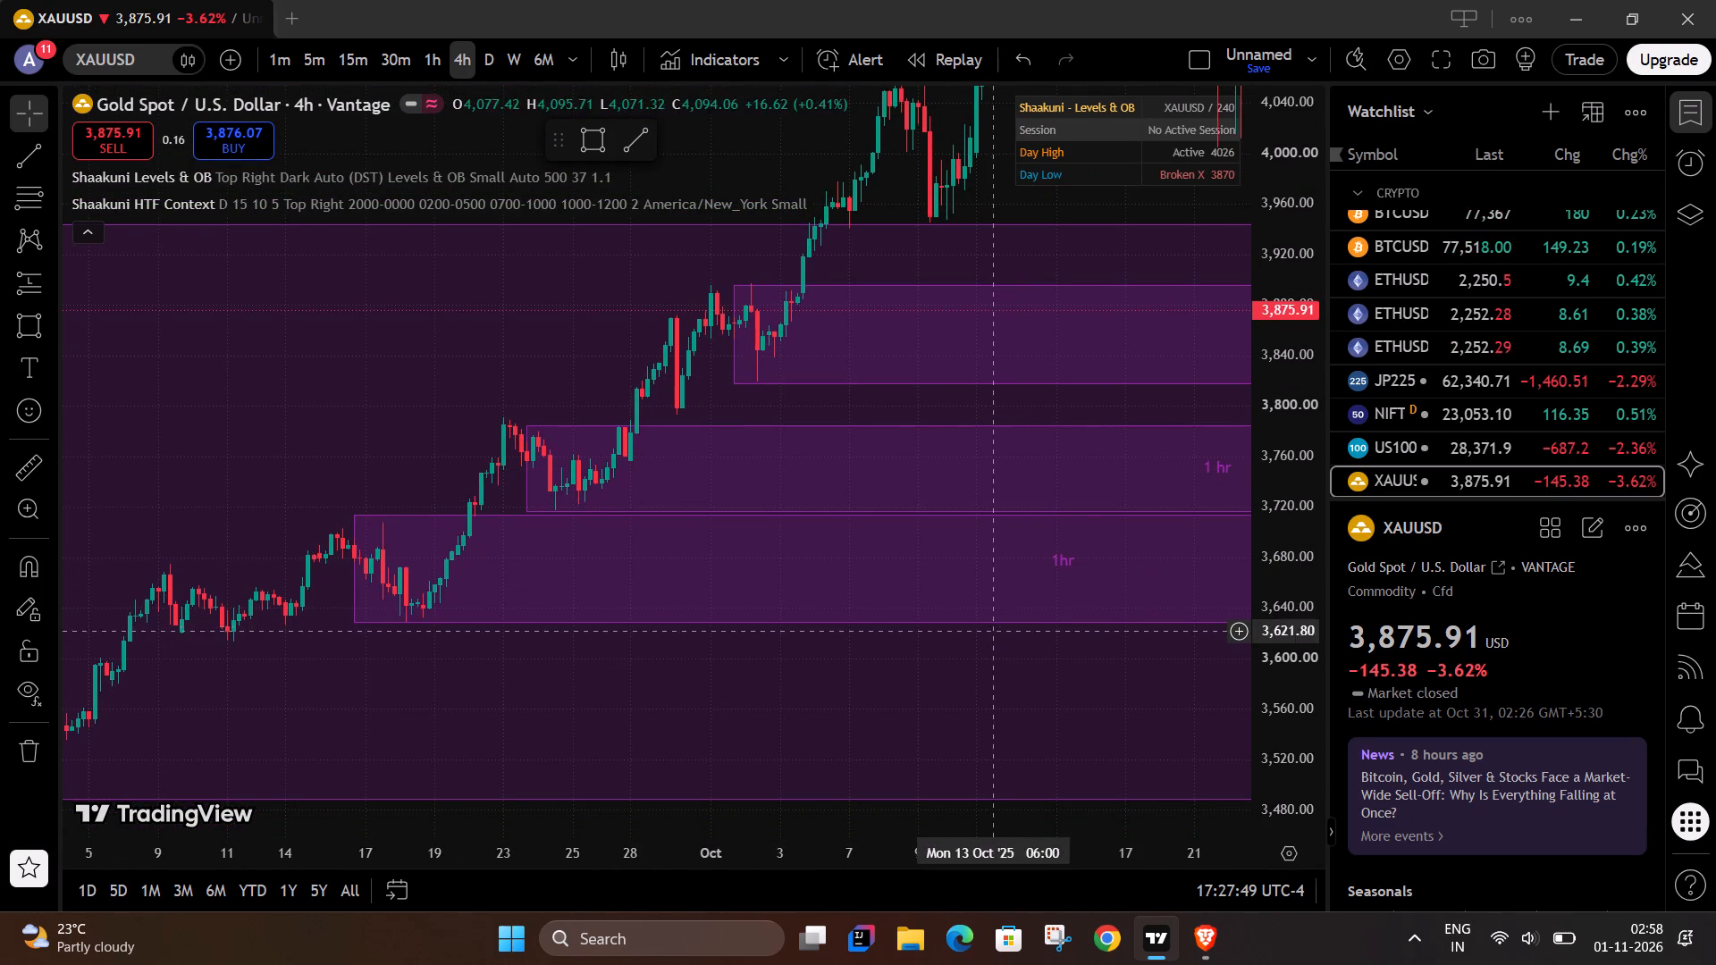
drag(979, 648, 889, 725)
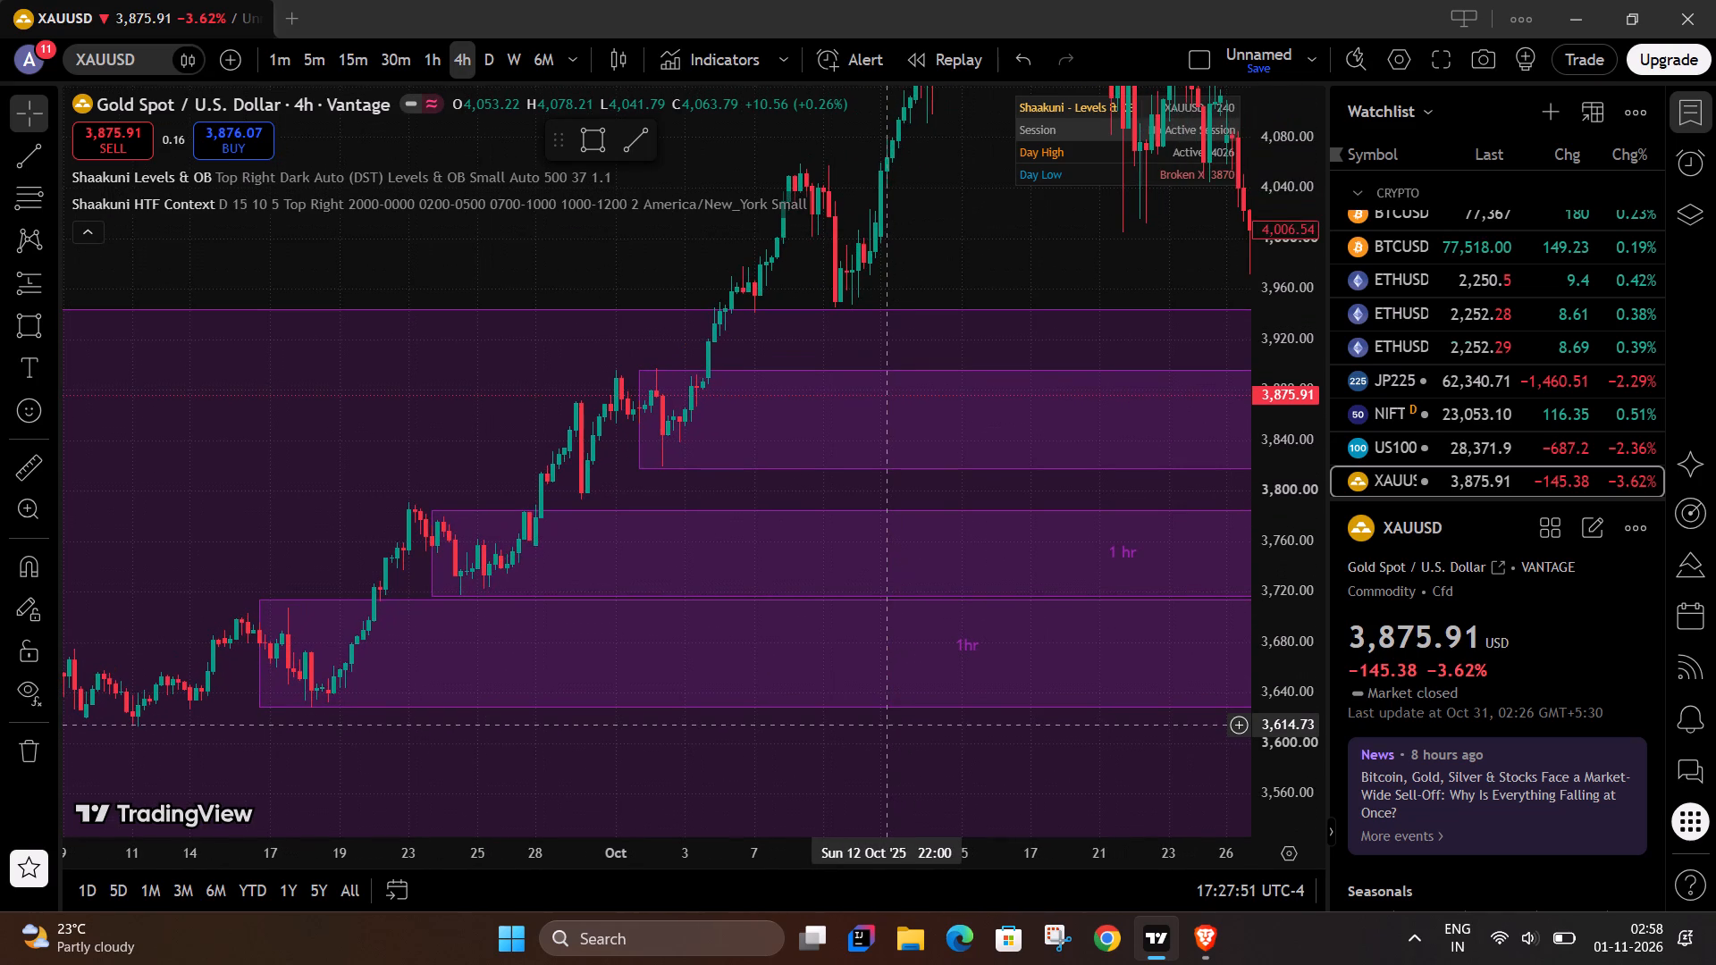
drag(889, 725, 769, 794)
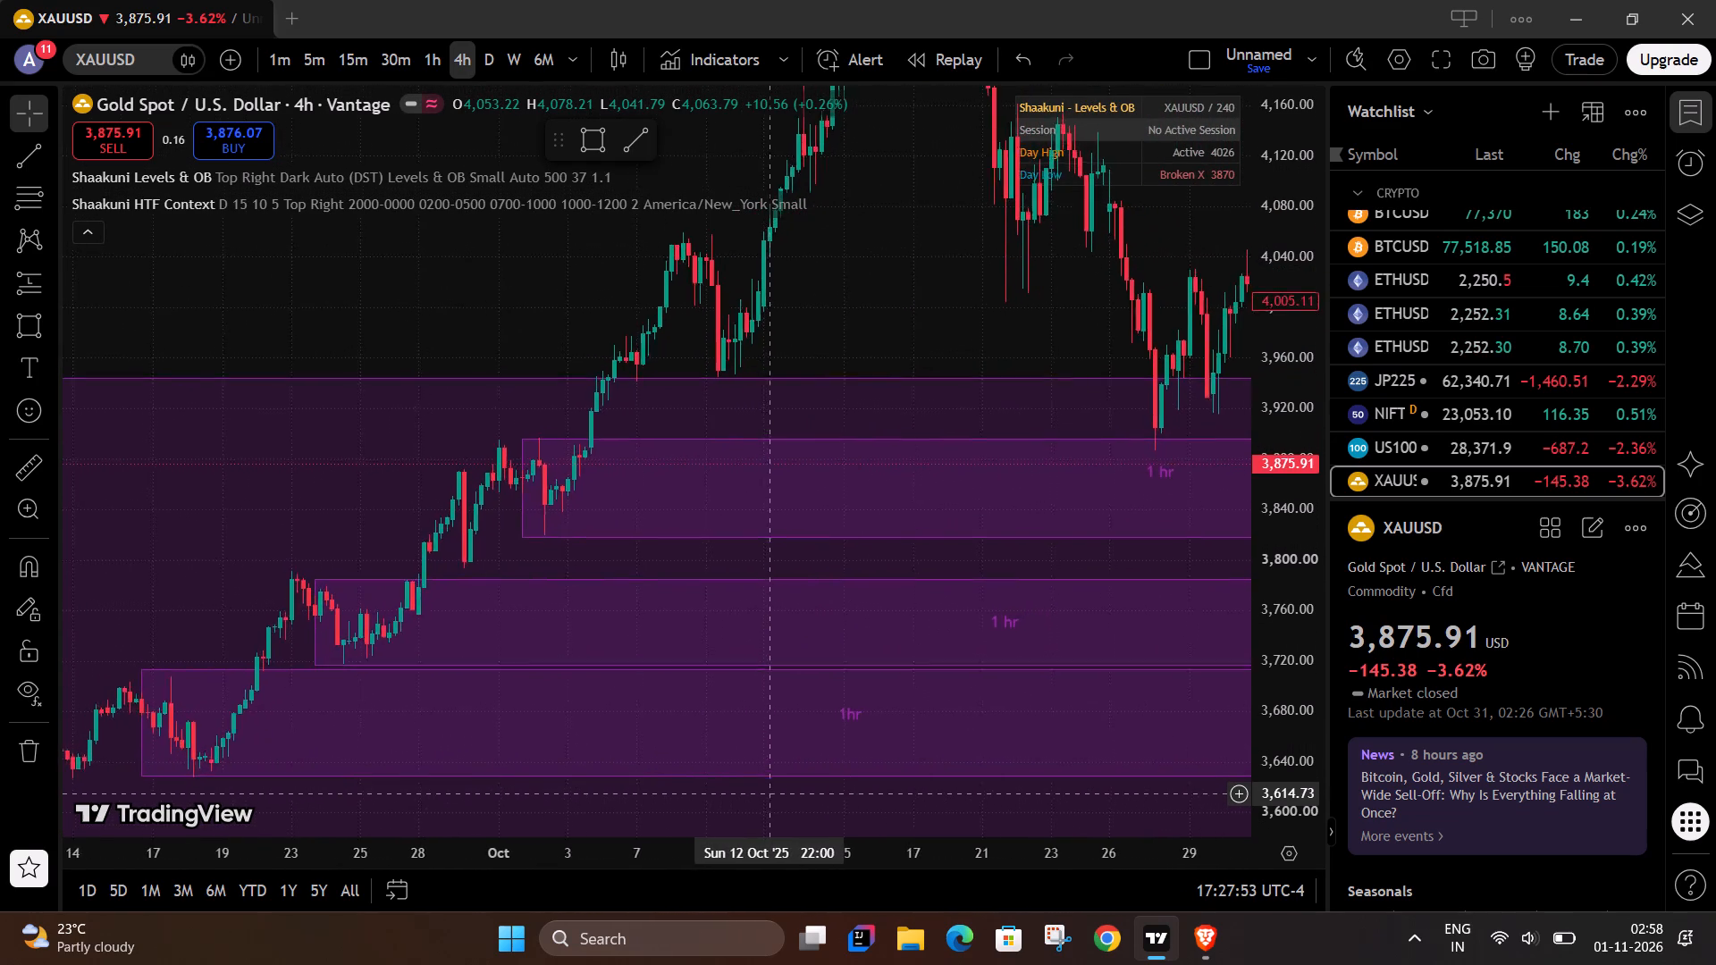
drag(769, 794, 672, 804)
drag(1131, 557, 883, 597)
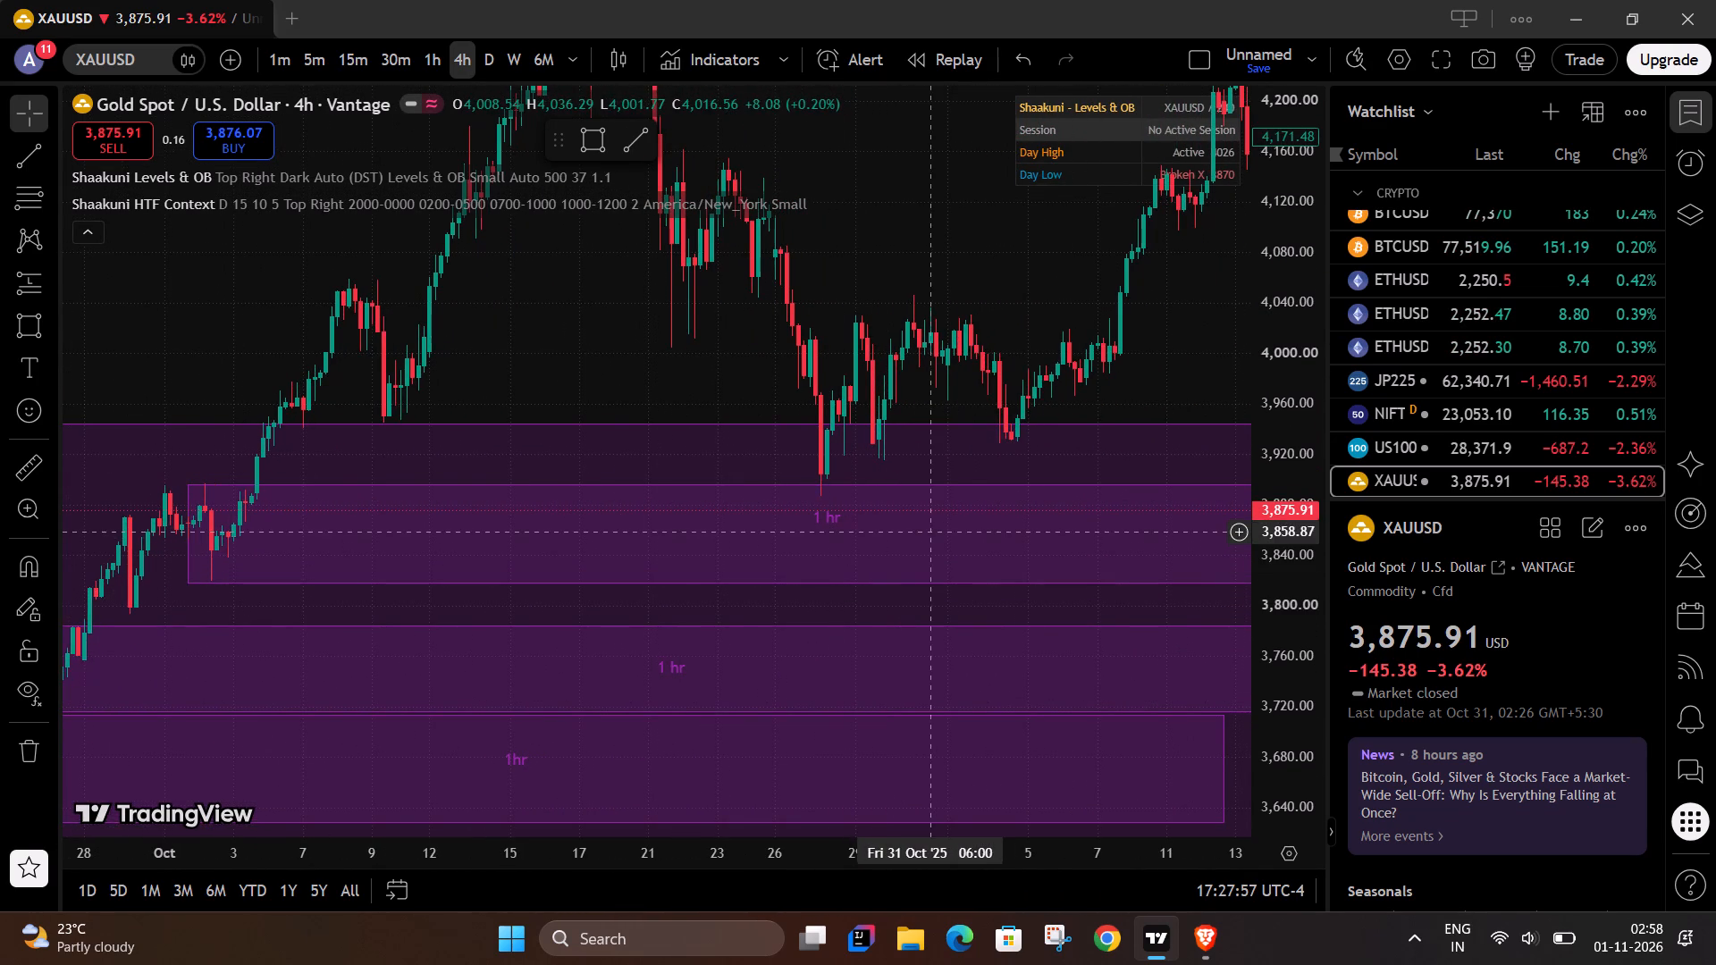
drag(1064, 613, 601, 649)
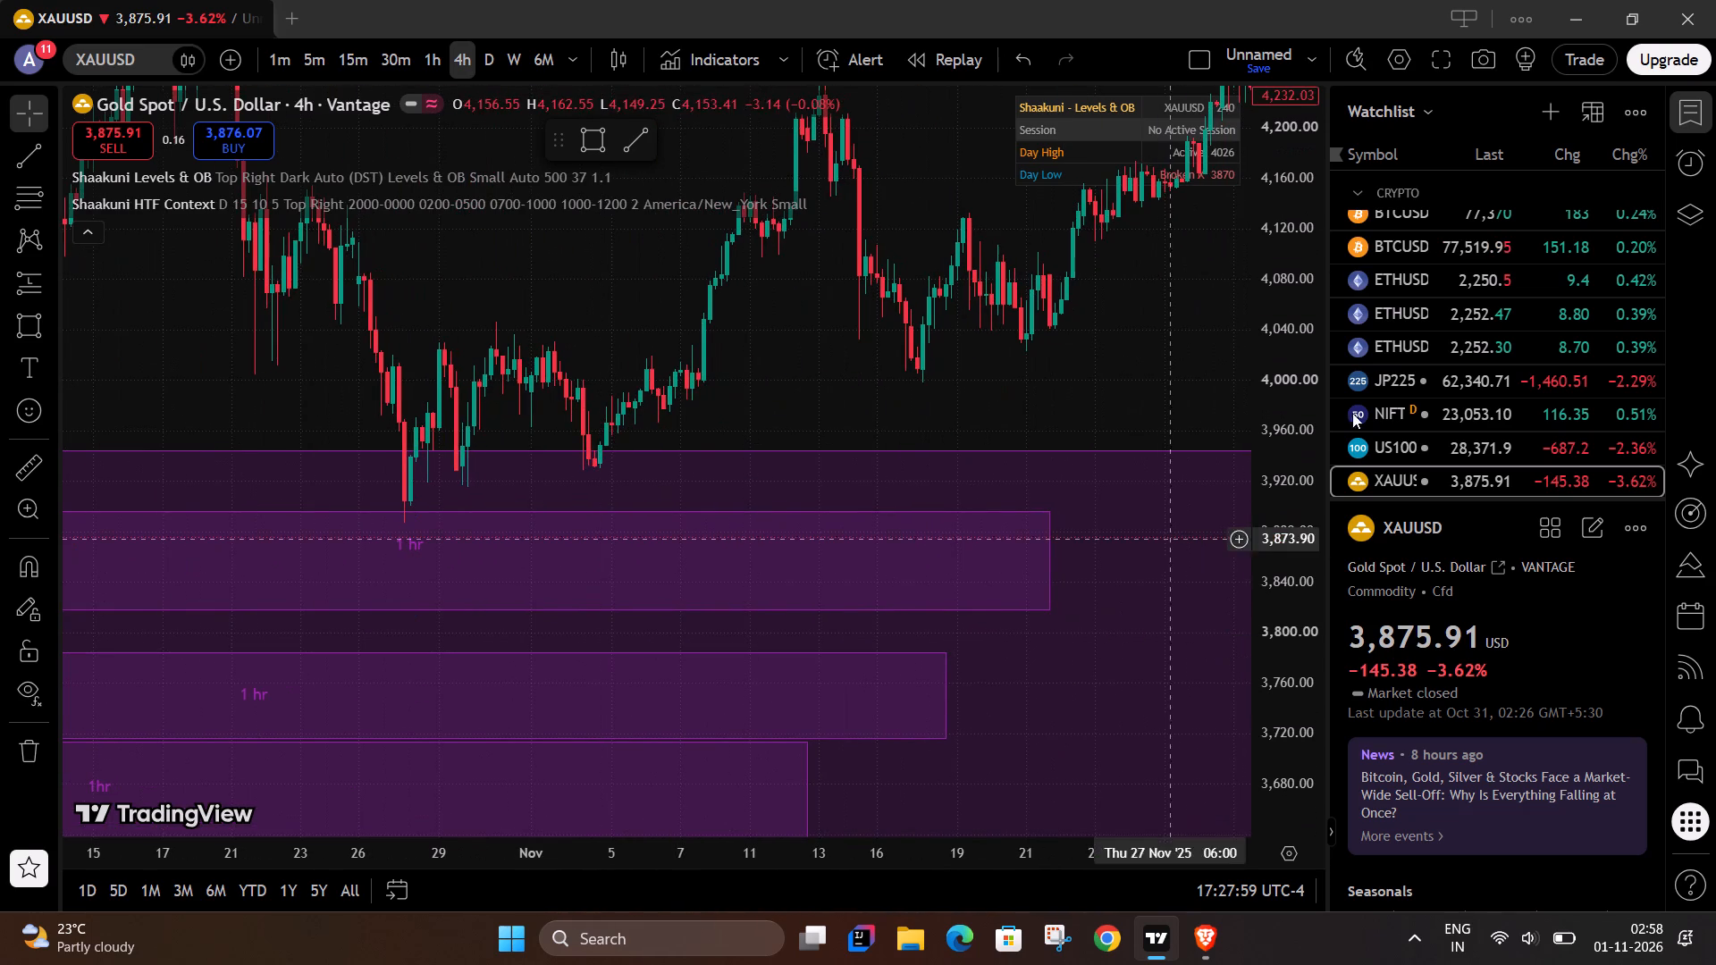
Switch the chart to the TVC GOLD symbol from the watchlist's Futures section.
scroll(1451, 338, up, 5)
click(1431, 251)
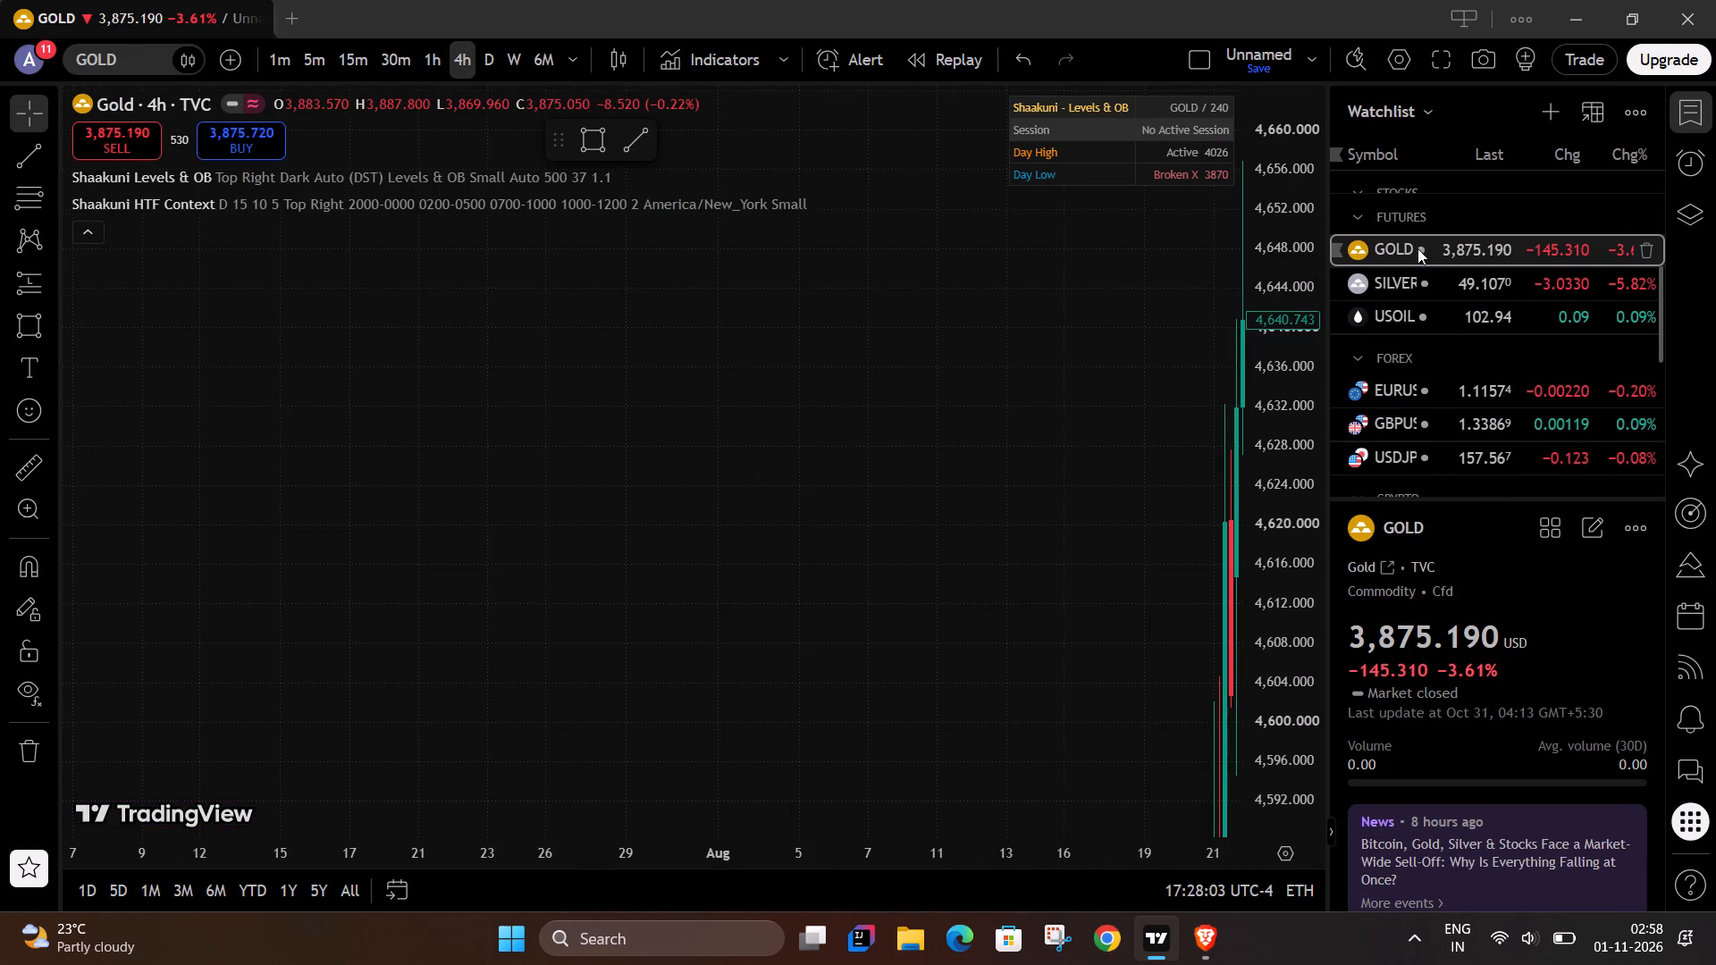
scroll(1433, 307, up, 3)
scroll(1433, 307, down, 5)
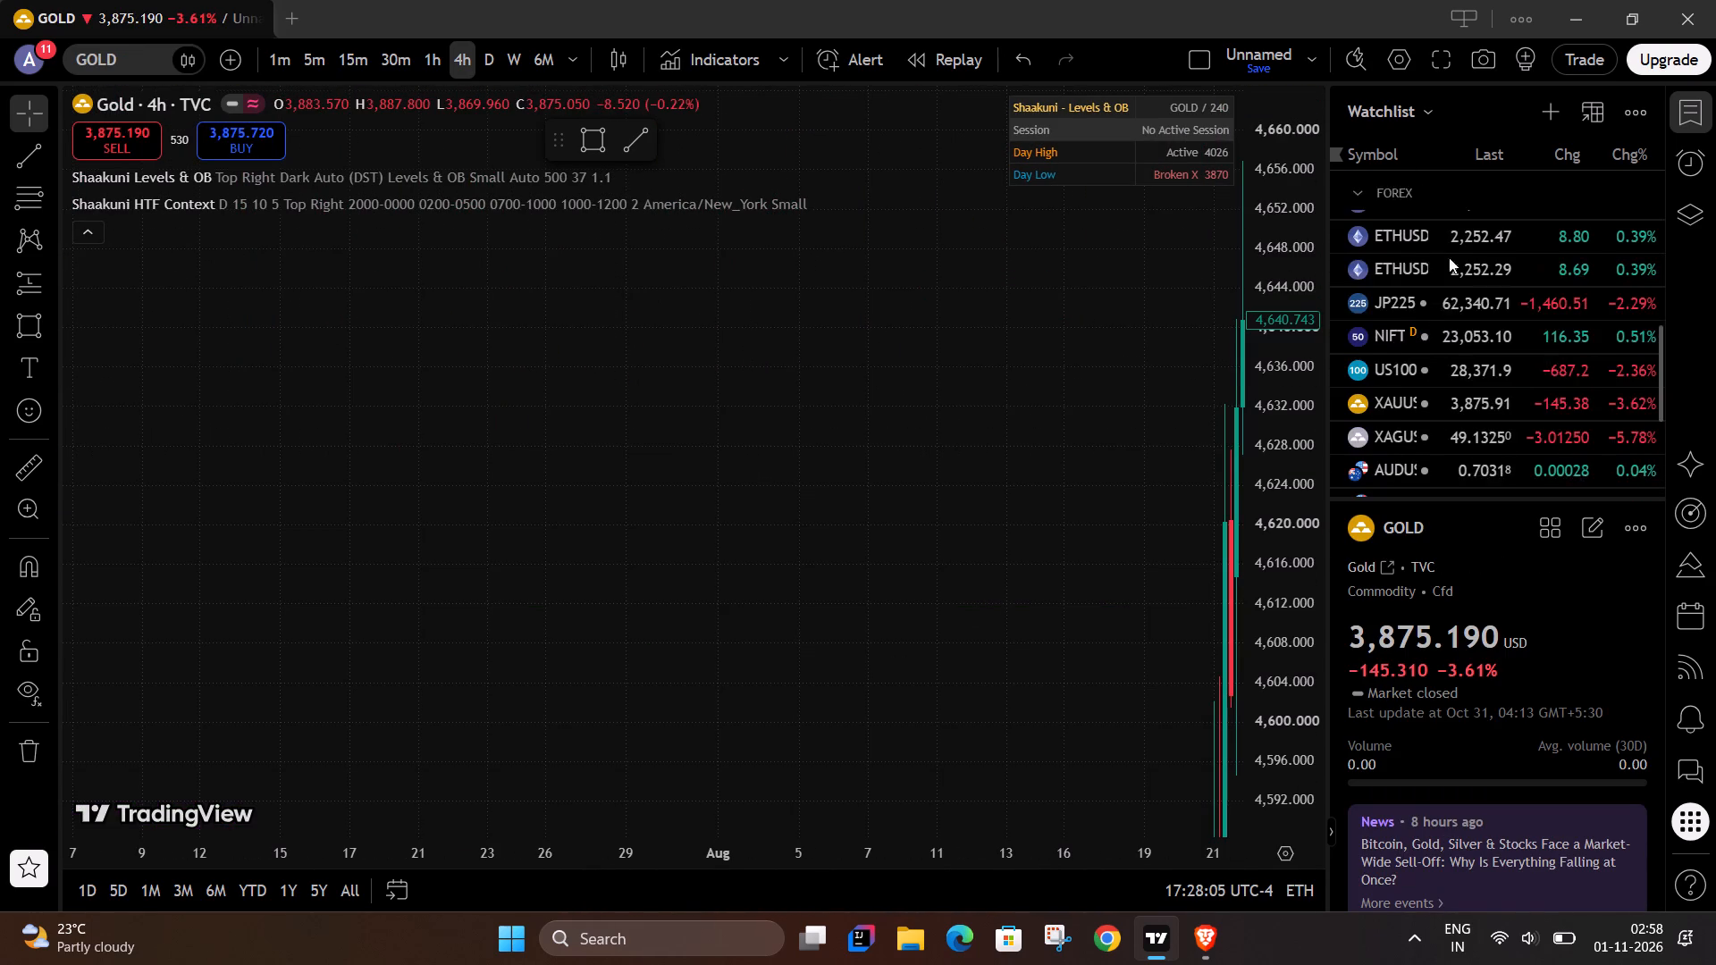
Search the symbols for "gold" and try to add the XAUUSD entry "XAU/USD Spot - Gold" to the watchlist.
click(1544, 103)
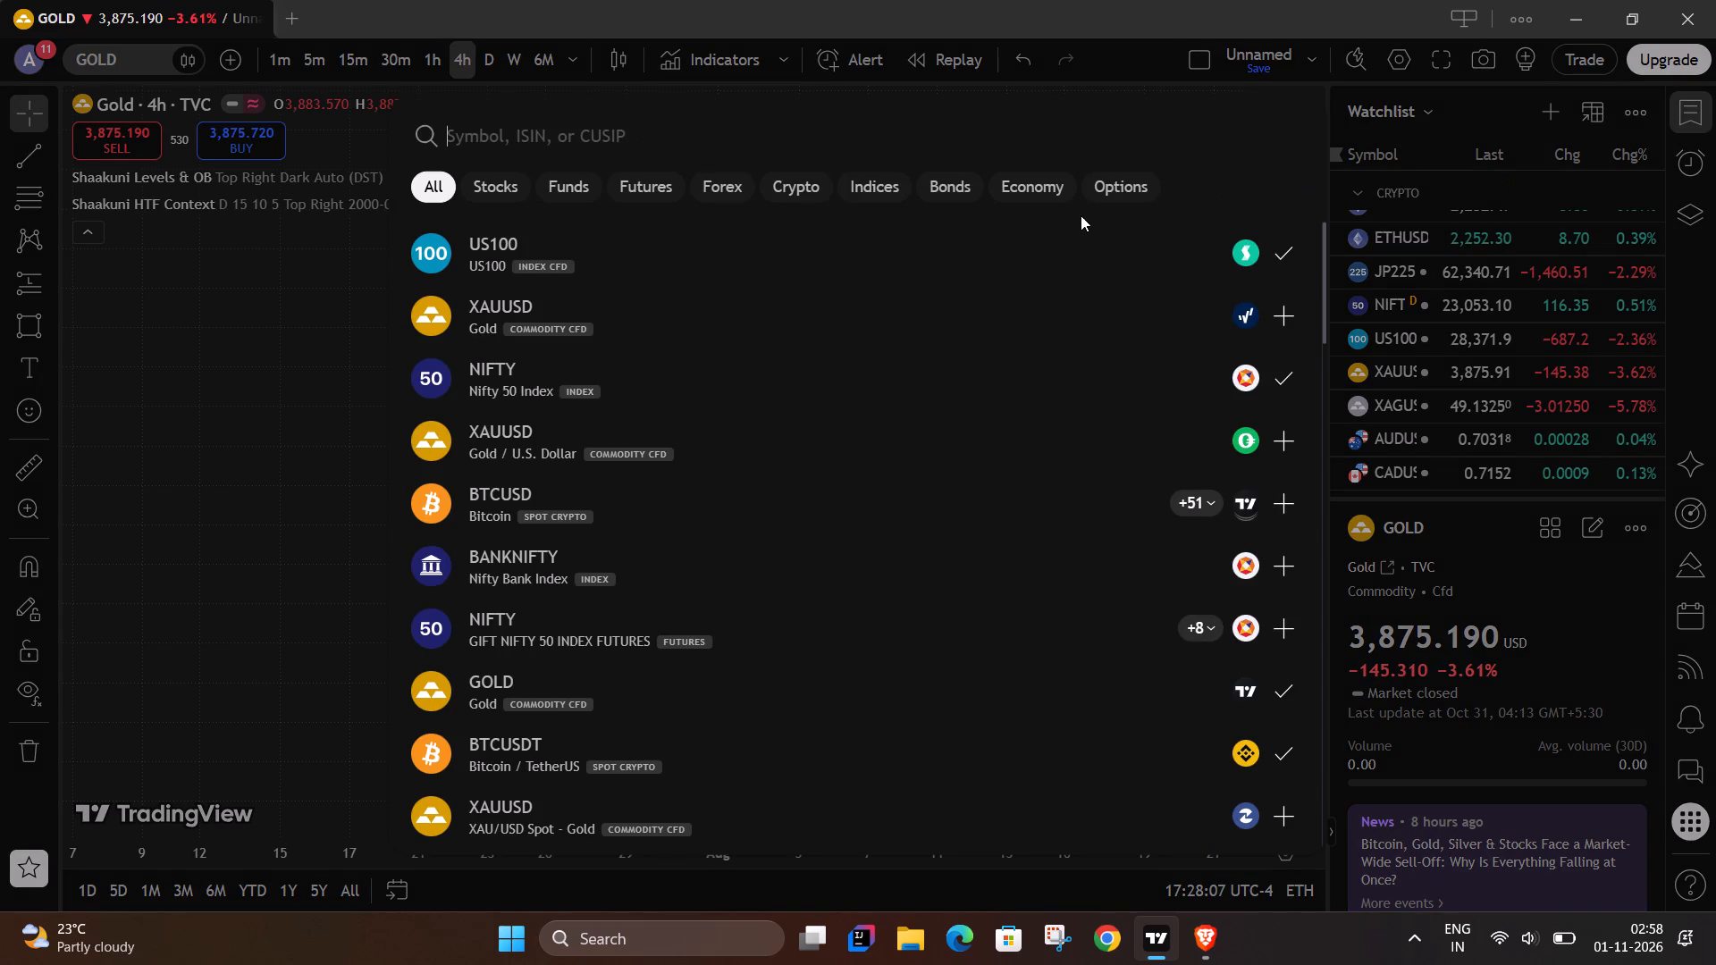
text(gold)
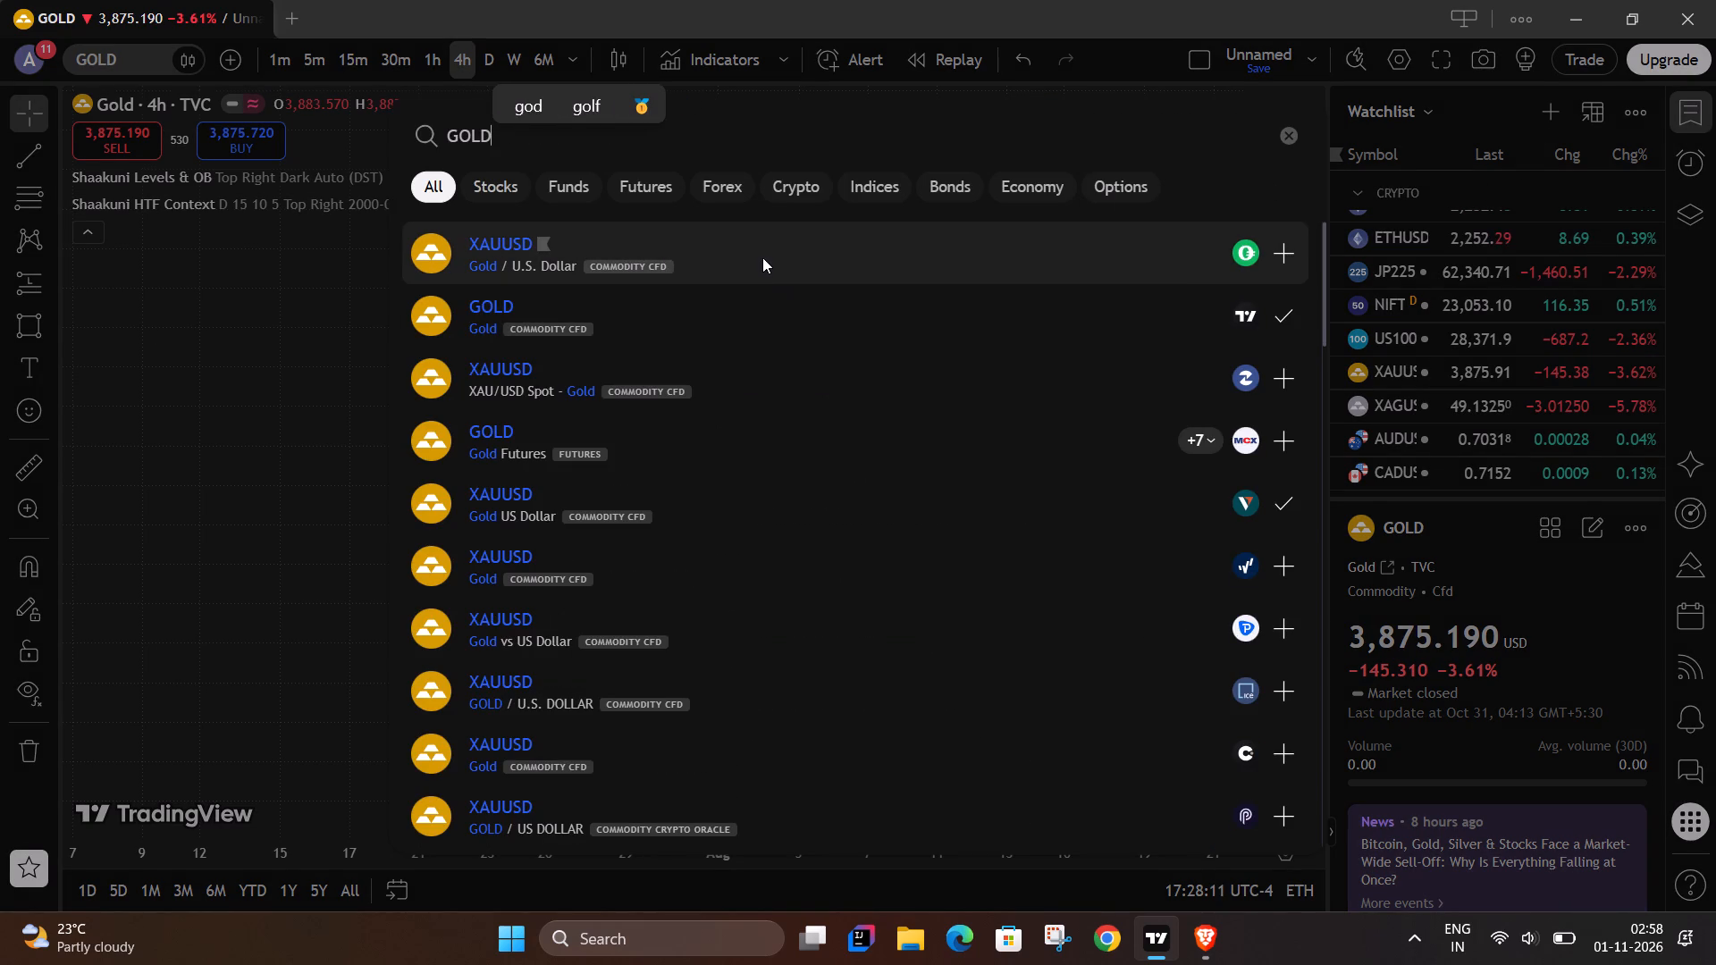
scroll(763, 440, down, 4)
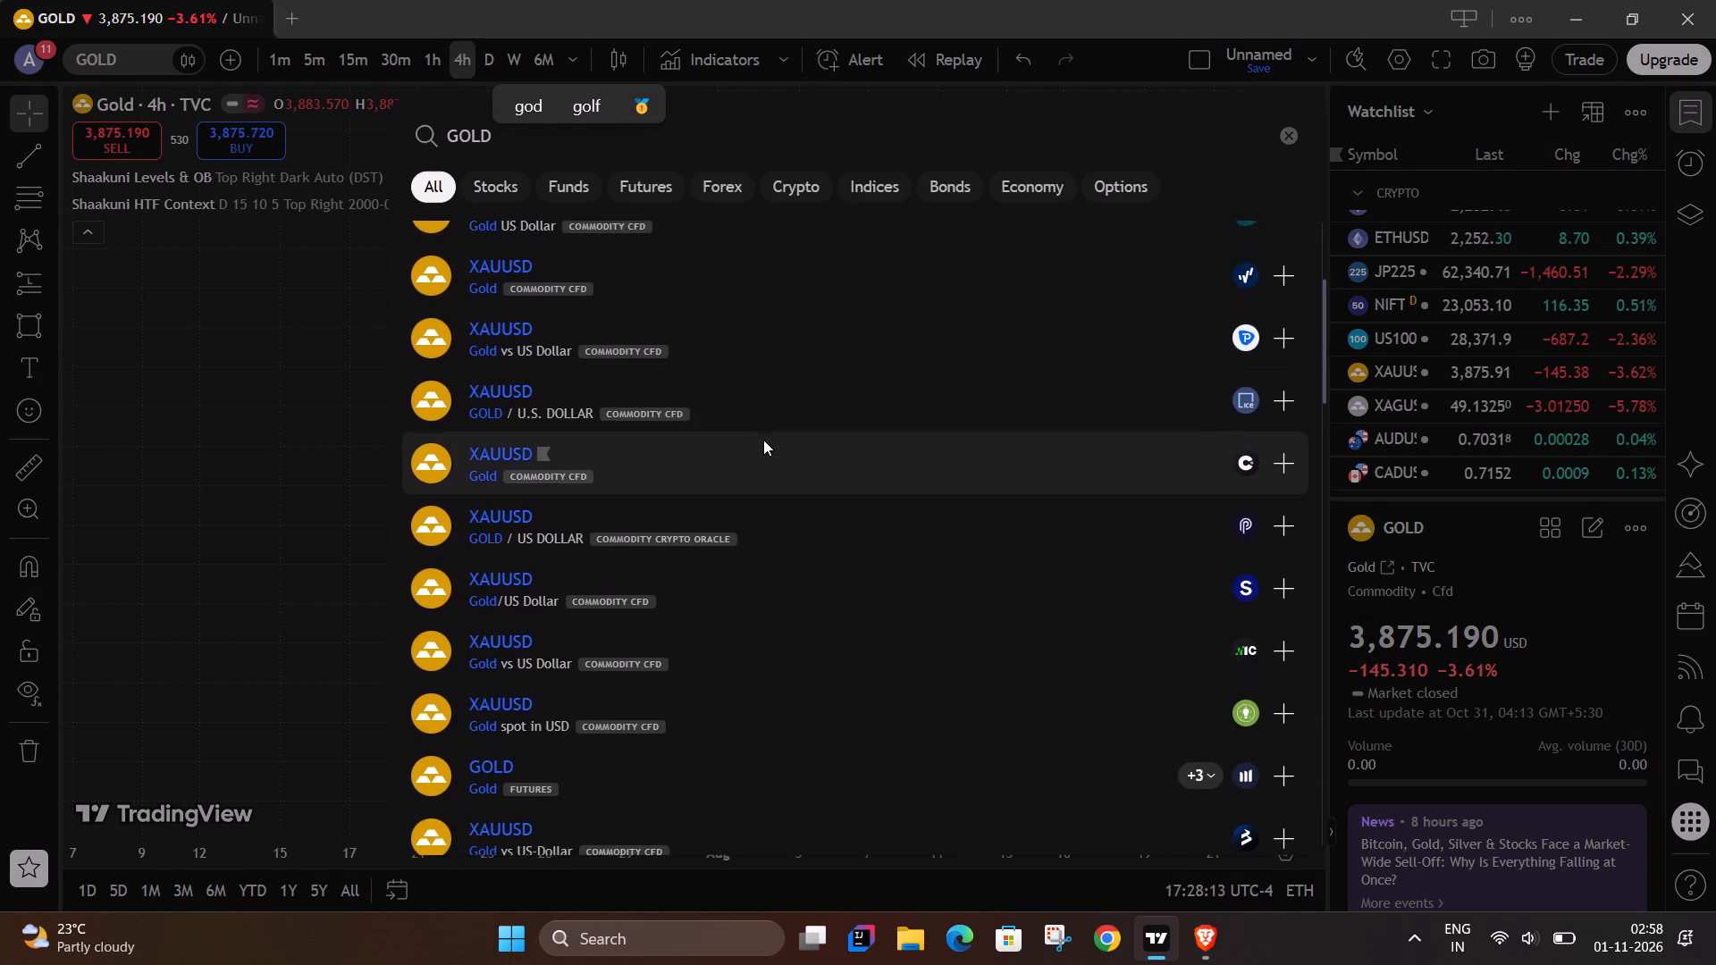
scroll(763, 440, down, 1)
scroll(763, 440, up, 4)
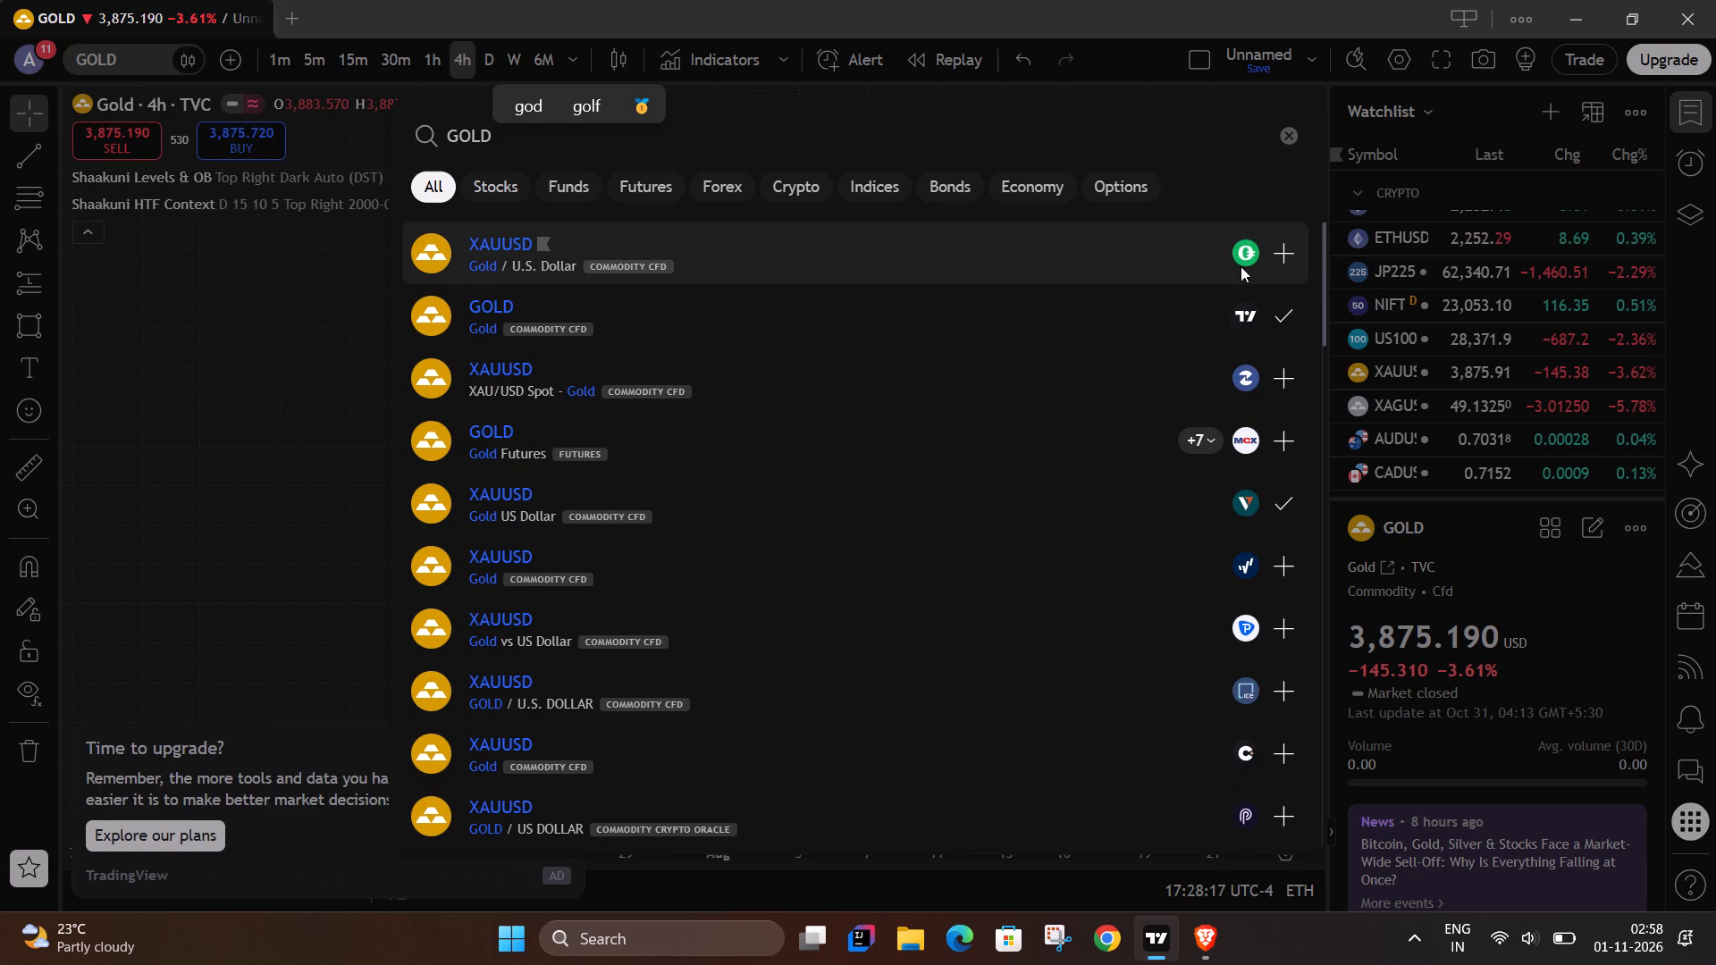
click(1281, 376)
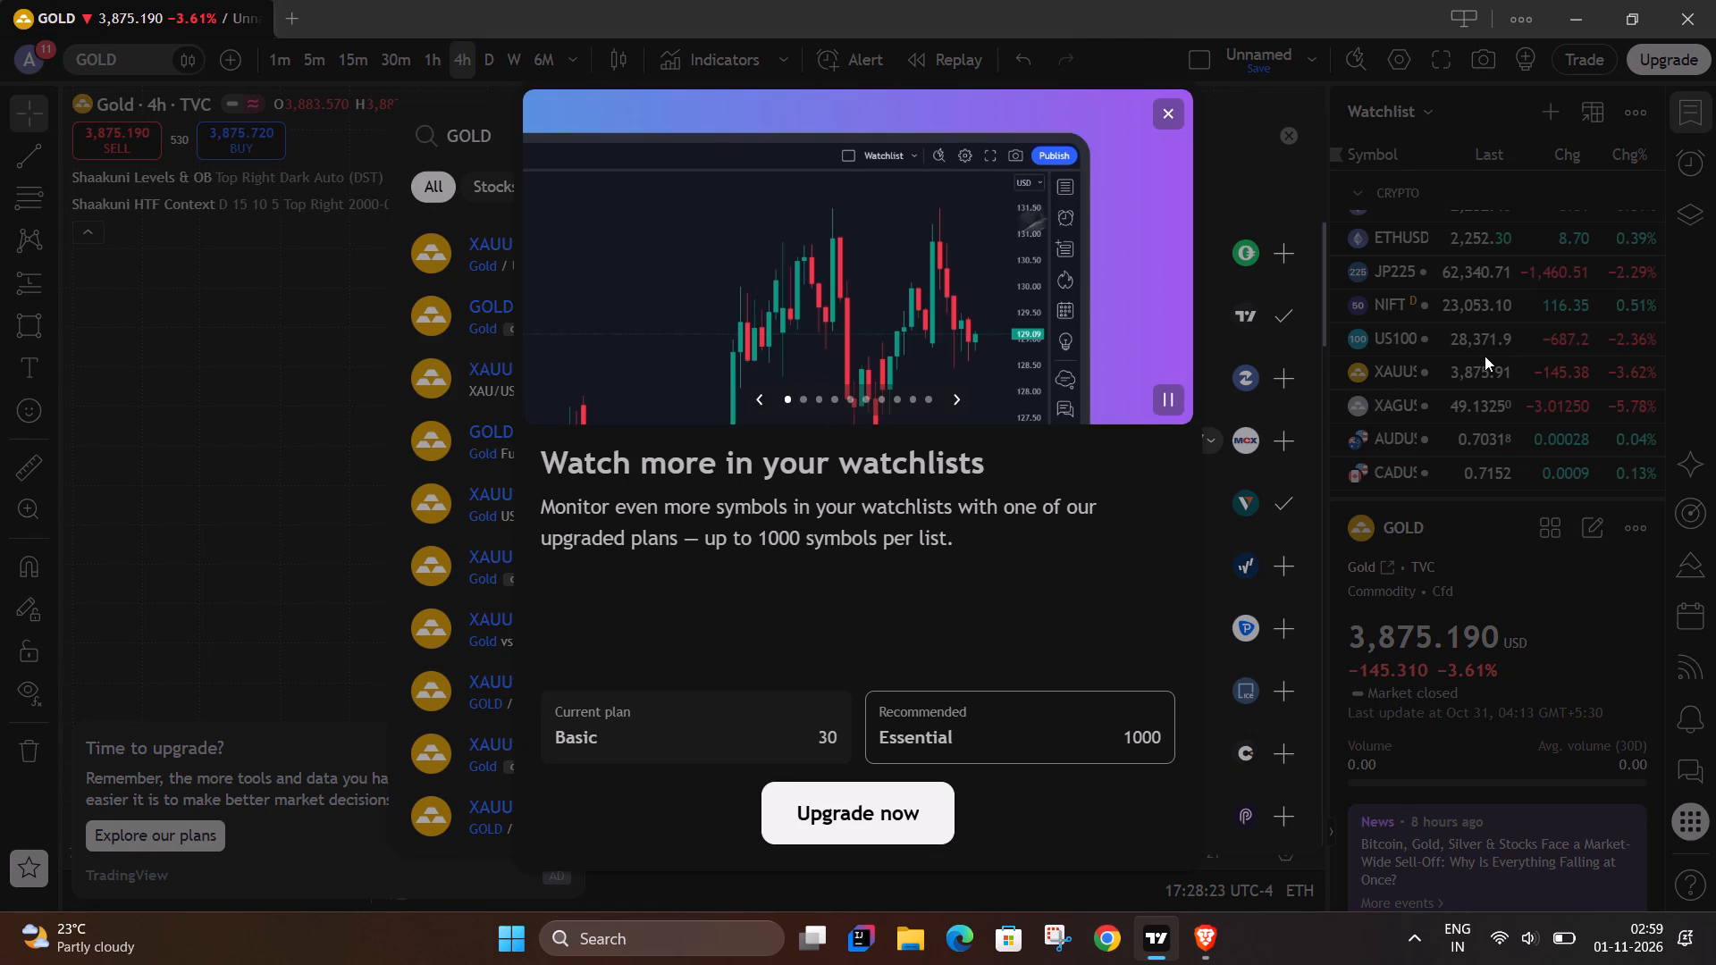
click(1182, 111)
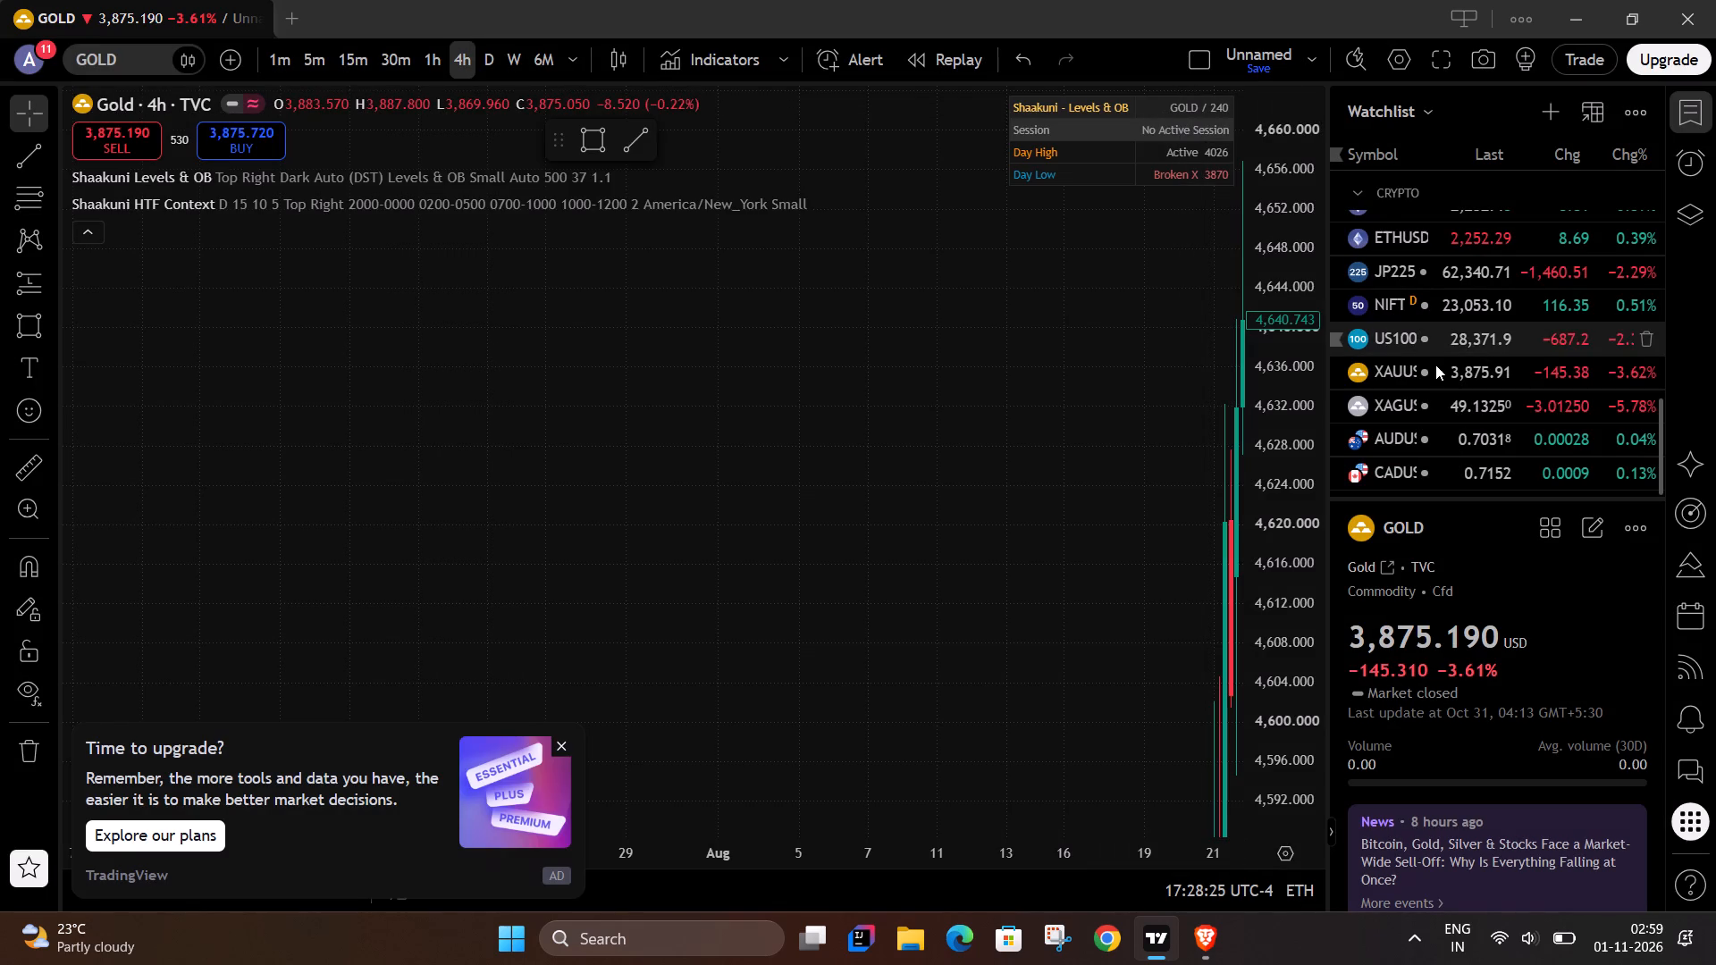
Switch the chart to the Vantage XAUUSD symbol from the watchlist and bring its August and September 4-hour candles into view.
scroll(1435, 365, down, 3)
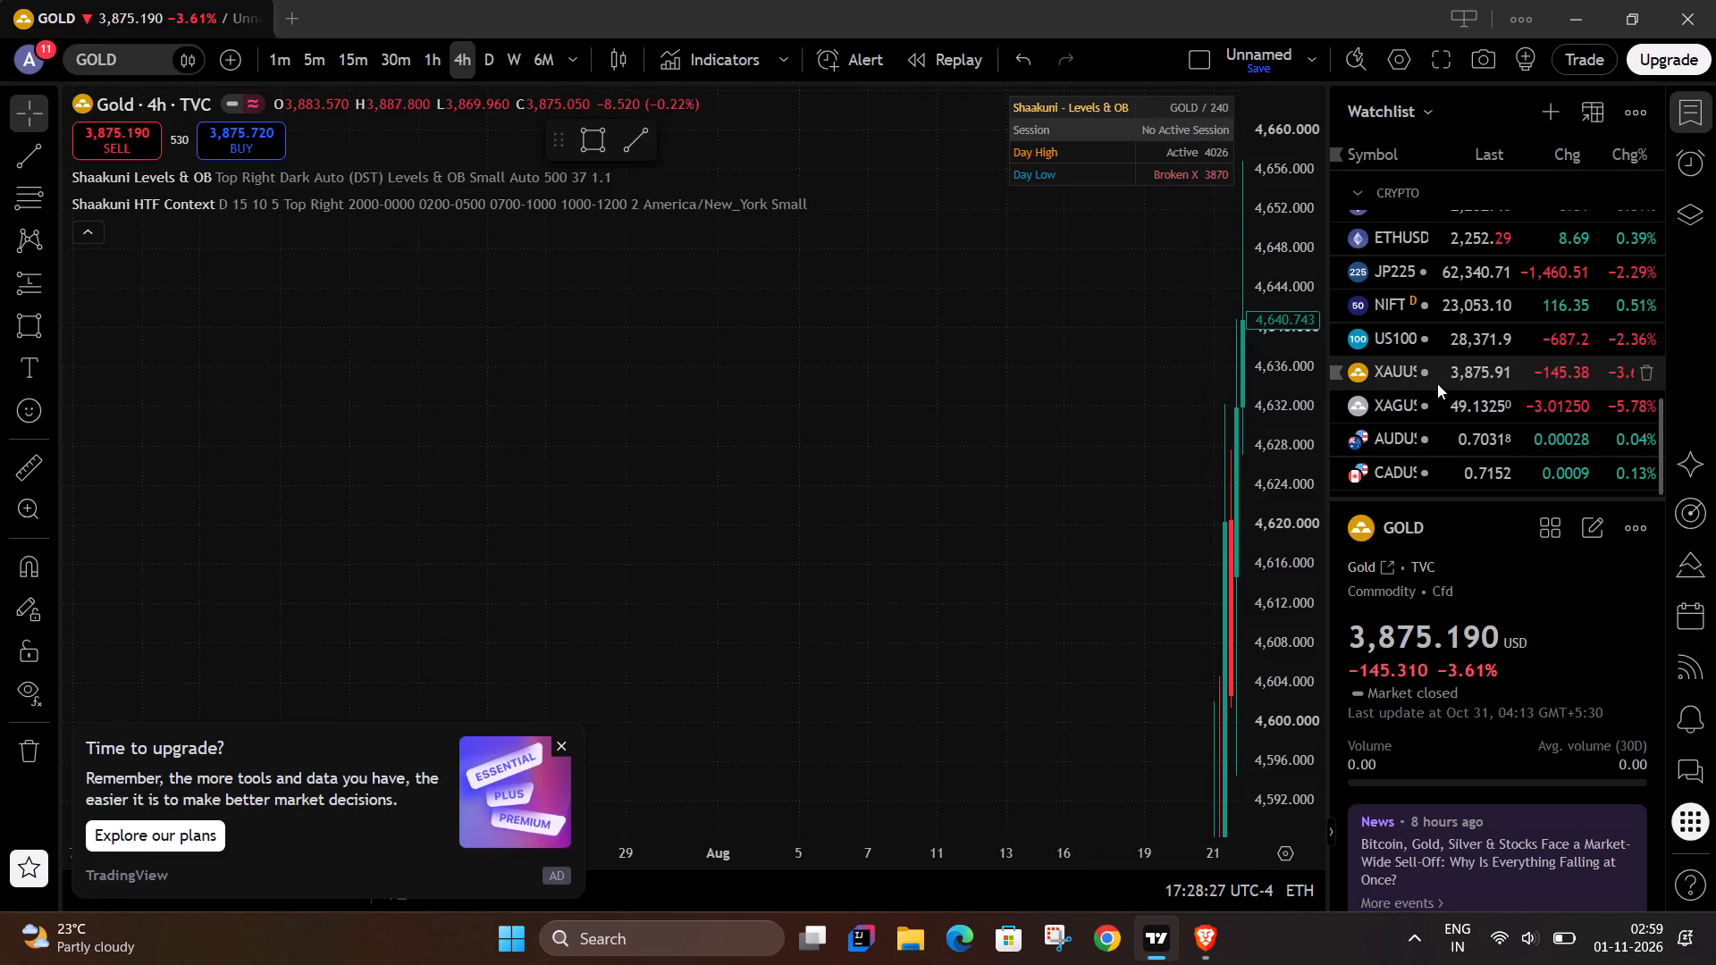
scroll(1440, 365, up, 4)
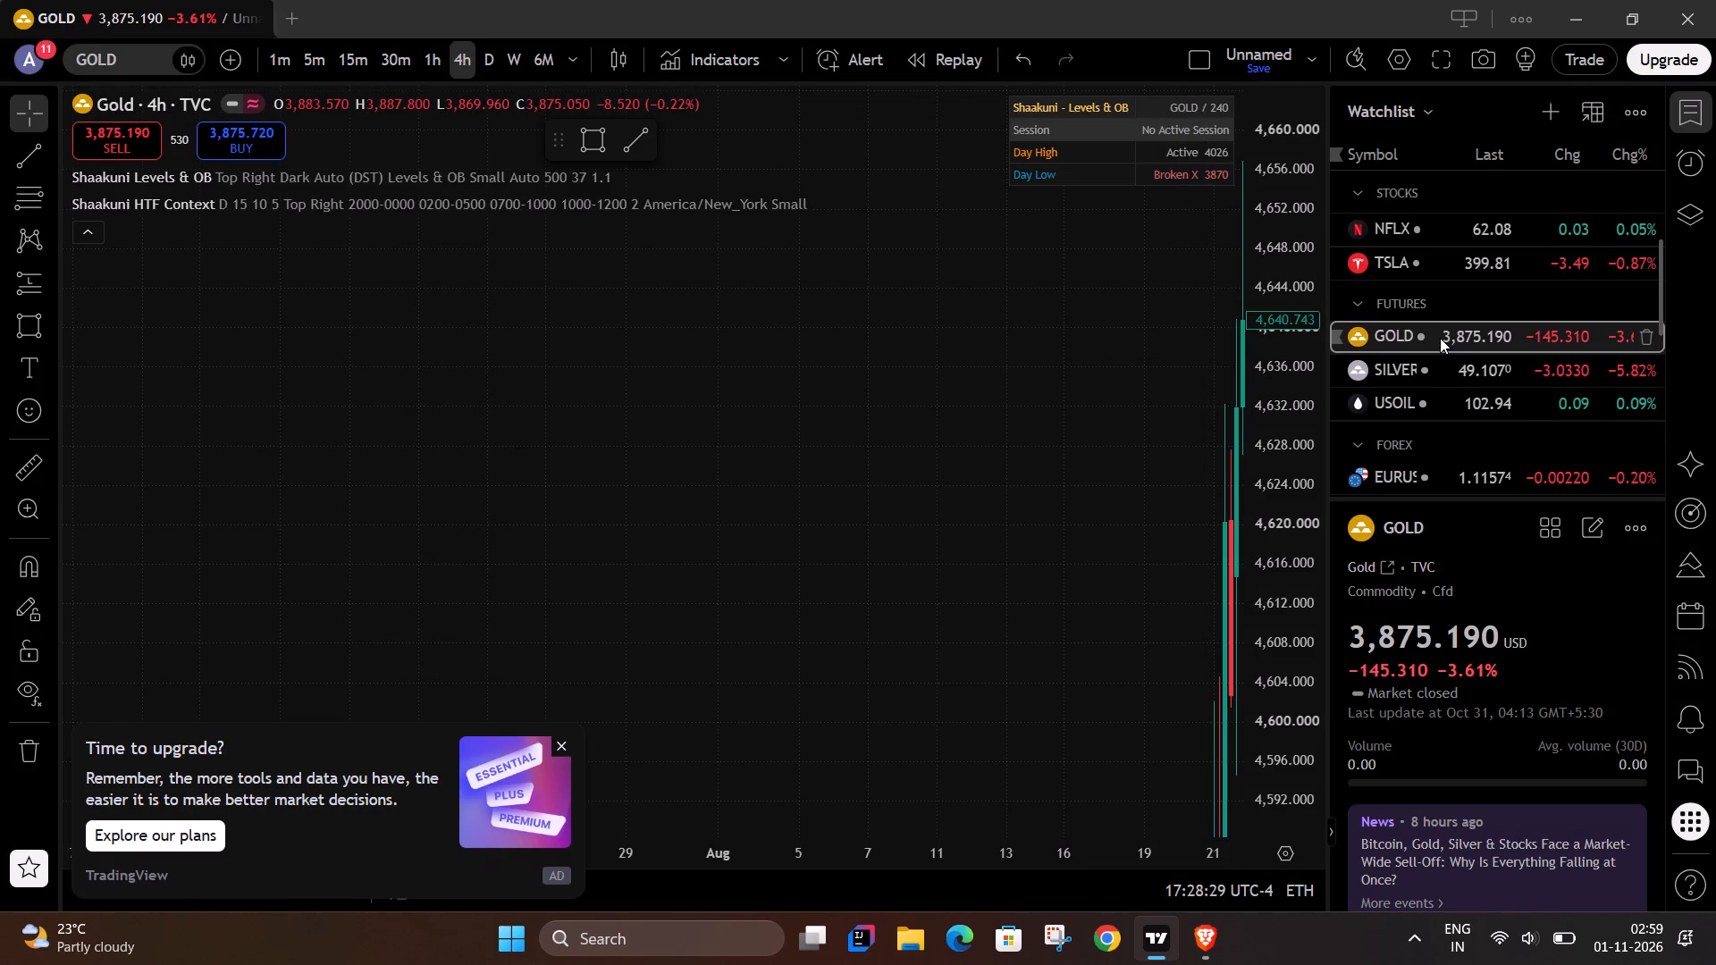
click(1440, 338)
click(1426, 335)
scroll(1426, 335, down, 3)
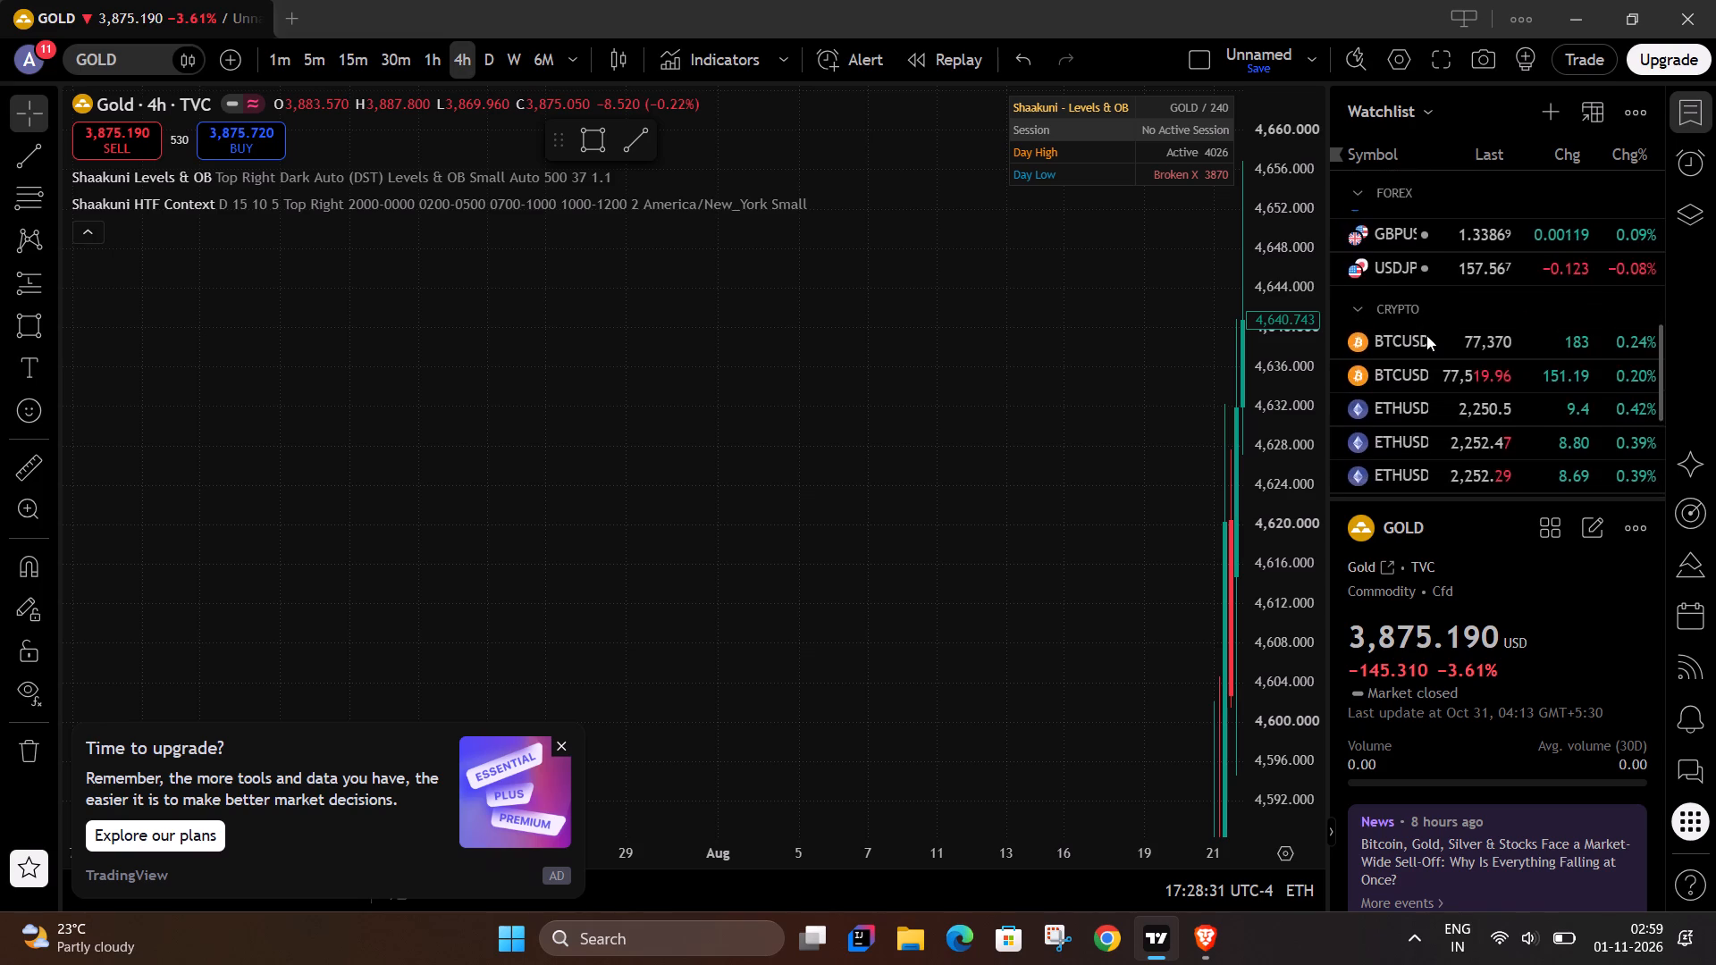
scroll(1426, 335, down, 2)
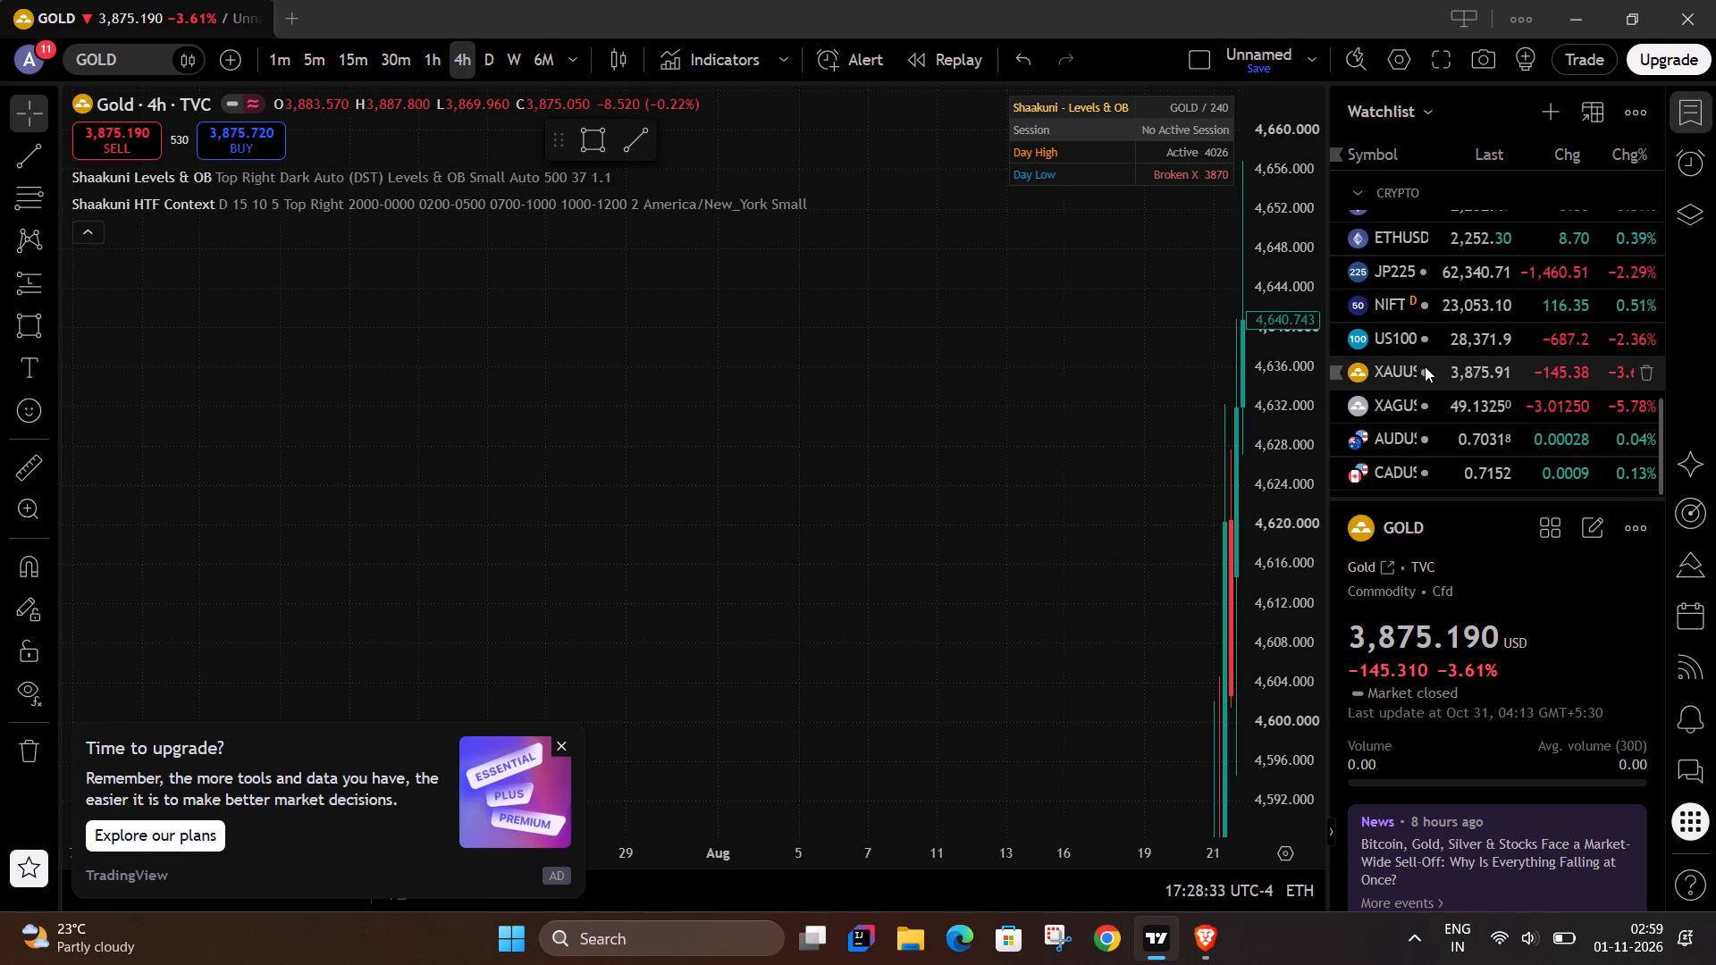
click(1425, 366)
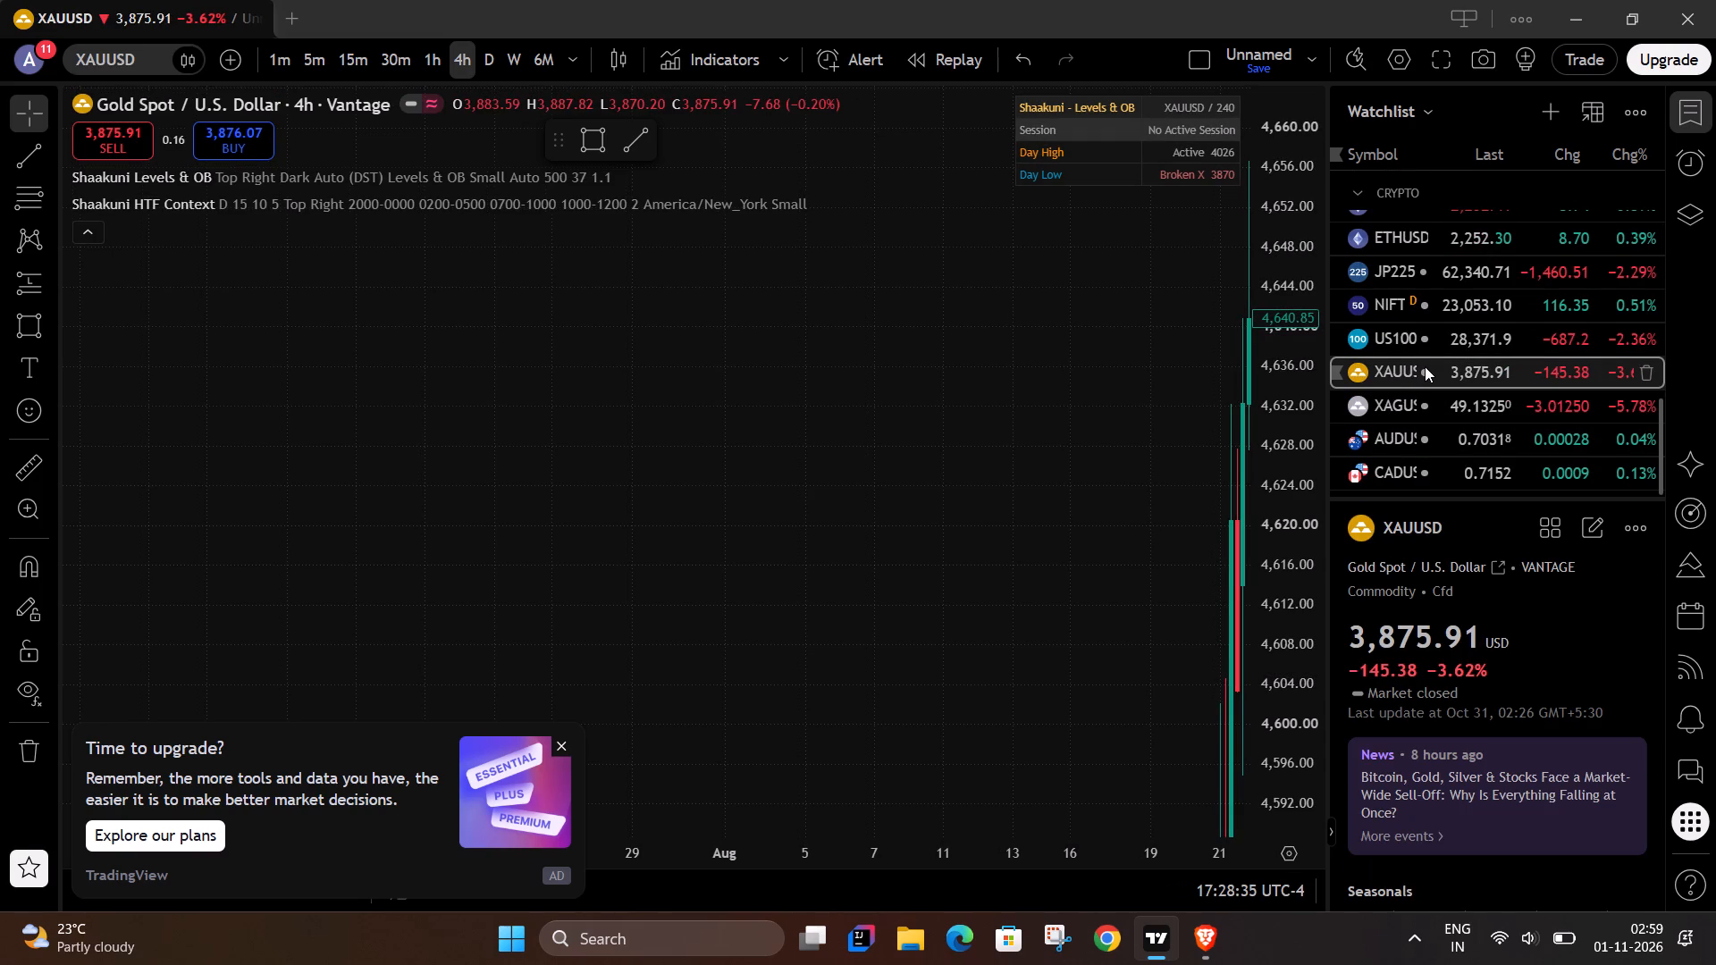
scroll(1425, 366, up, 2)
drag(1088, 450, 599, 368)
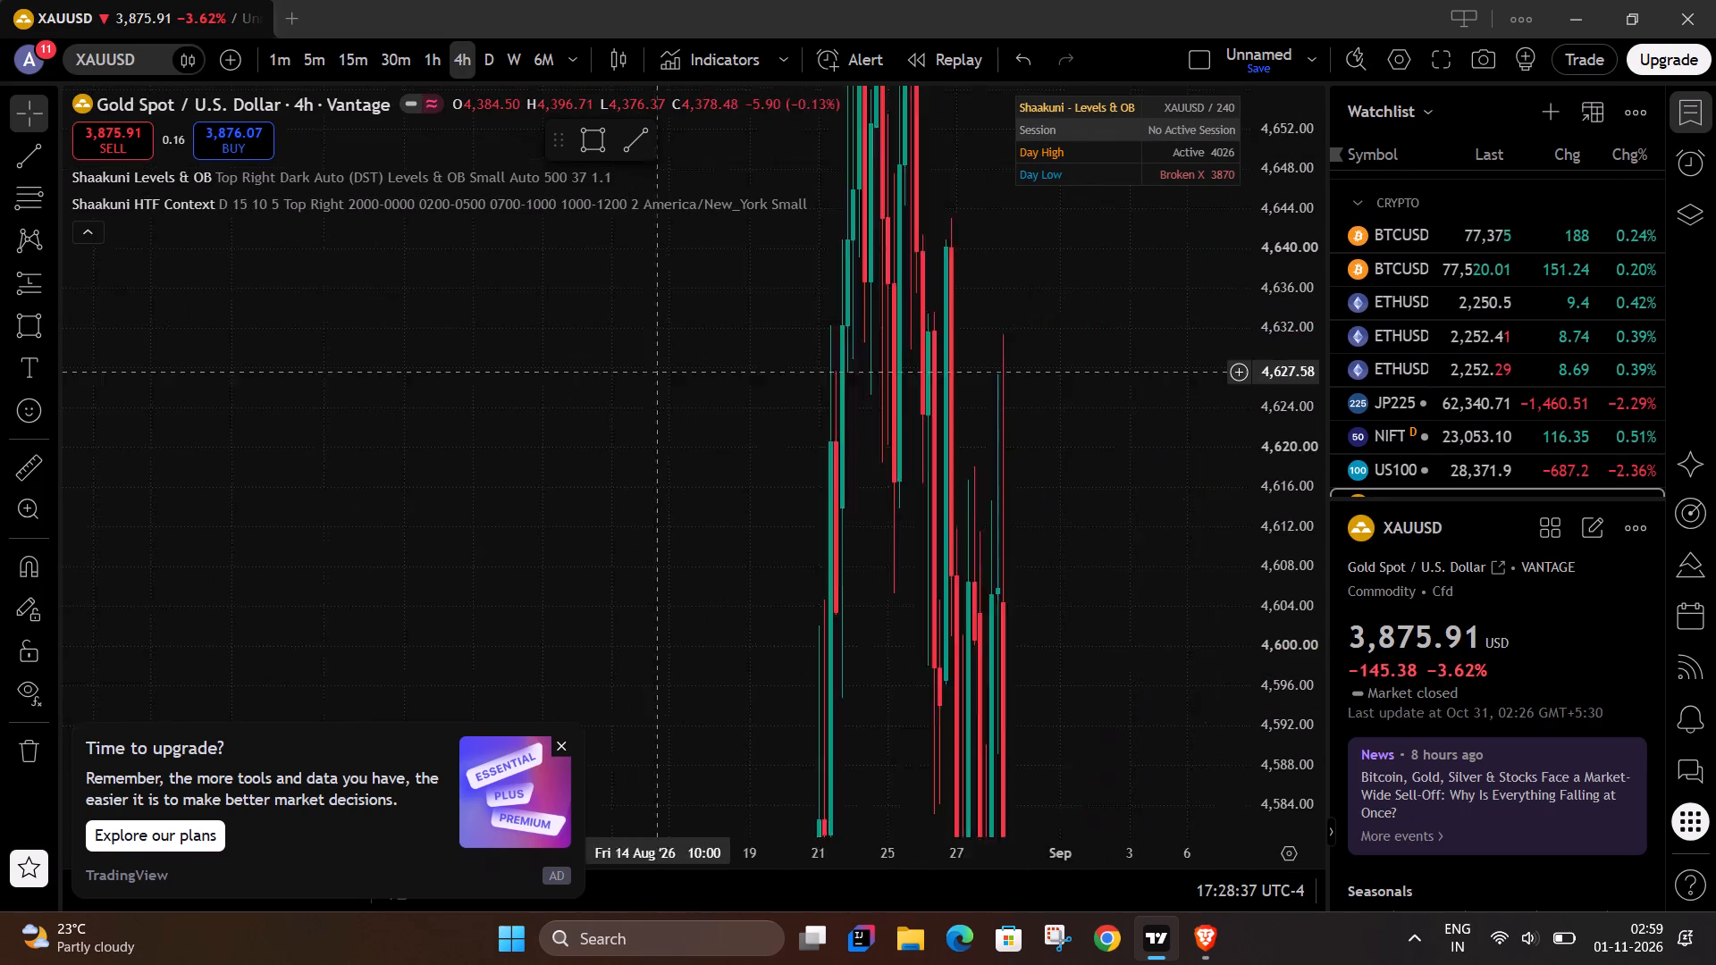
drag(599, 368, 519, 373)
drag(1282, 333, 1232, 961)
drag(1305, 516, 1291, 885)
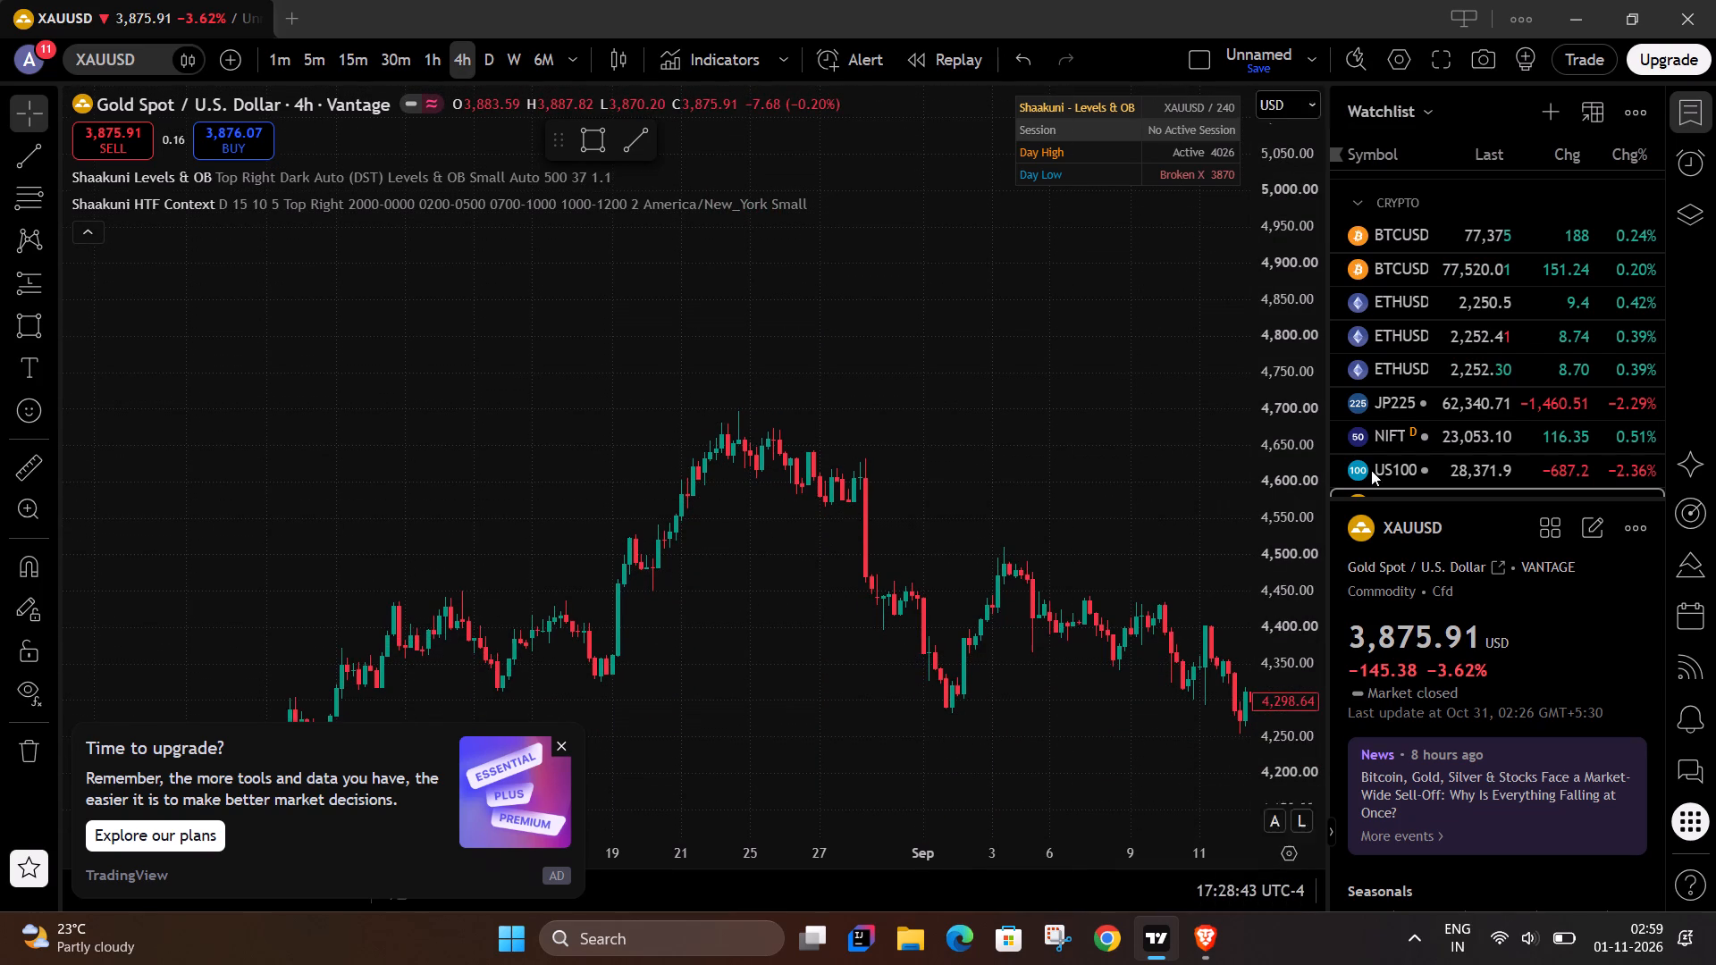
Compare the 4-hour candles by switching the chart to TVC GOLD and back to XAUUSD.
scroll(1443, 436, up, 9)
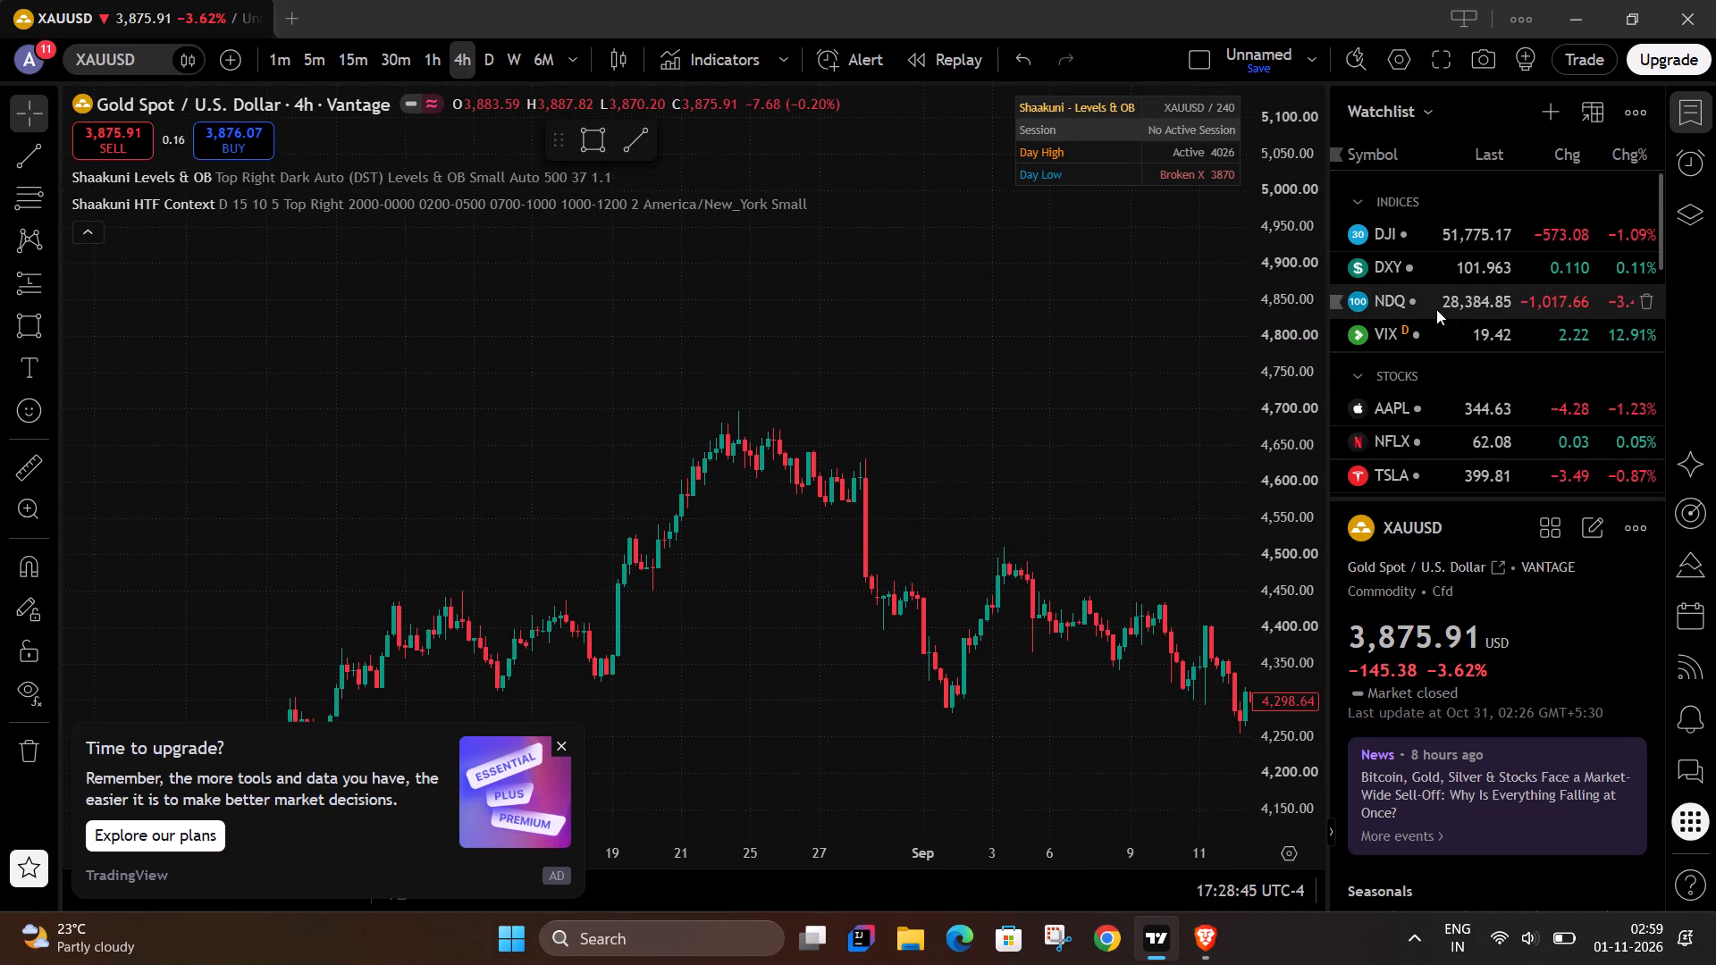
scroll(1436, 309, down, 3)
click(1429, 316)
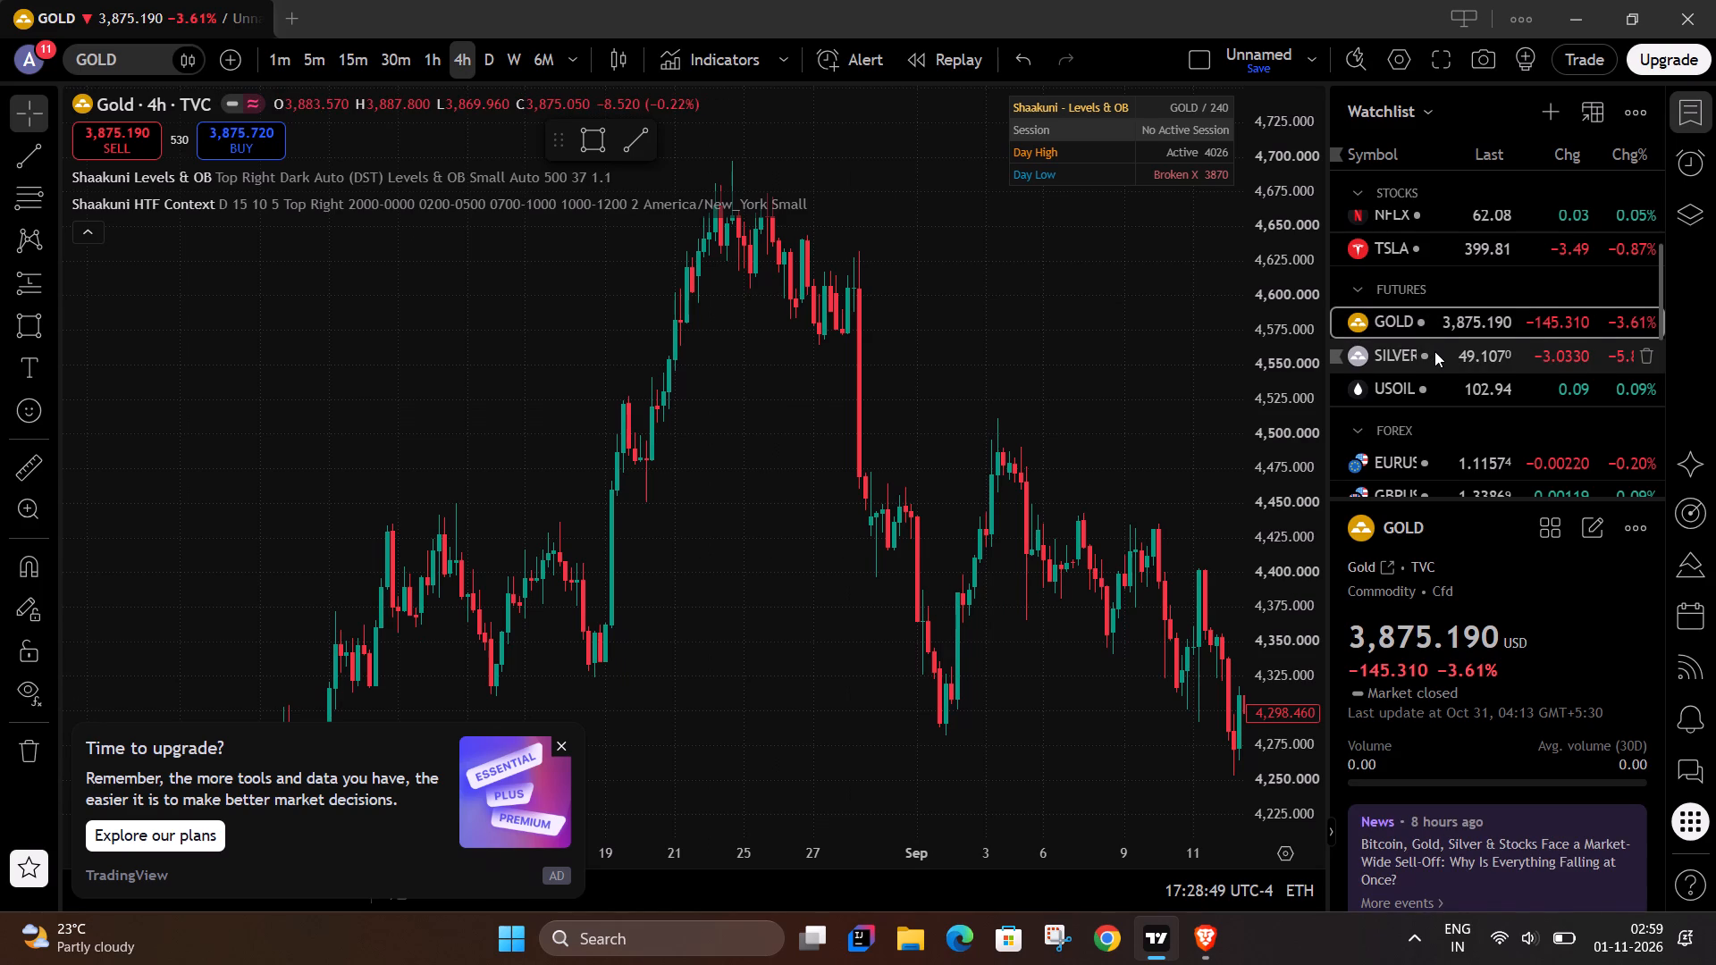
scroll(1434, 351, down, 4)
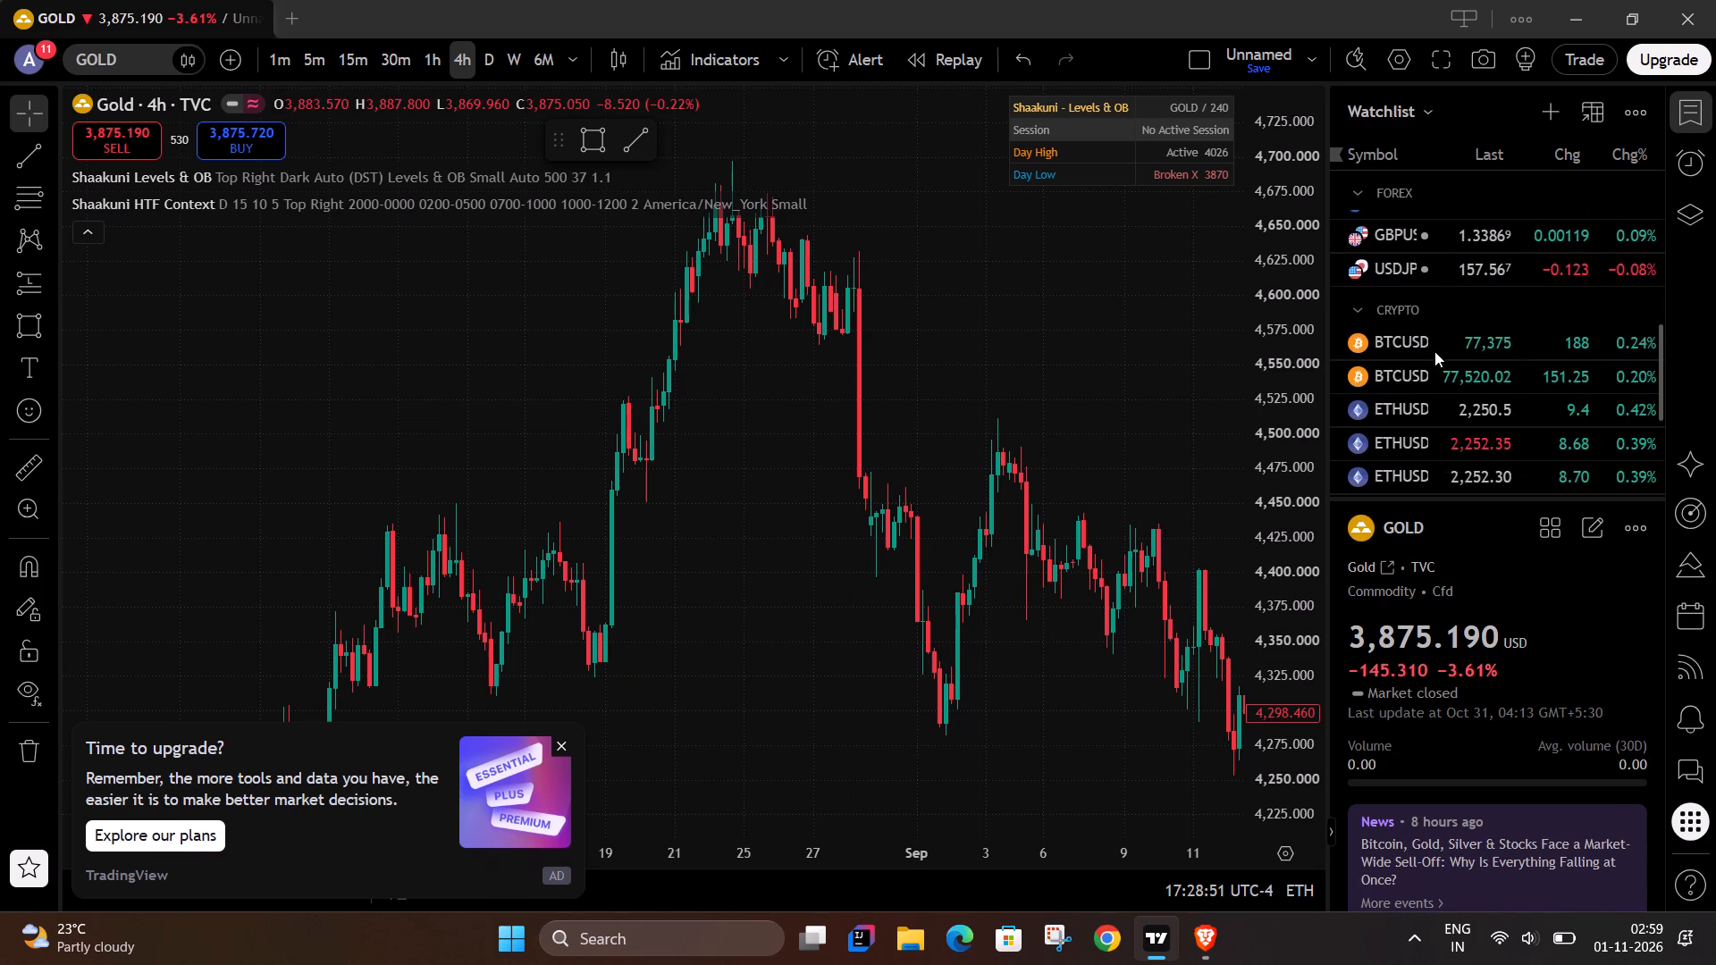
scroll(1421, 363, down, 2)
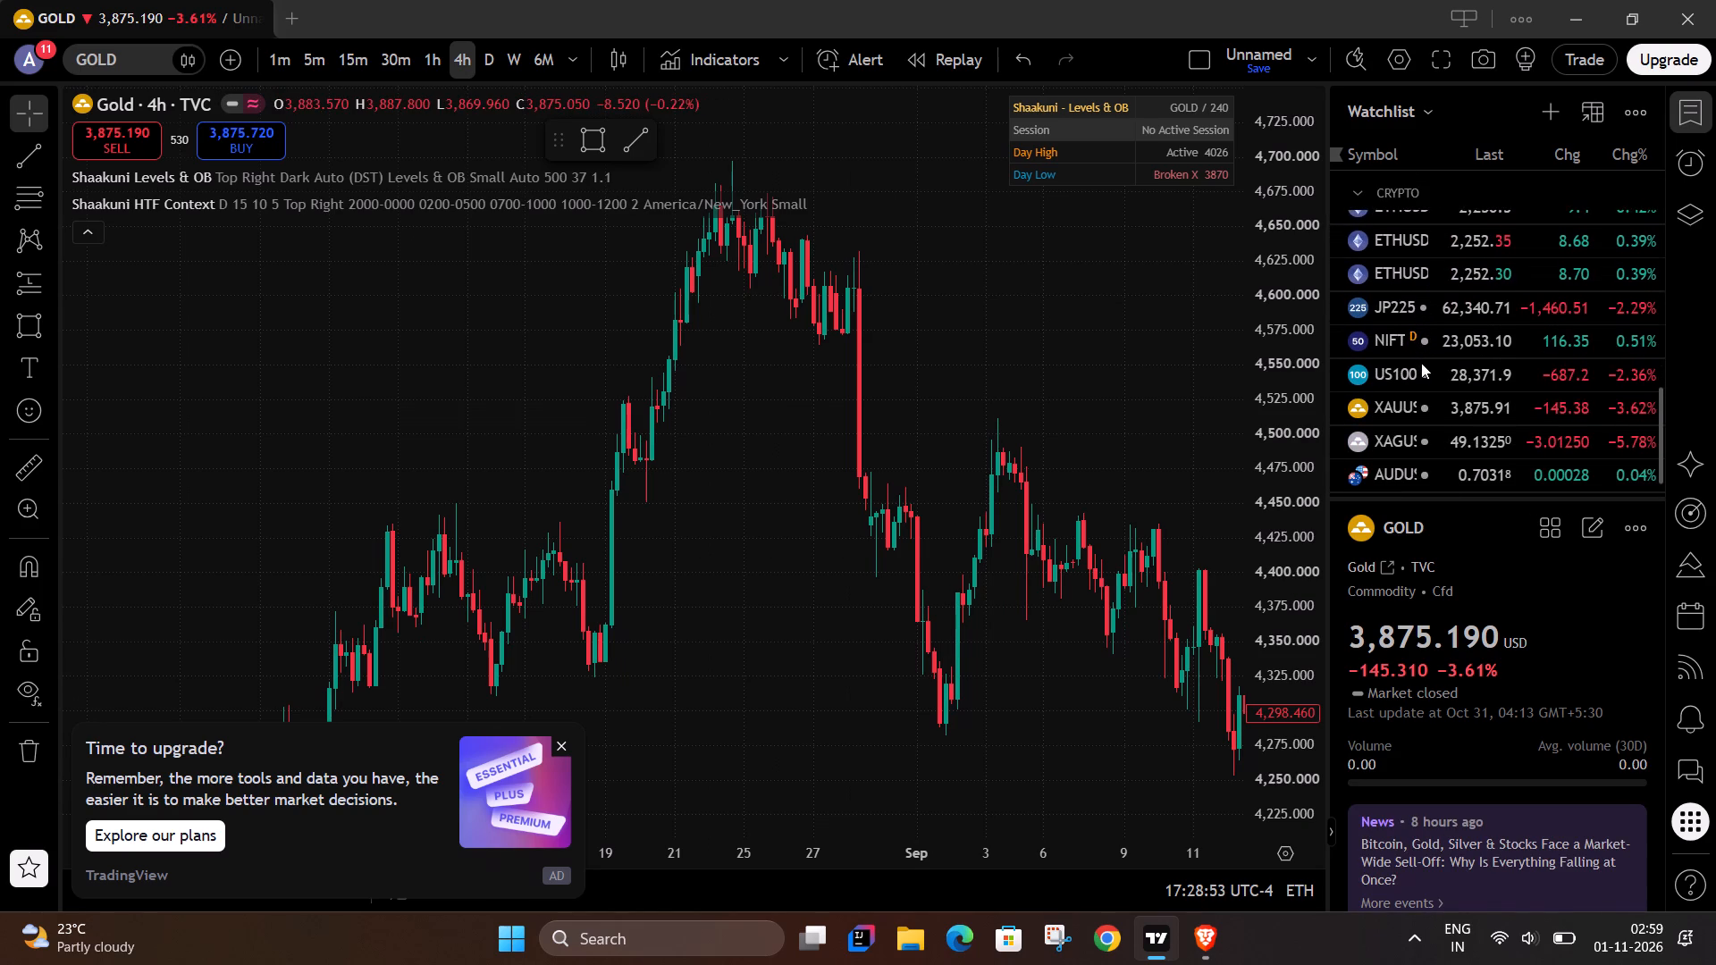
scroll(1421, 363, down, 1)
click(1412, 373)
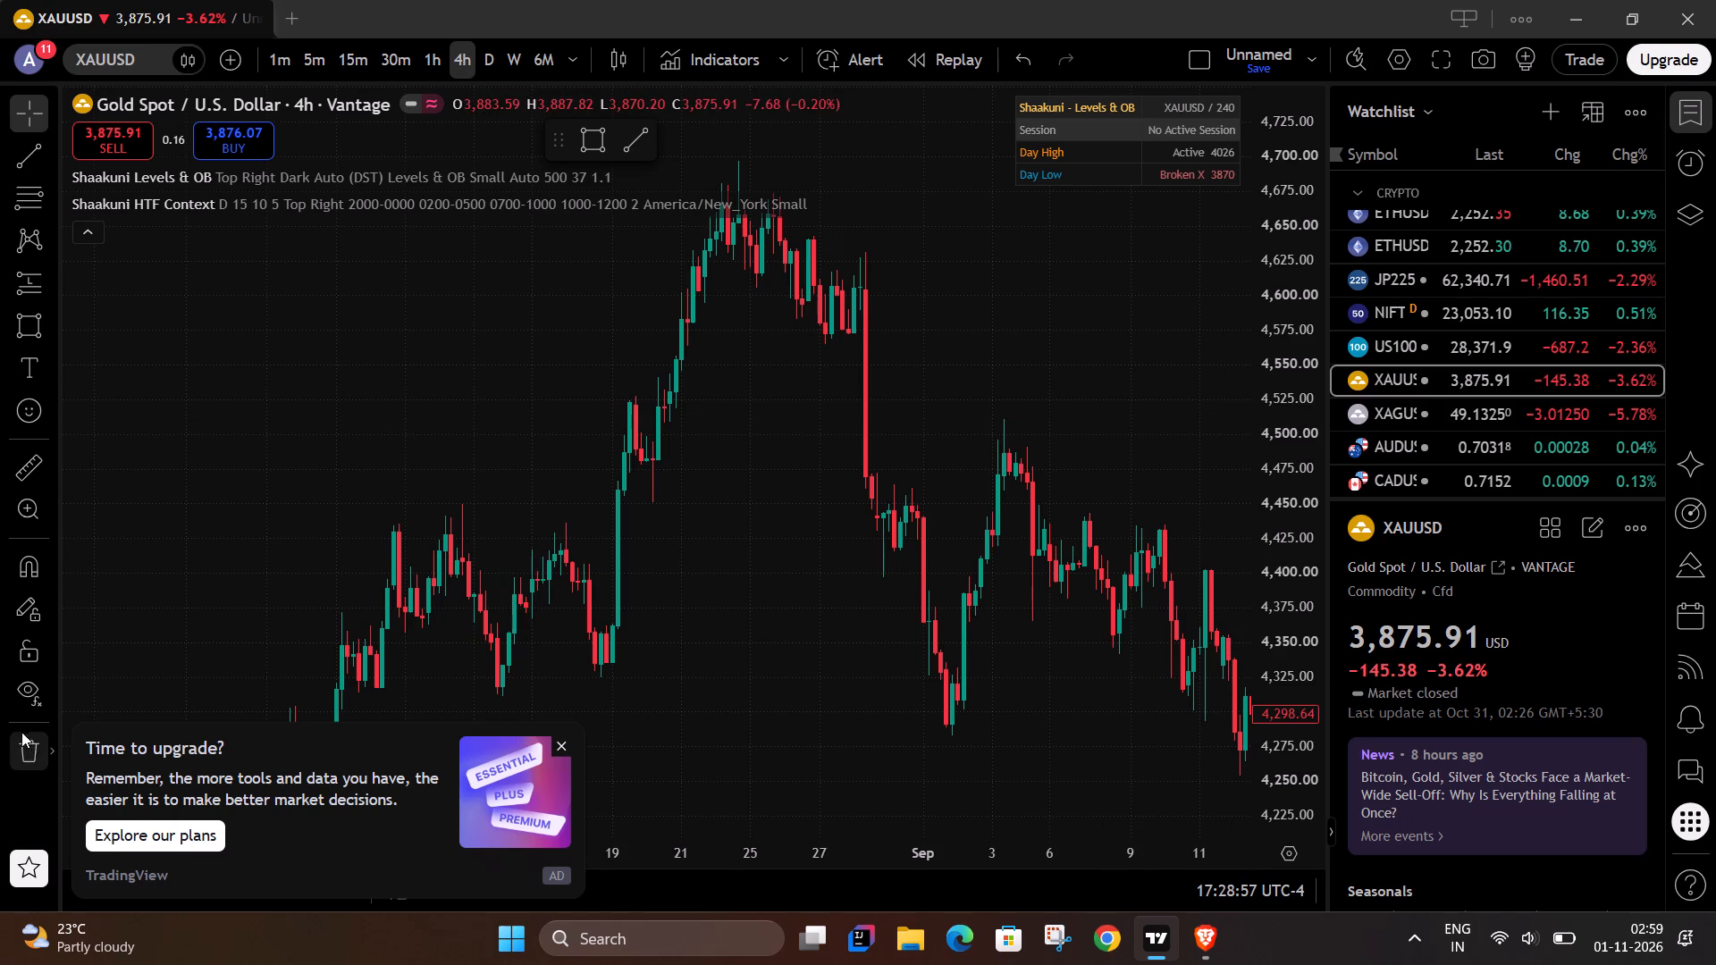
Examine XAUUSD's 4-hour price history against the large purple zone and its three 1-hour boxes.
drag(1033, 466, 722, 138)
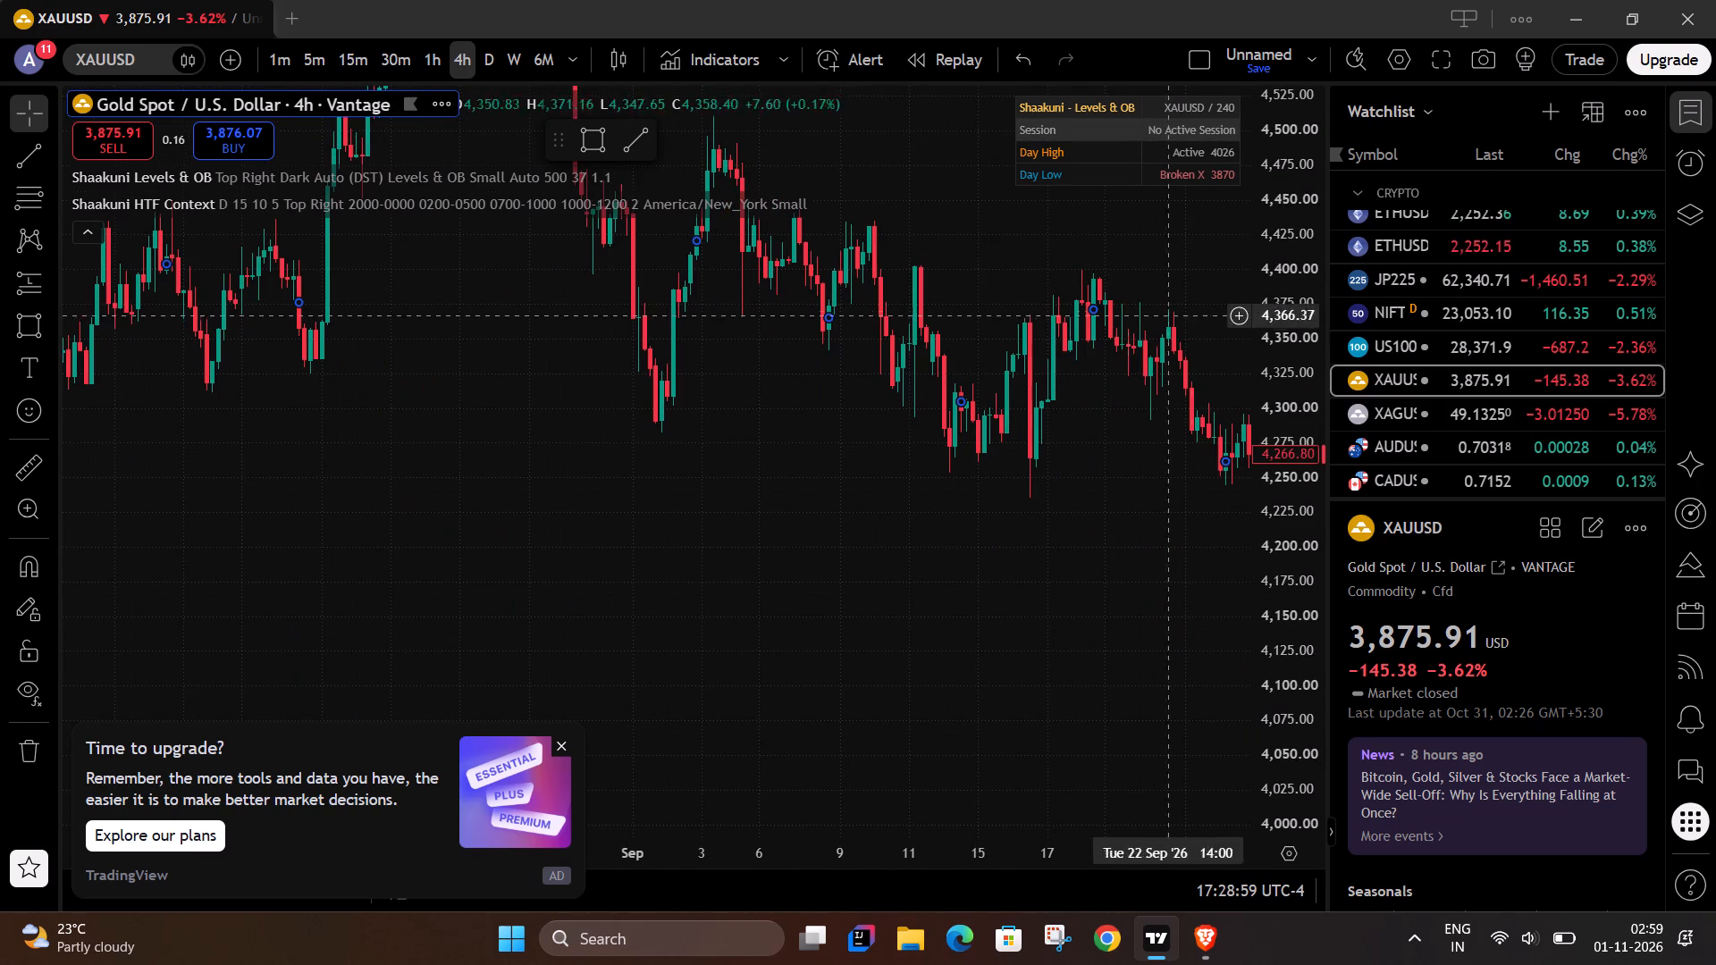
drag(1283, 313, 1209, 818)
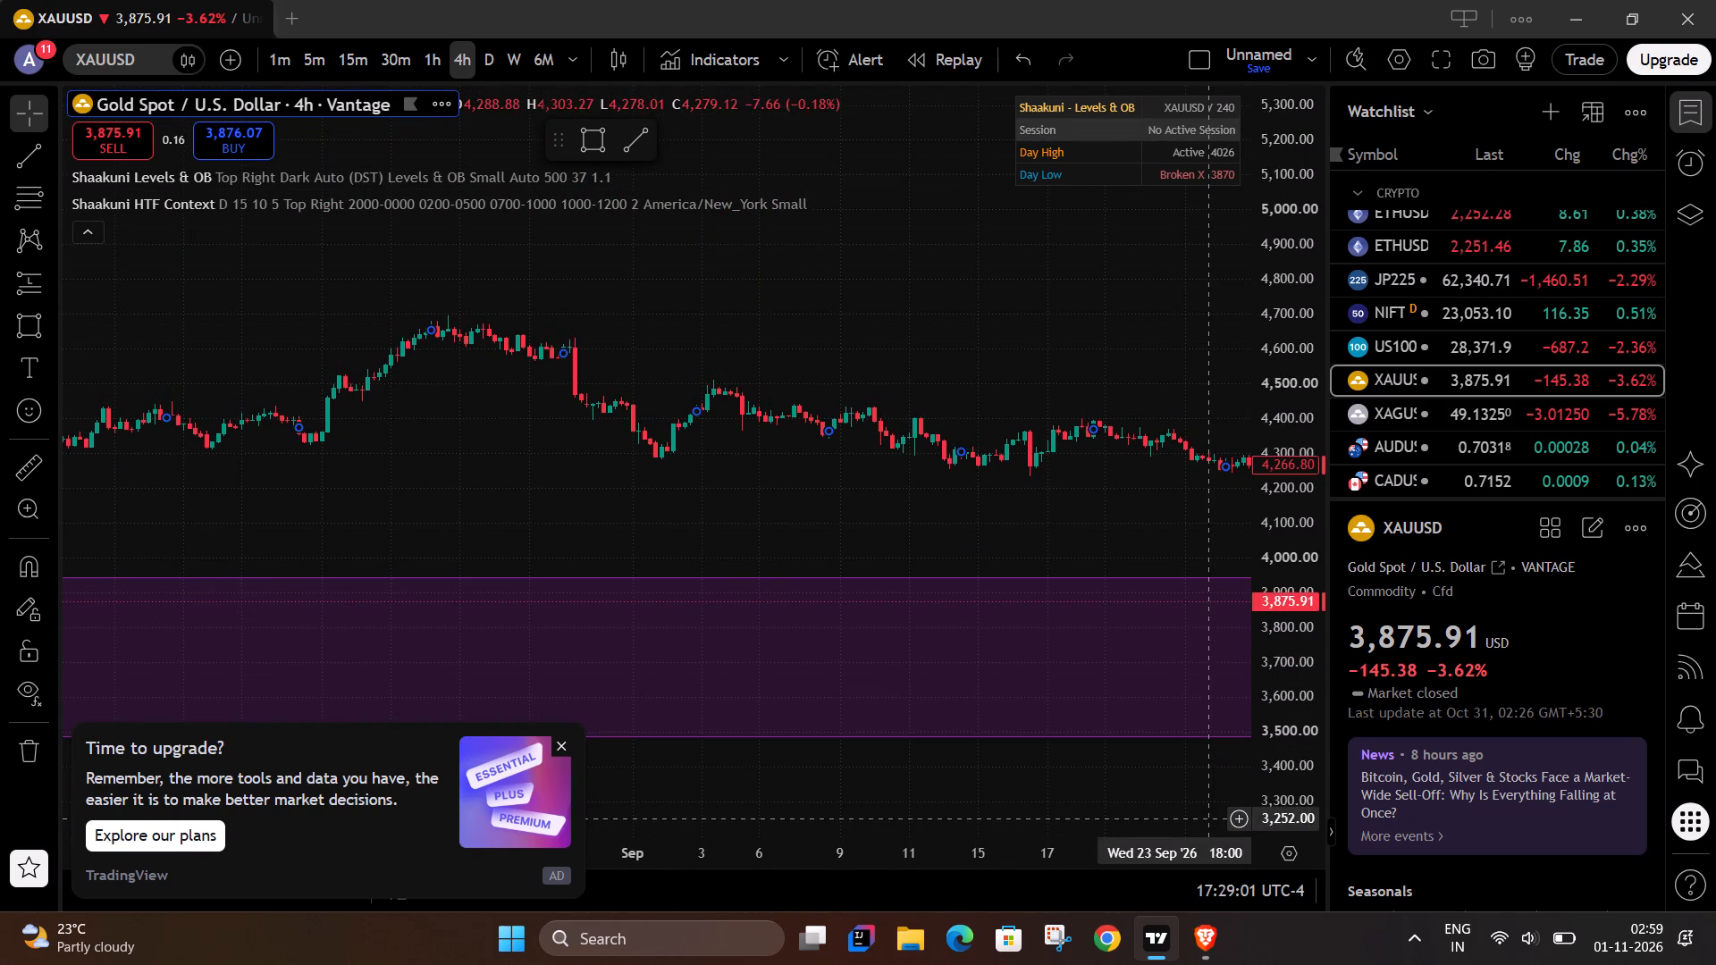
drag(1209, 818, 1185, 903)
scroll(1450, 427, down, 2)
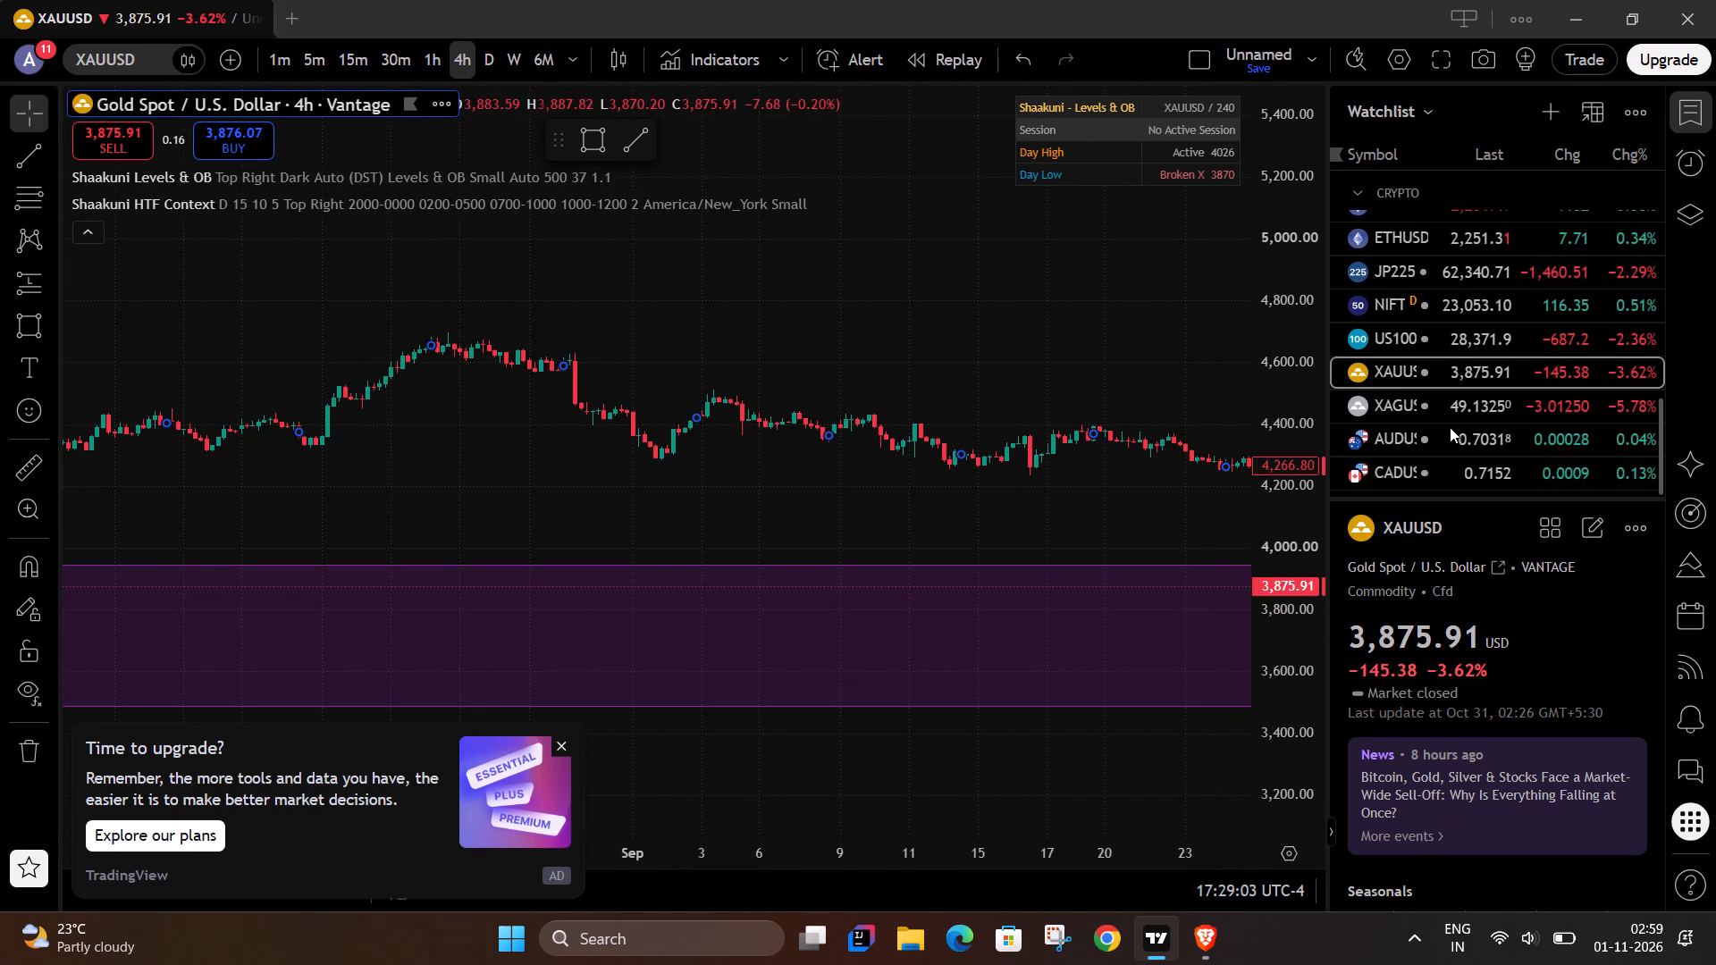
scroll(1434, 388, up, 5)
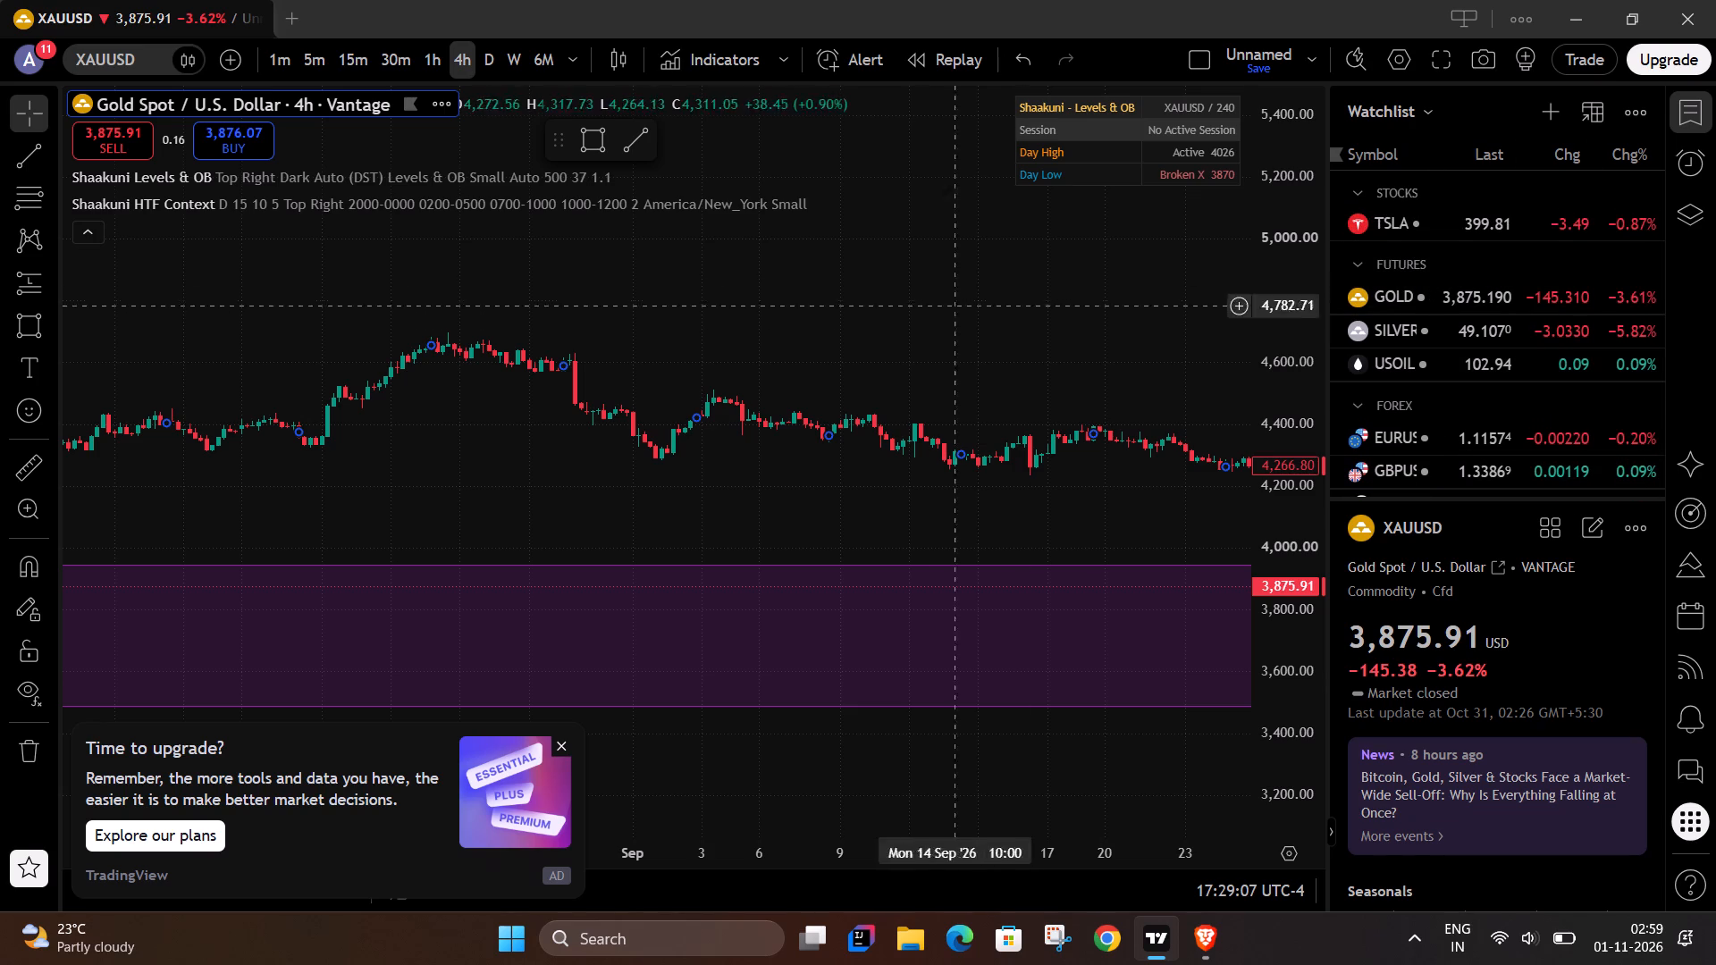
drag(704, 852, 1138, 887)
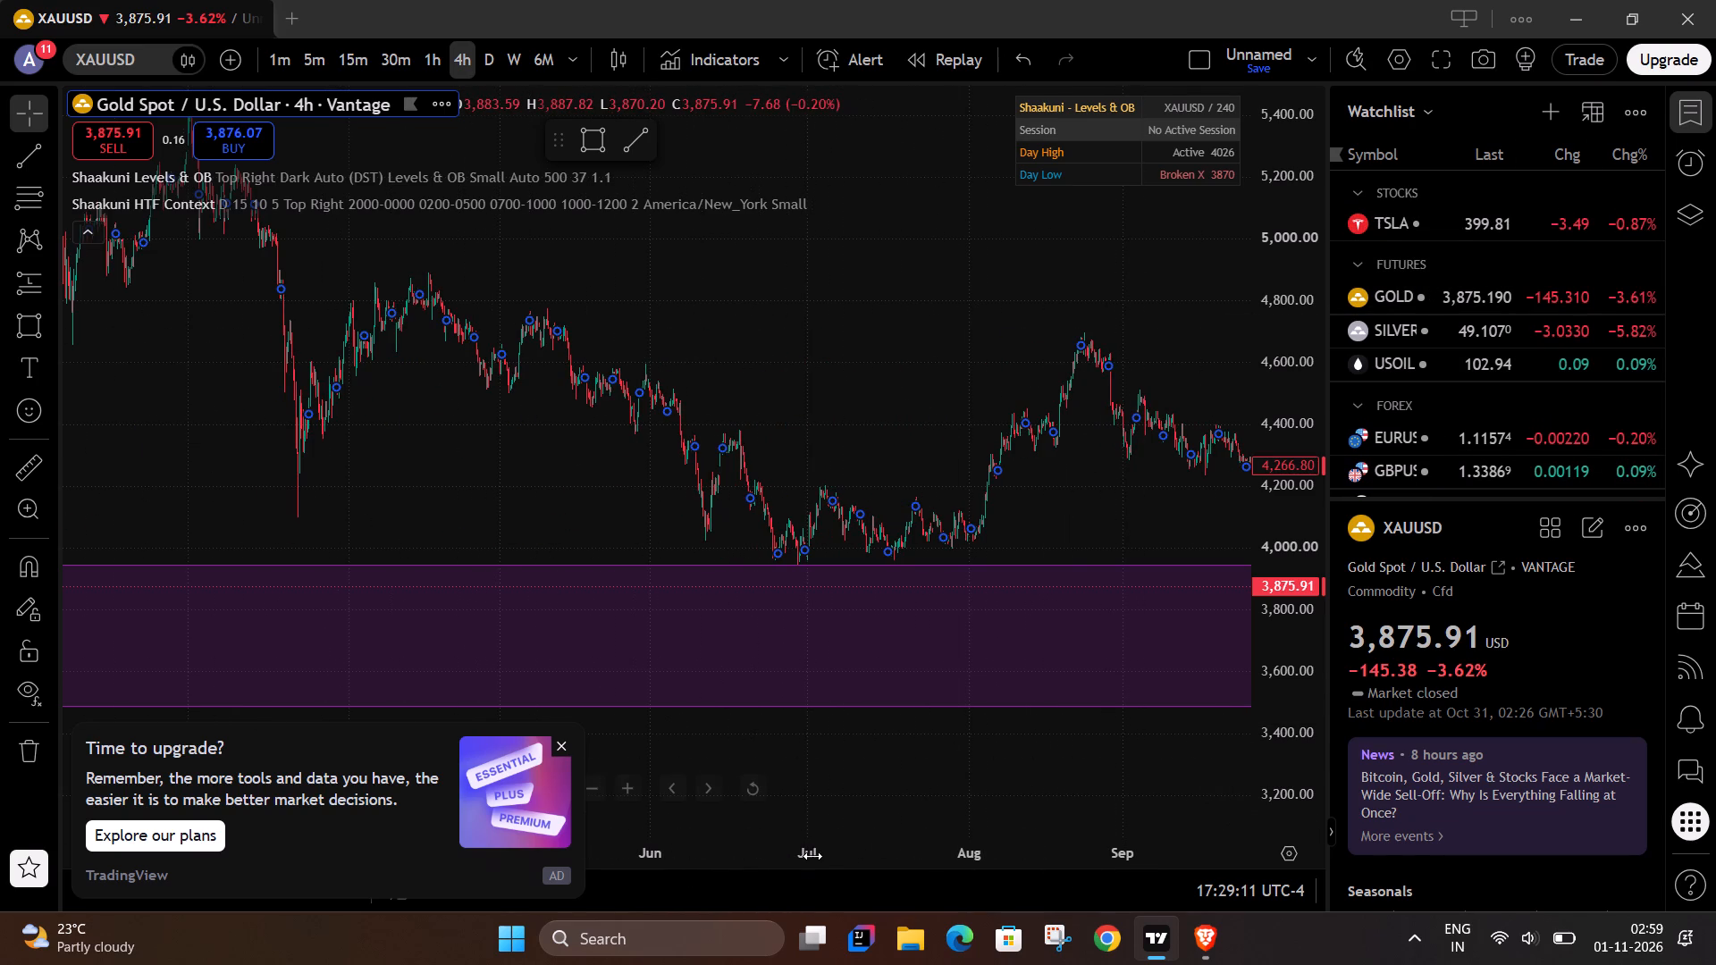
drag(820, 856, 1058, 870)
drag(1034, 721, 971, 700)
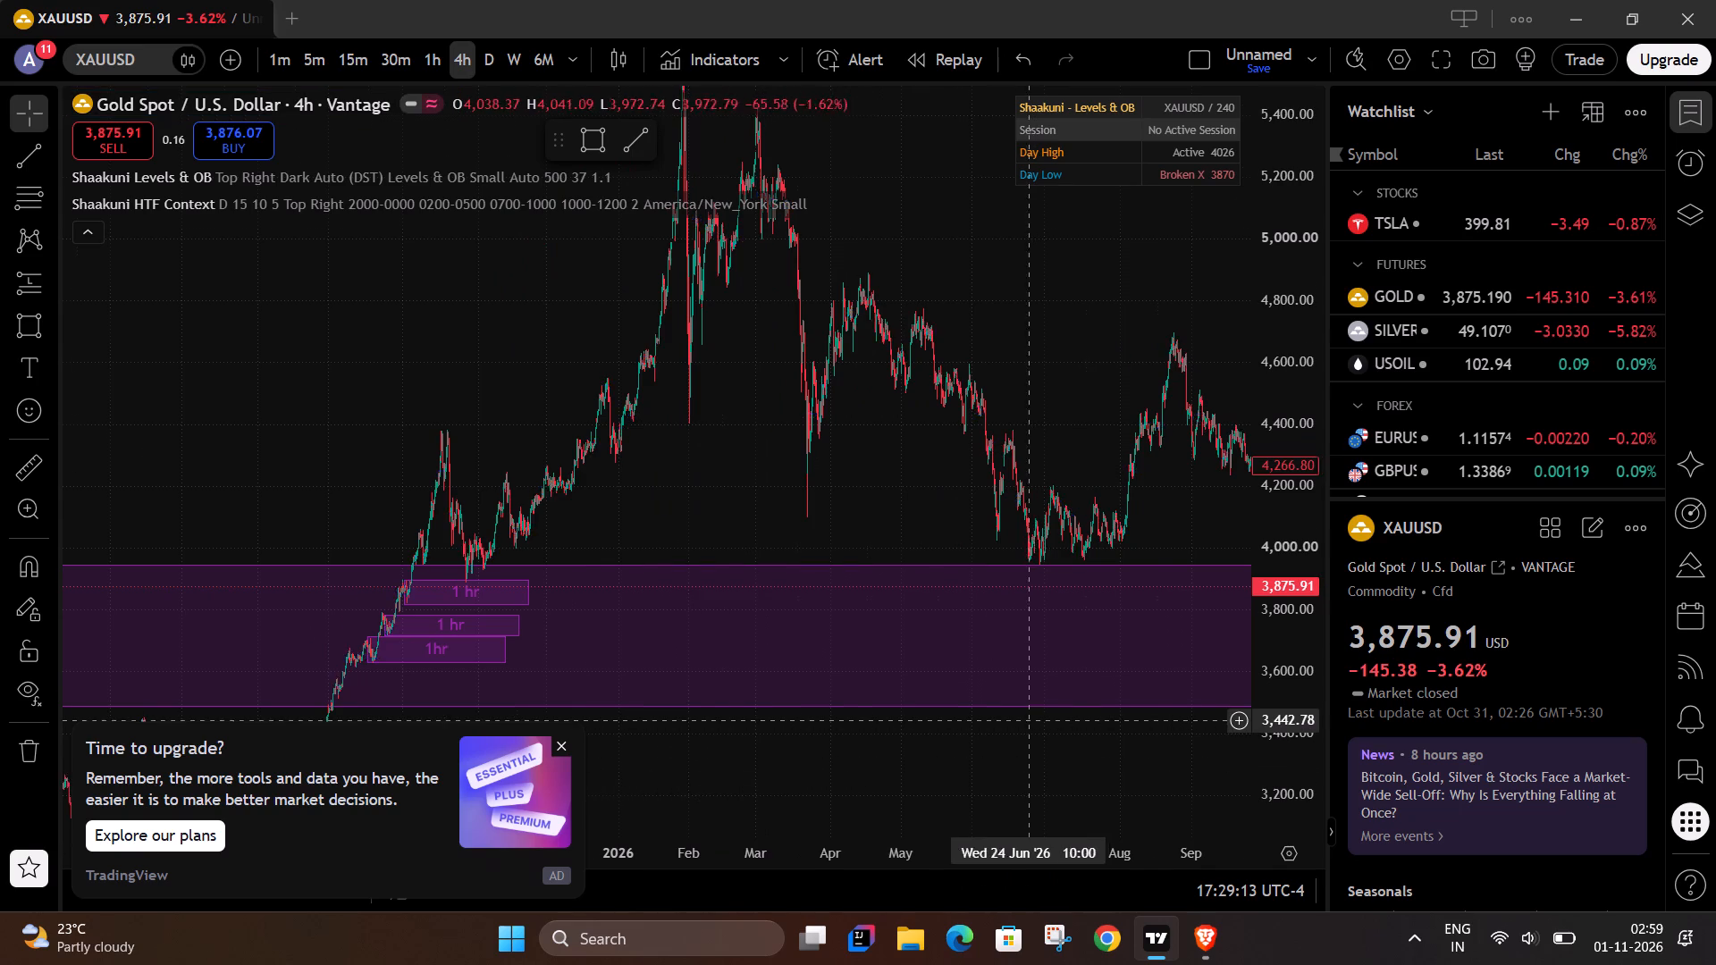
drag(971, 700, 821, 608)
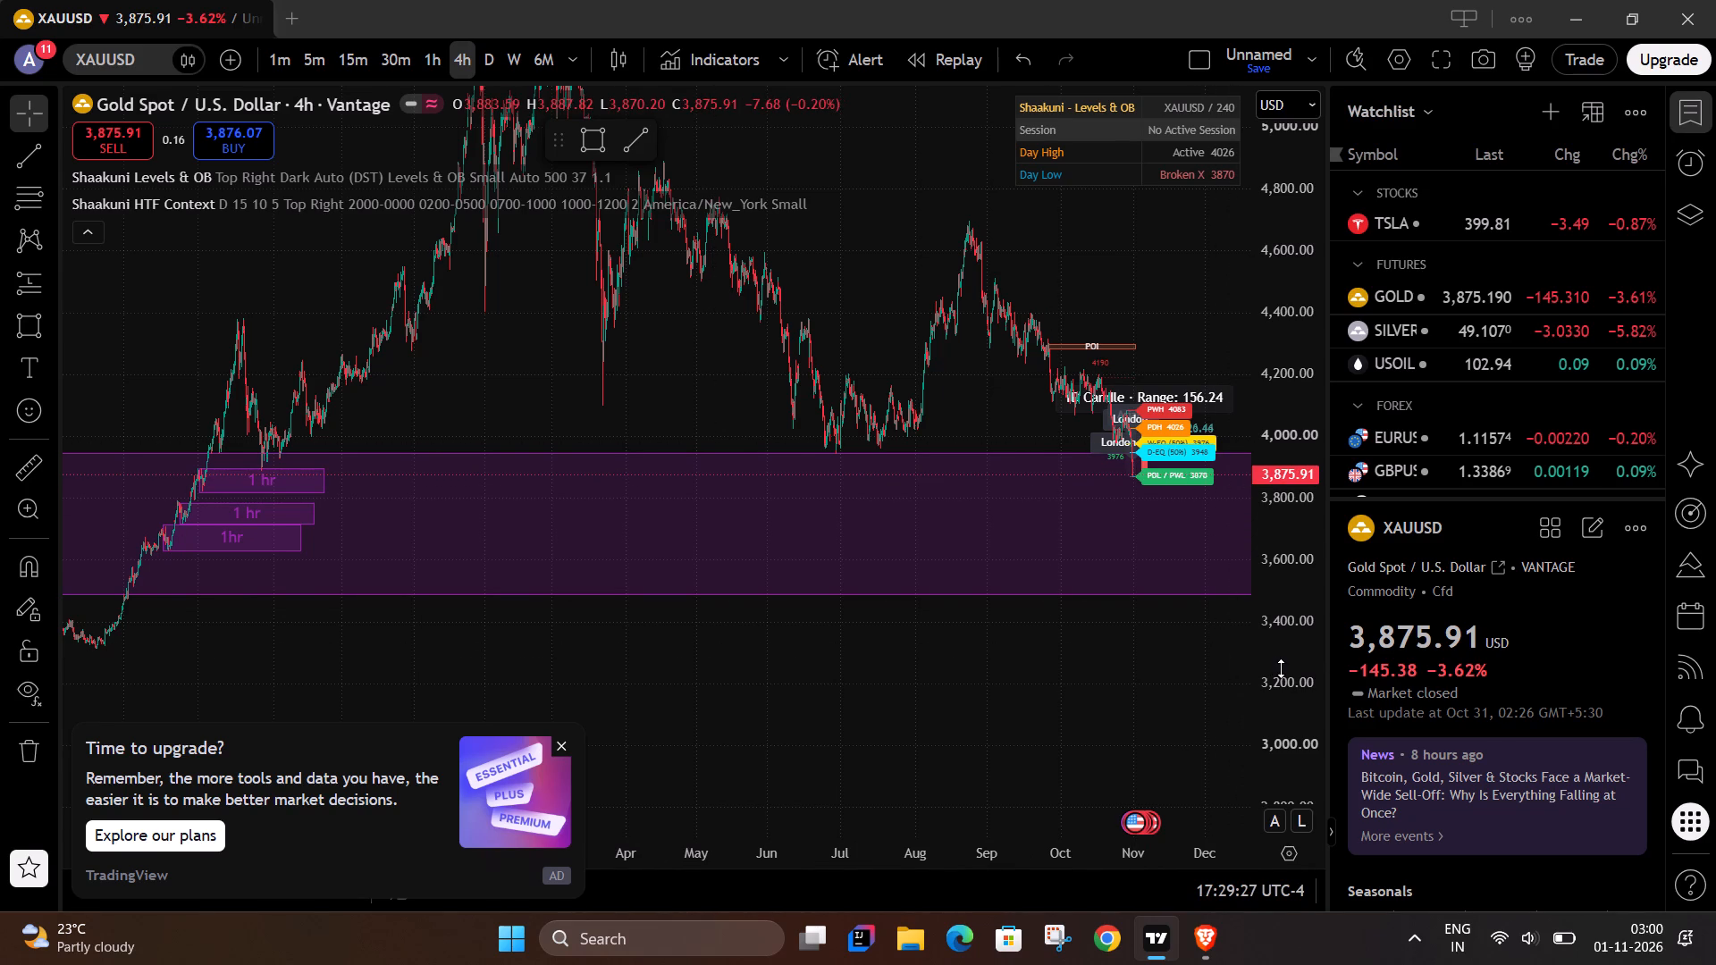
drag(1281, 668, 1331, 315)
drag(641, 563, 1070, 603)
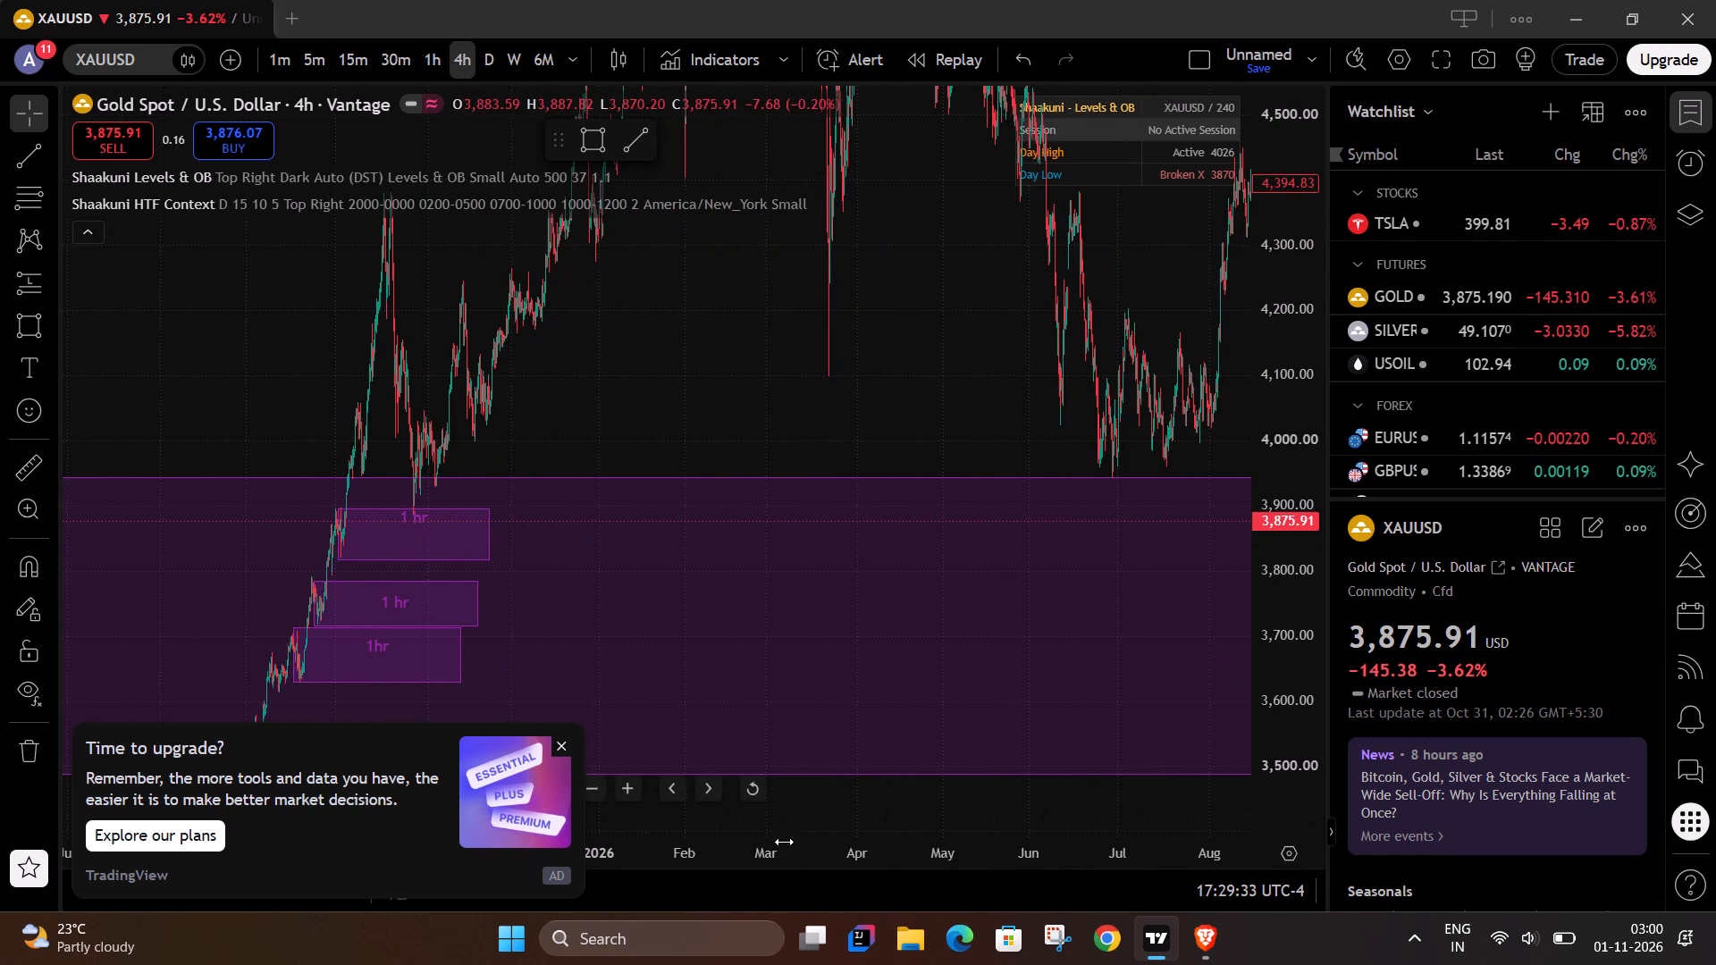
Dismiss the upgrade advertisement covering the lower part of the chart.
click(561, 742)
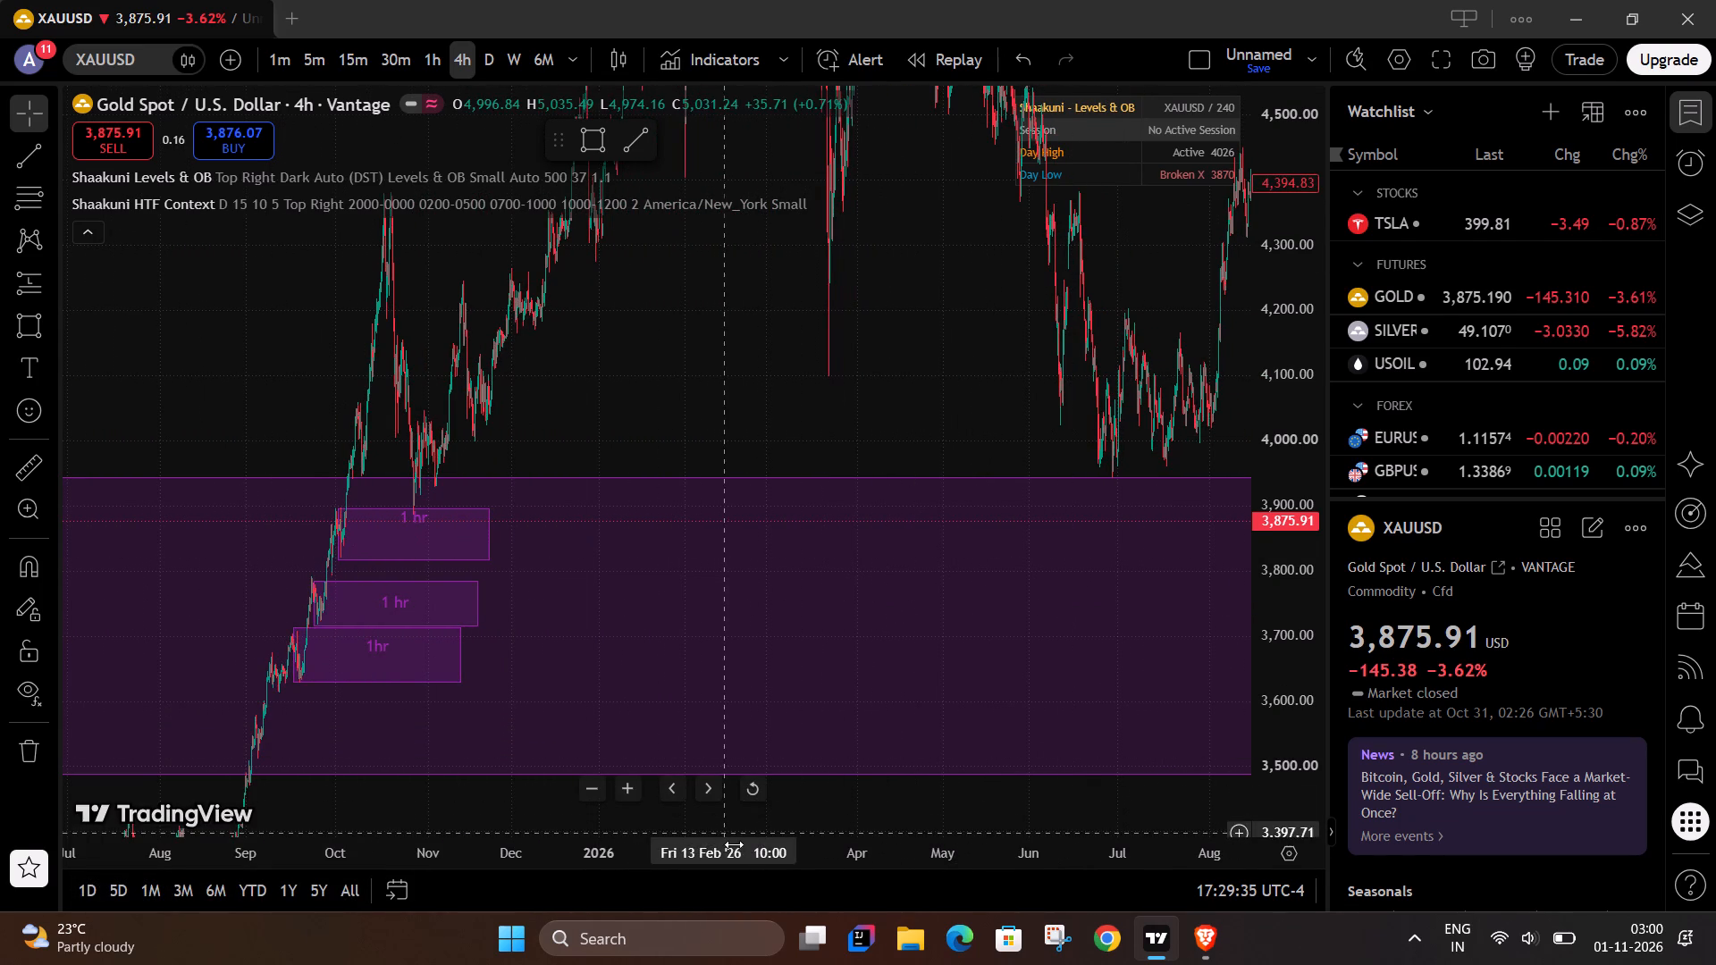
Examine the September to November 2025 price action around the three 1-hour boxes.
drag(744, 854, 315, 823)
drag(374, 538, 960, 550)
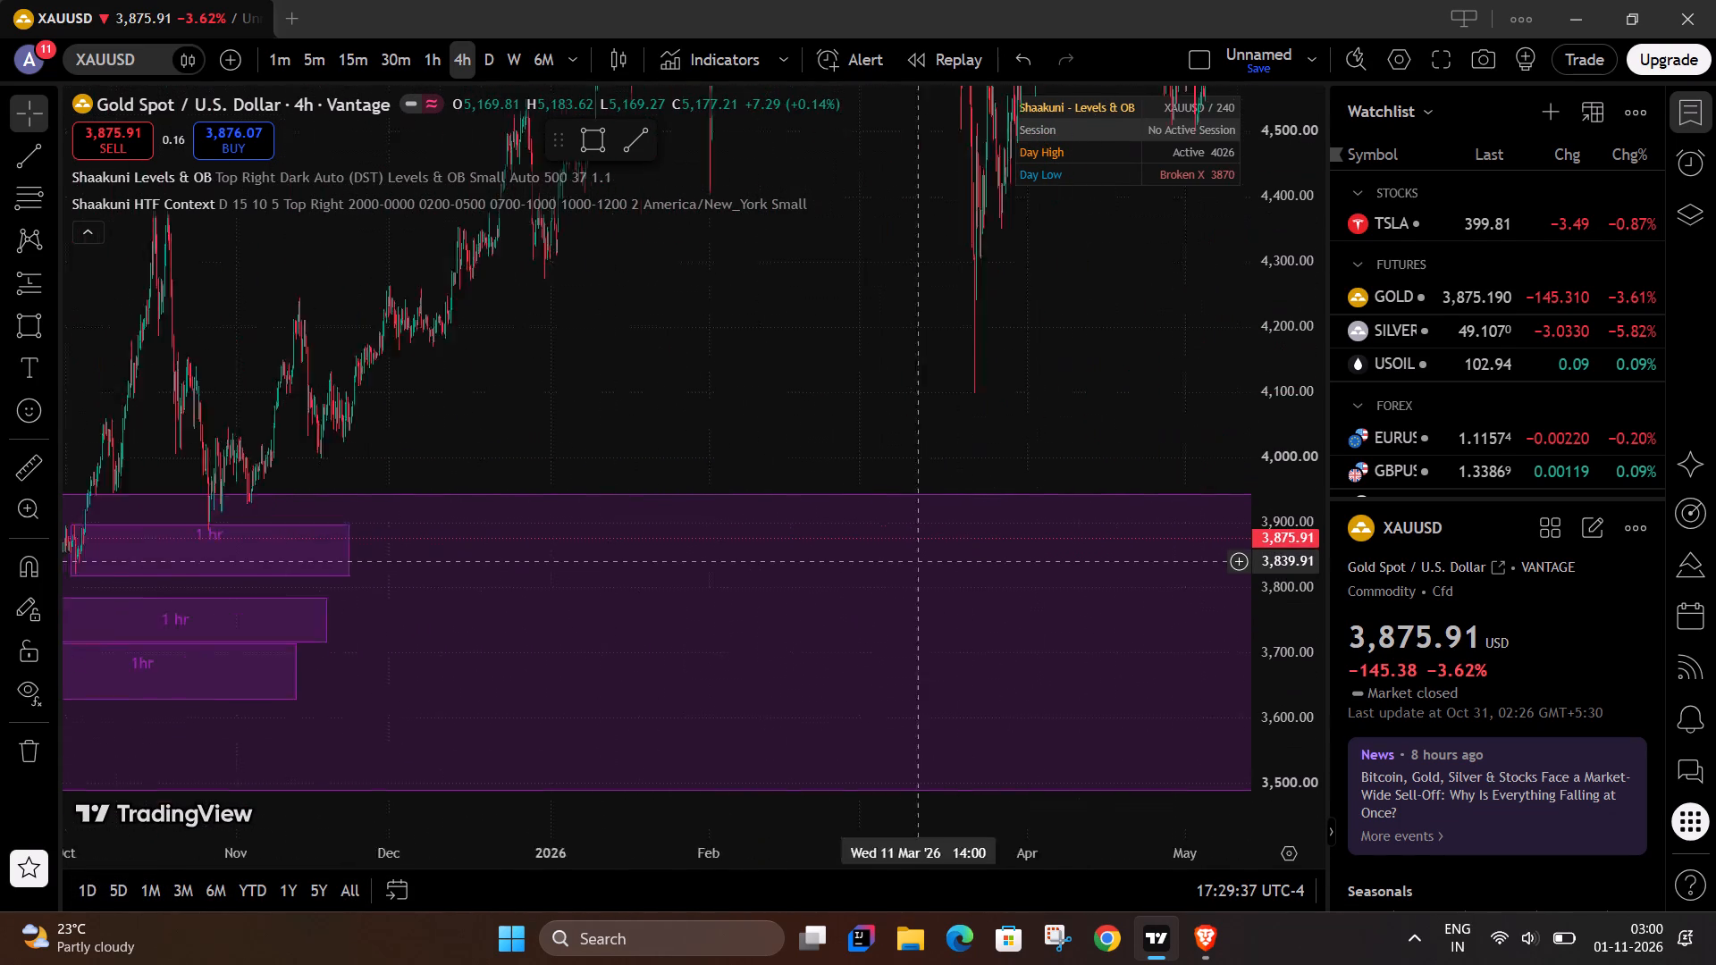
drag(960, 550, 1005, 540)
drag(690, 857, 238, 806)
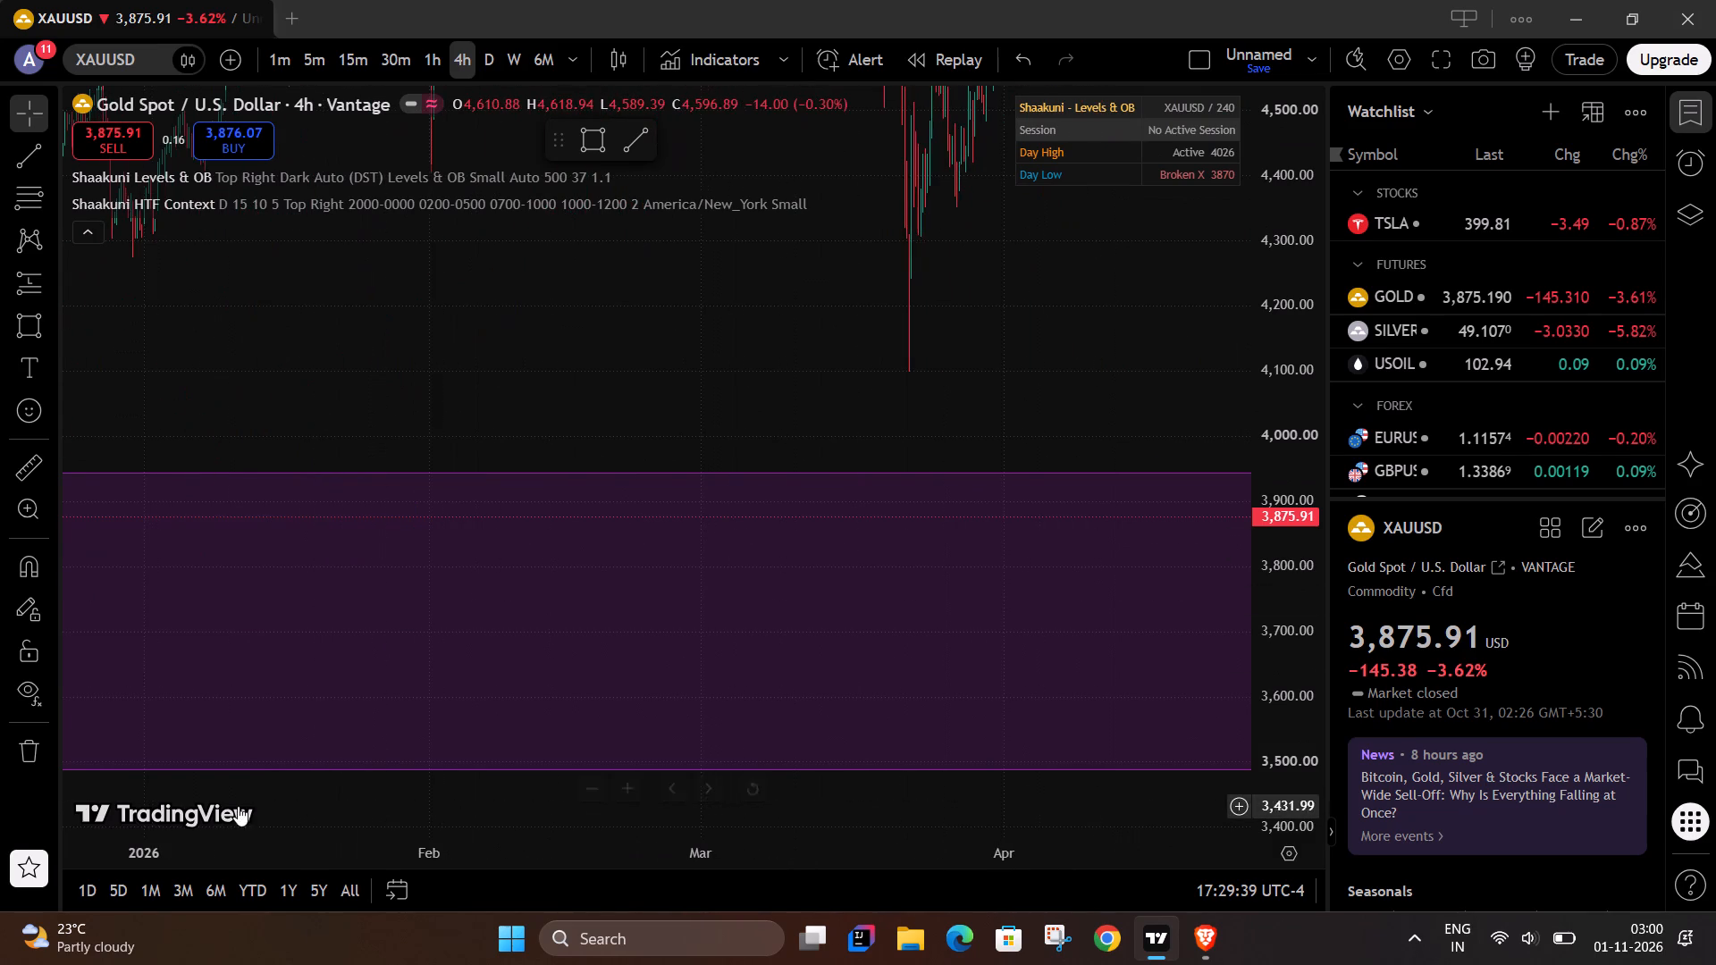
drag(340, 619, 1106, 630)
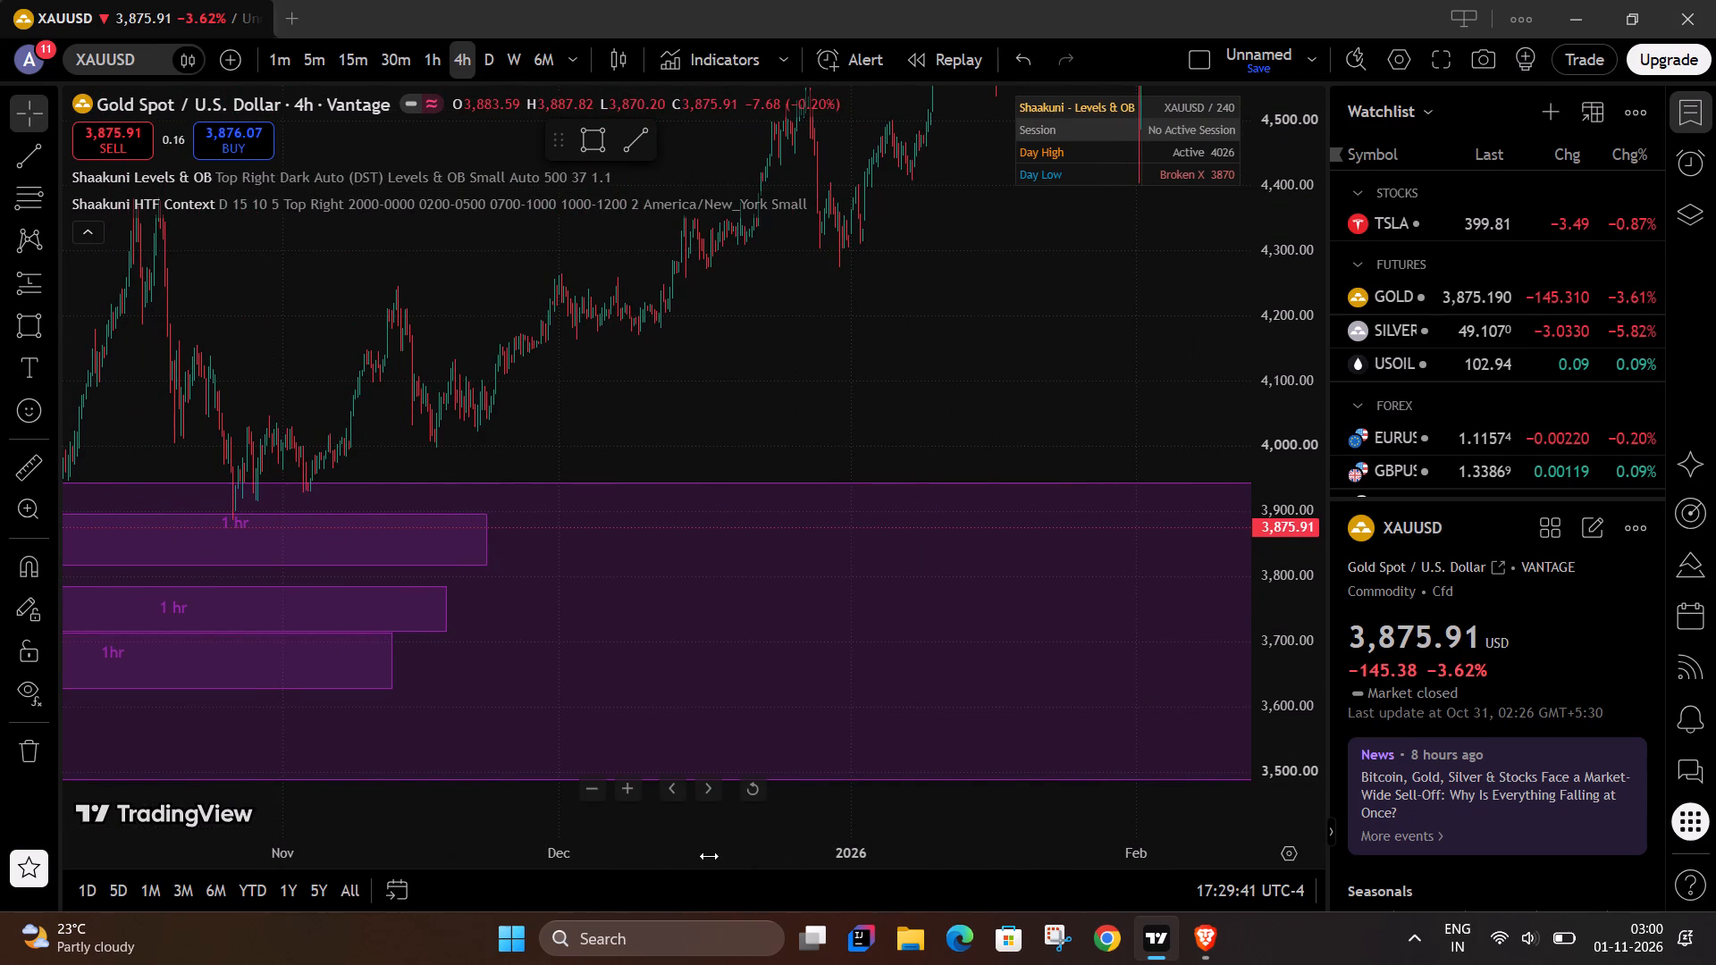
drag(709, 857, 520, 832)
drag(462, 670, 1181, 630)
drag(660, 858, 526, 833)
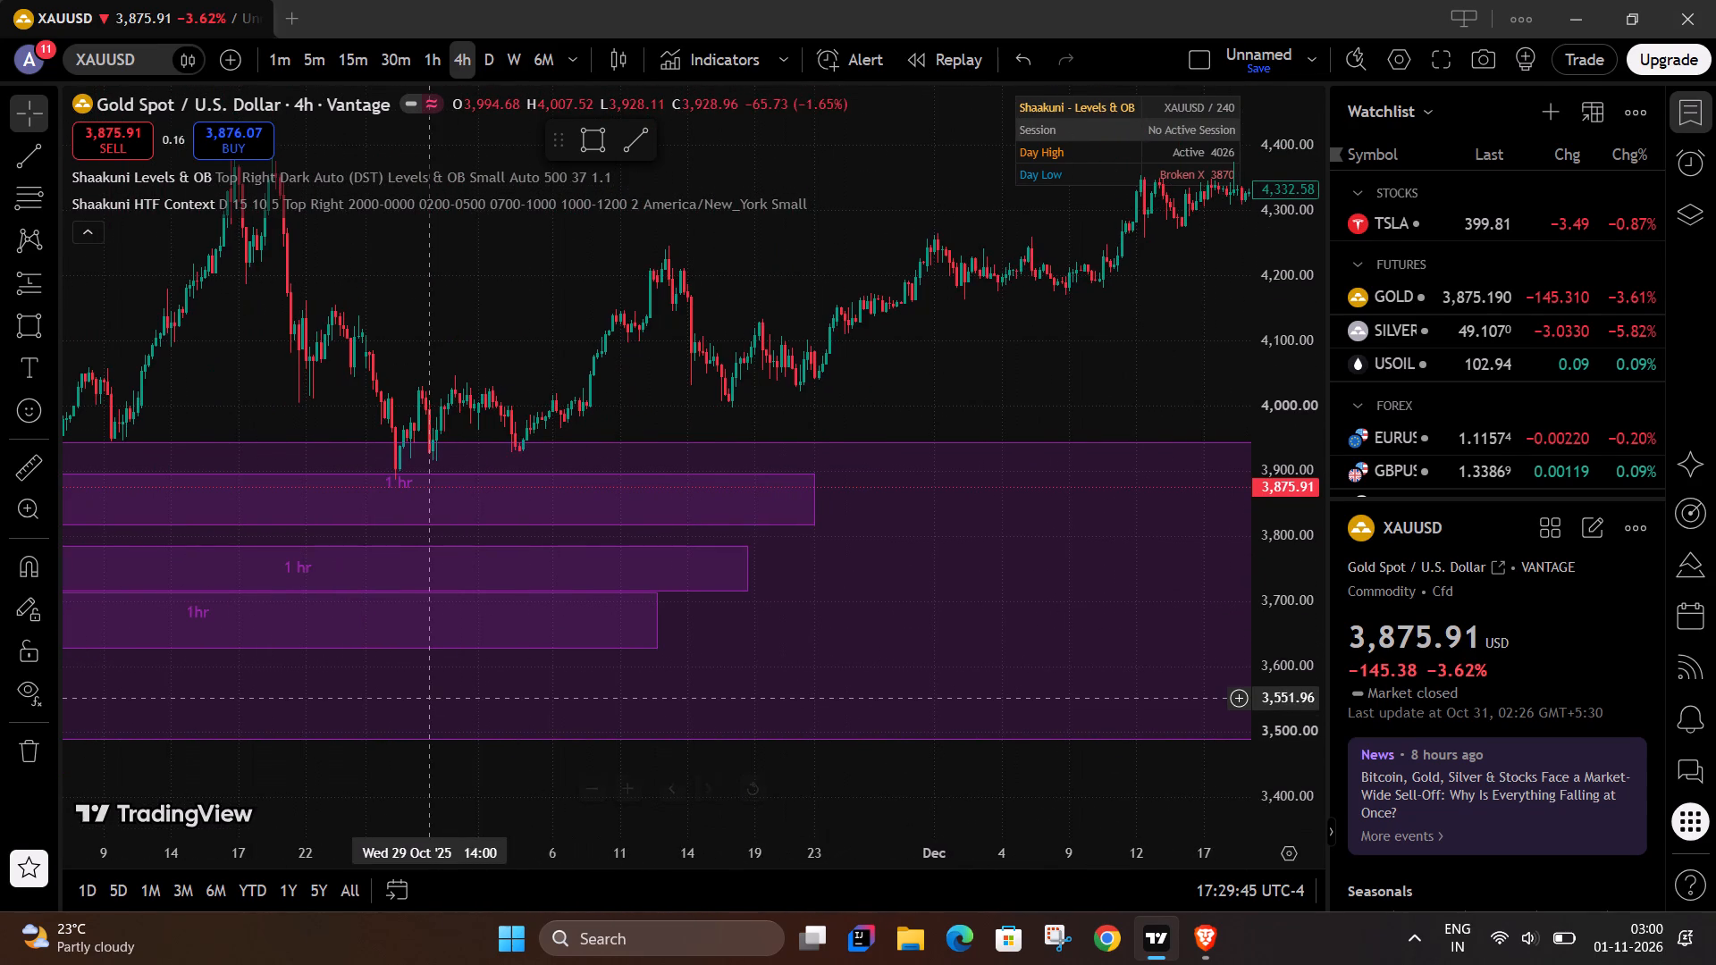
drag(430, 698, 1015, 685)
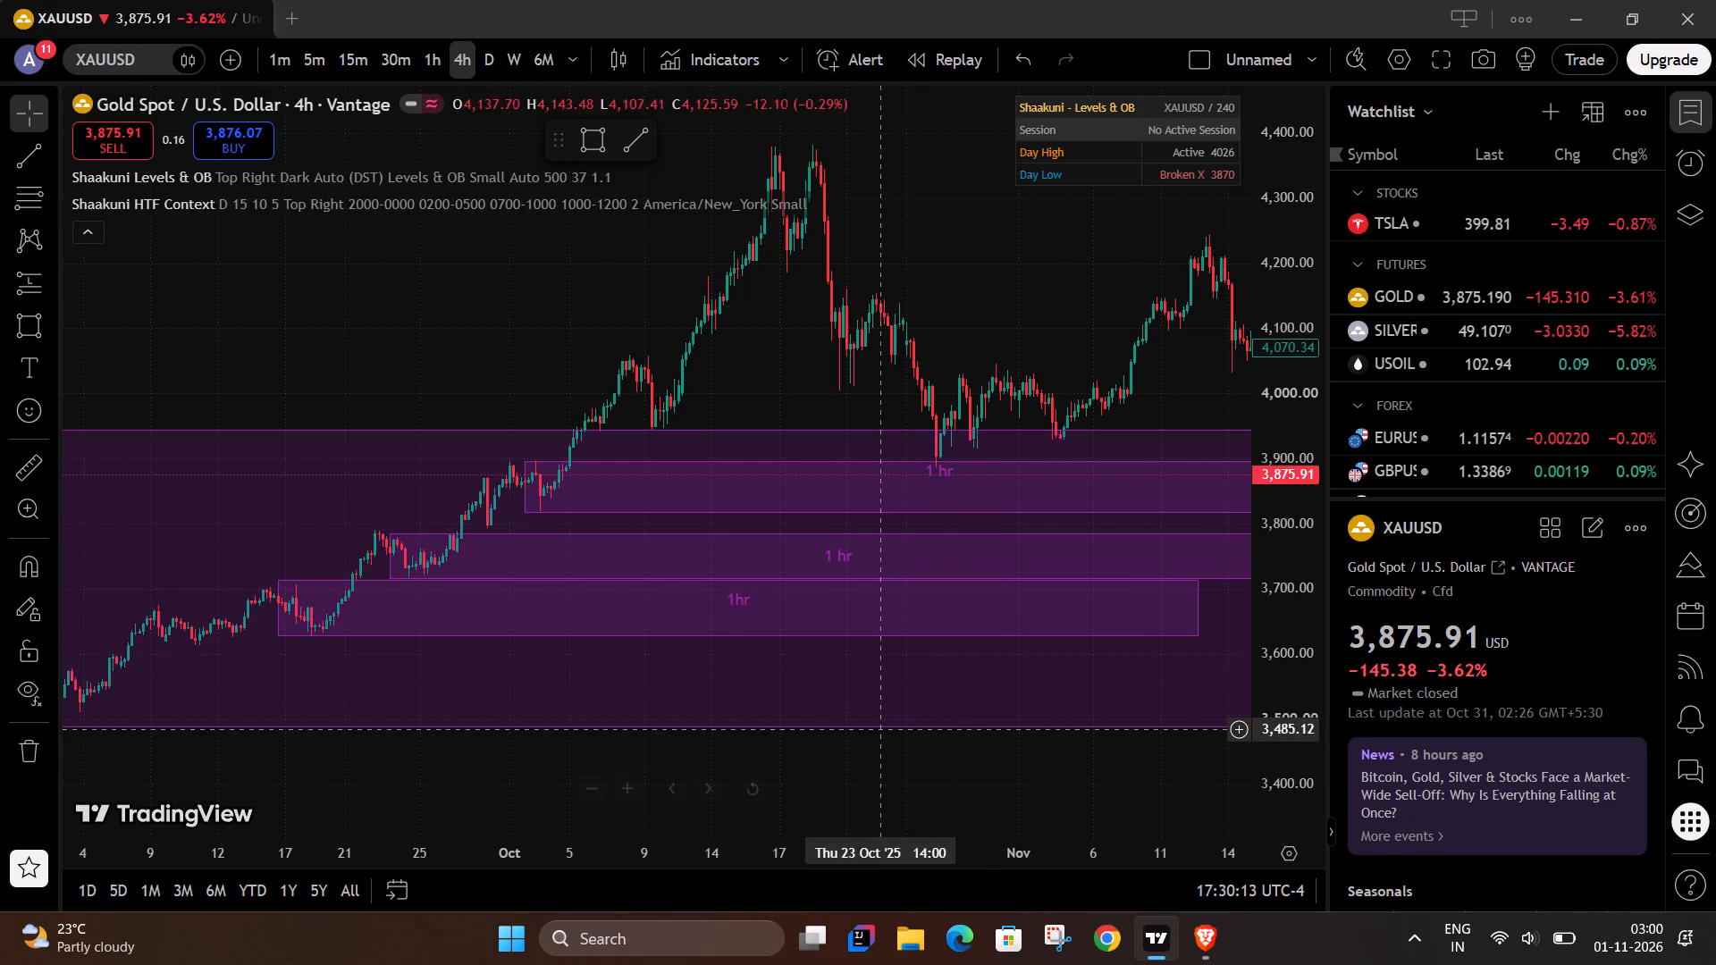
Change the label of the middle small box inside the purple zone to "1 day".
click(857, 556)
click(854, 553)
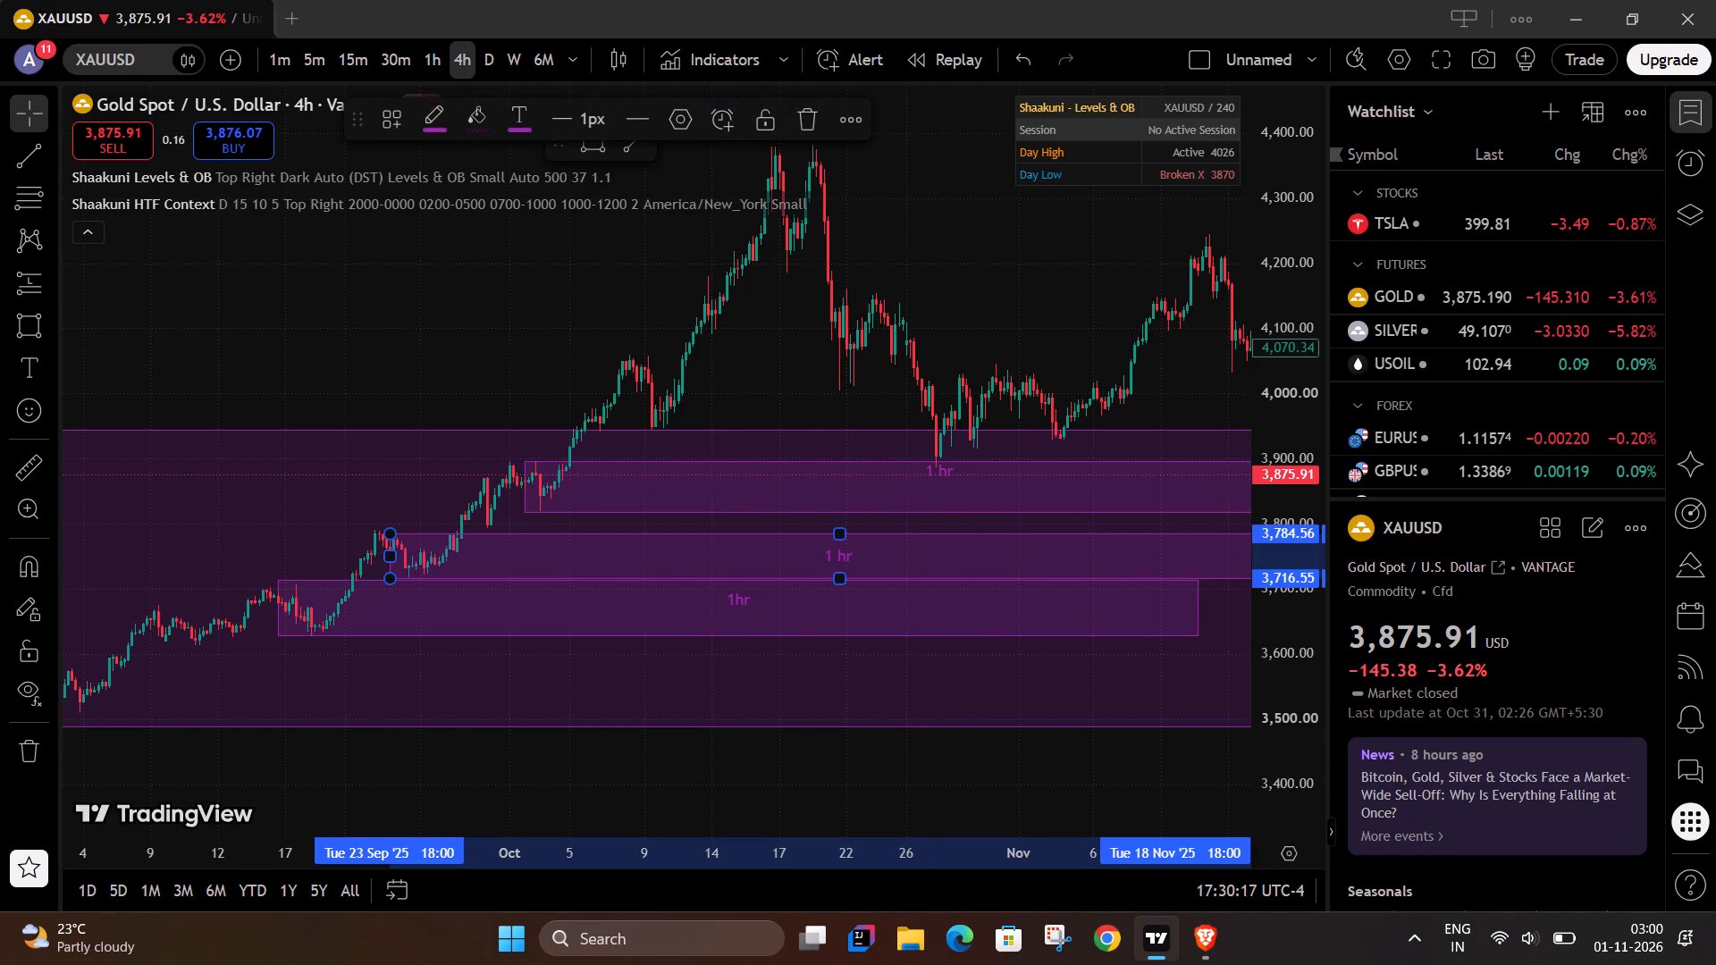
key(BackSpace)
key(BackSpace)
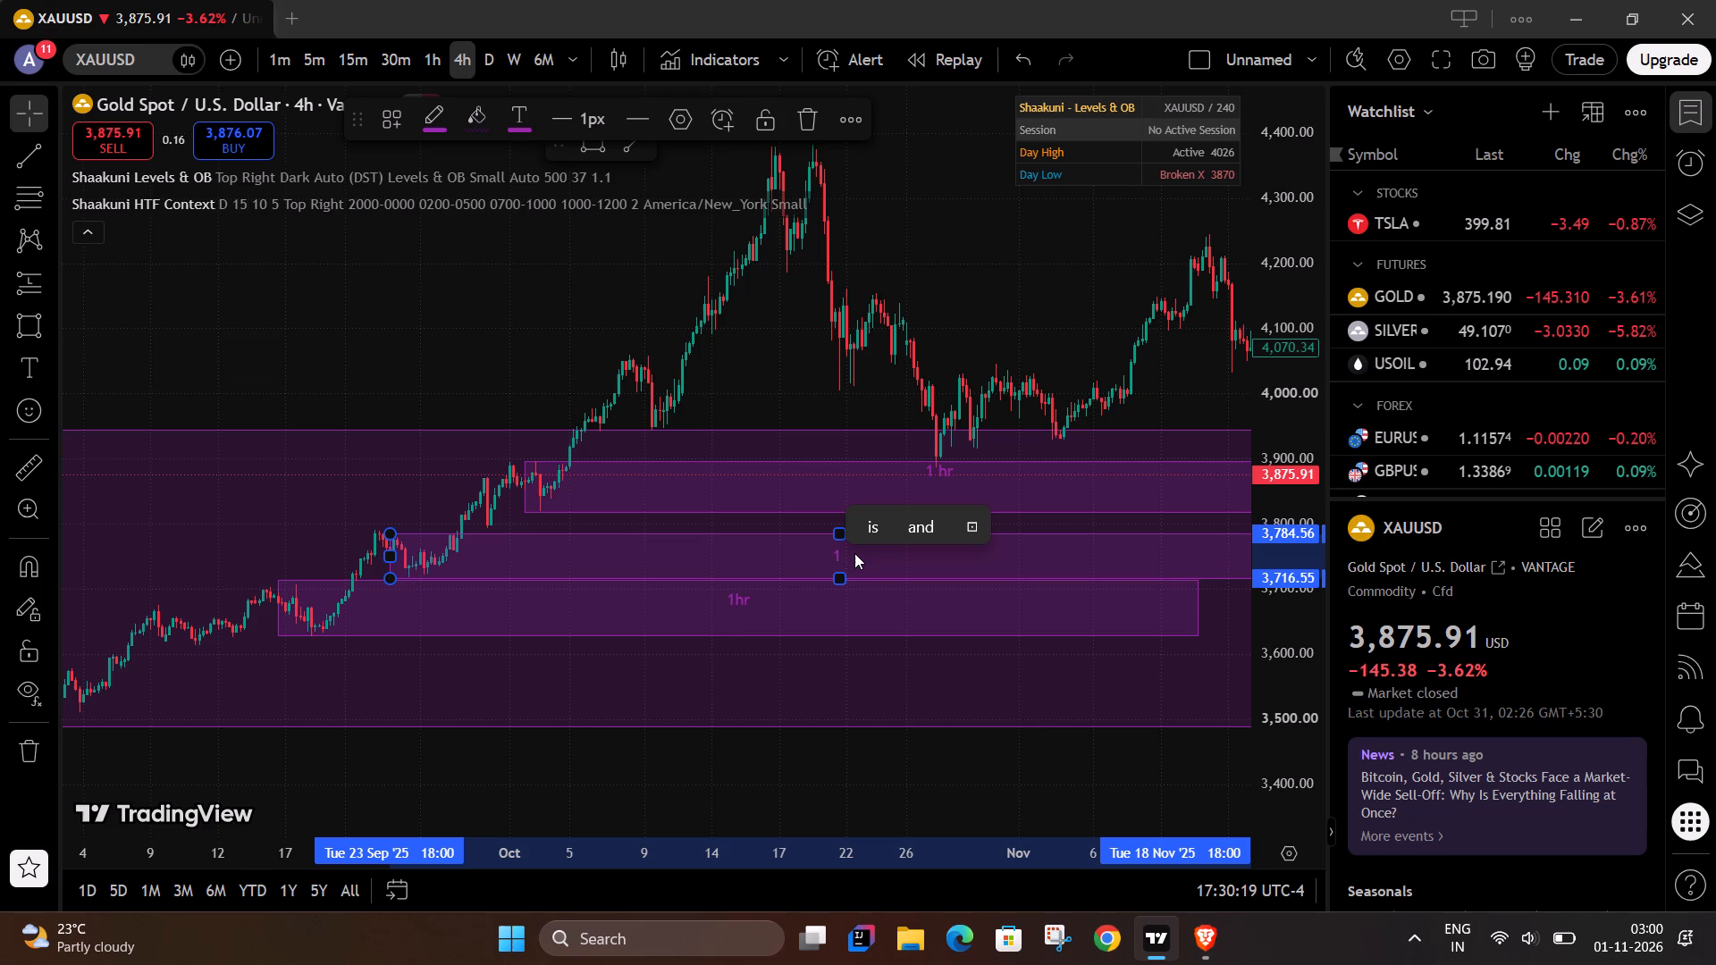
text(day)
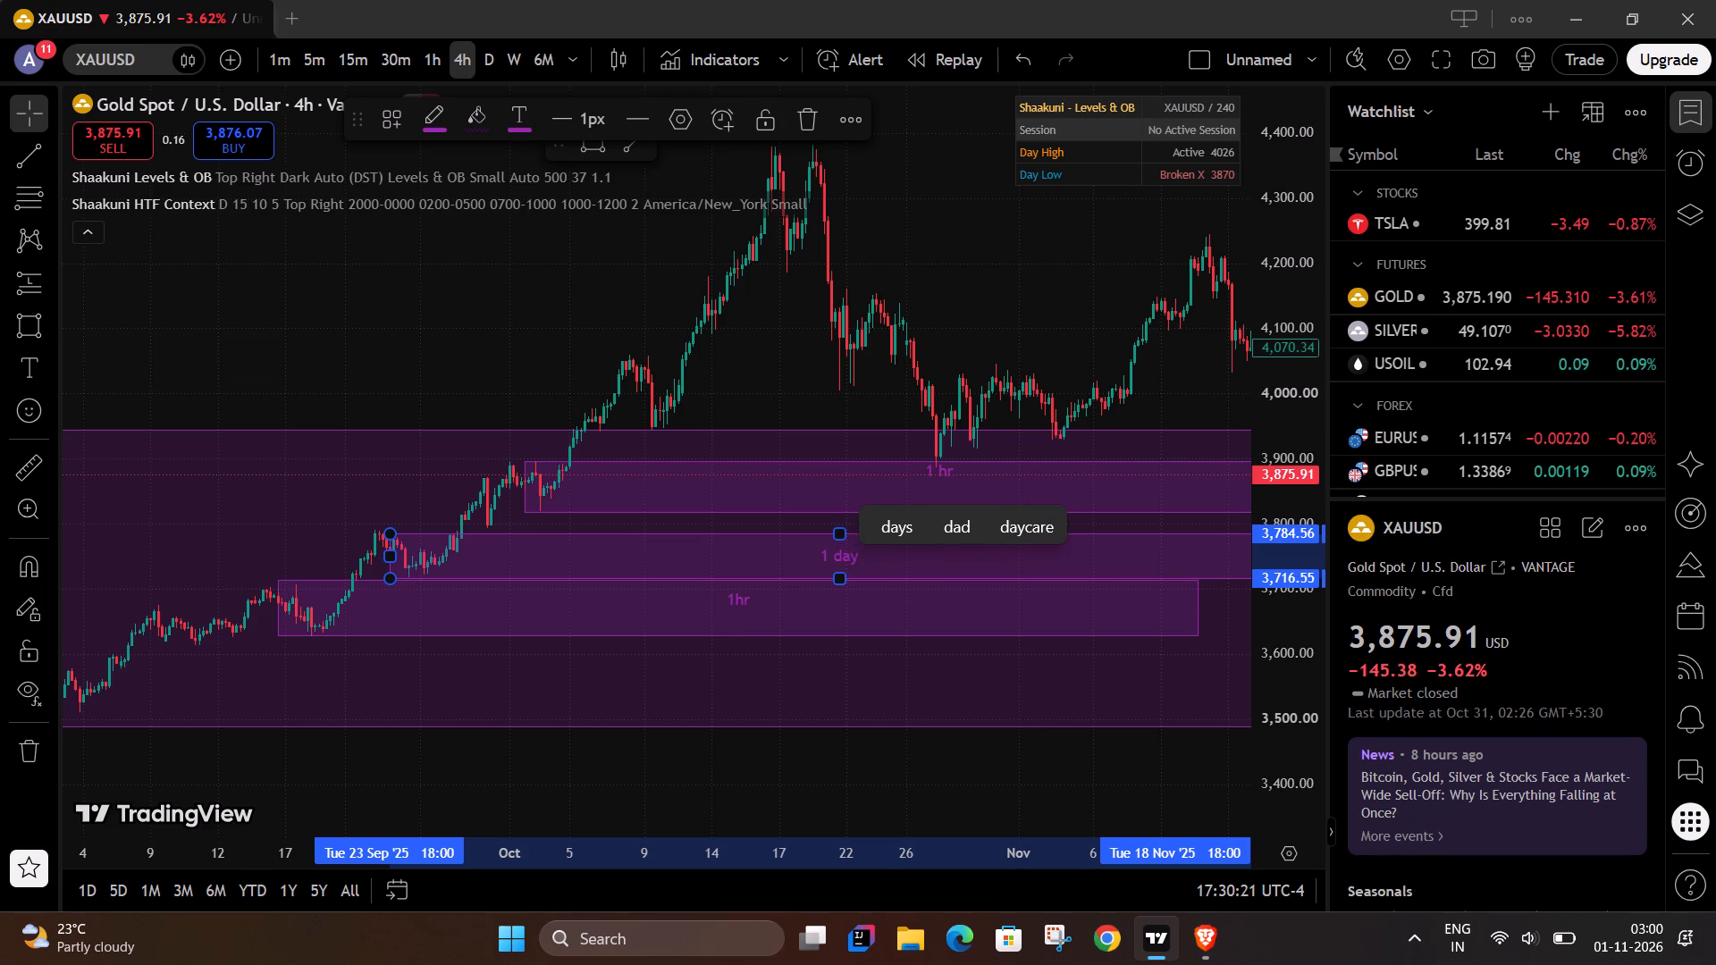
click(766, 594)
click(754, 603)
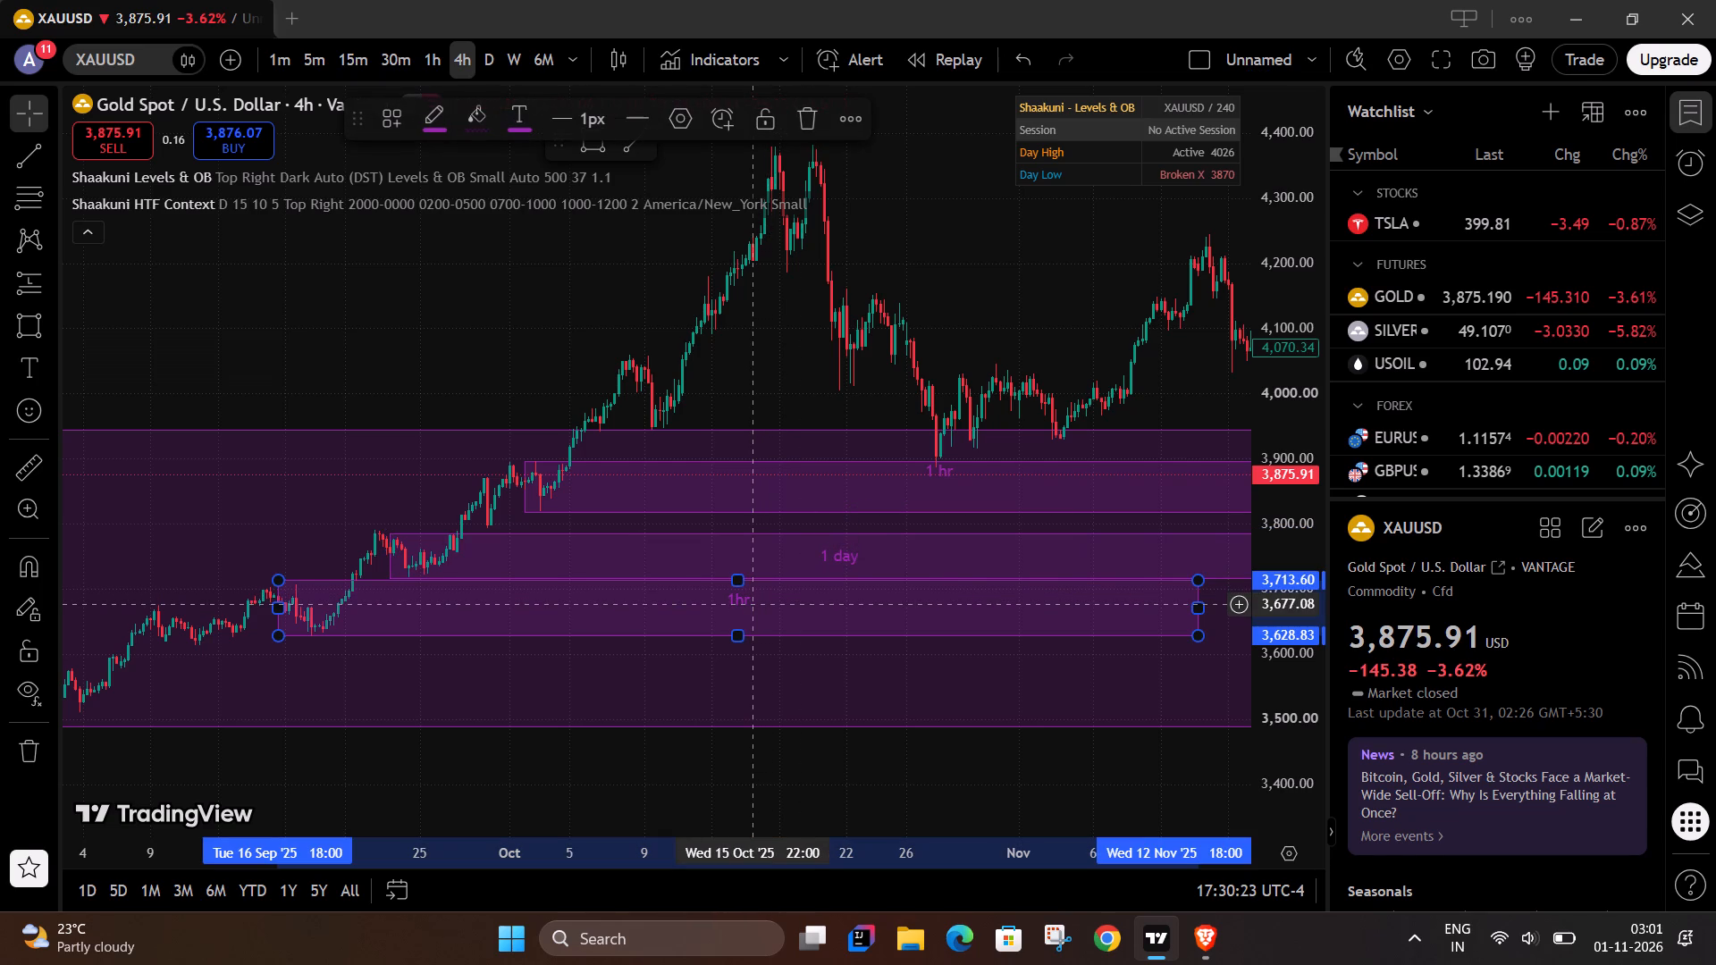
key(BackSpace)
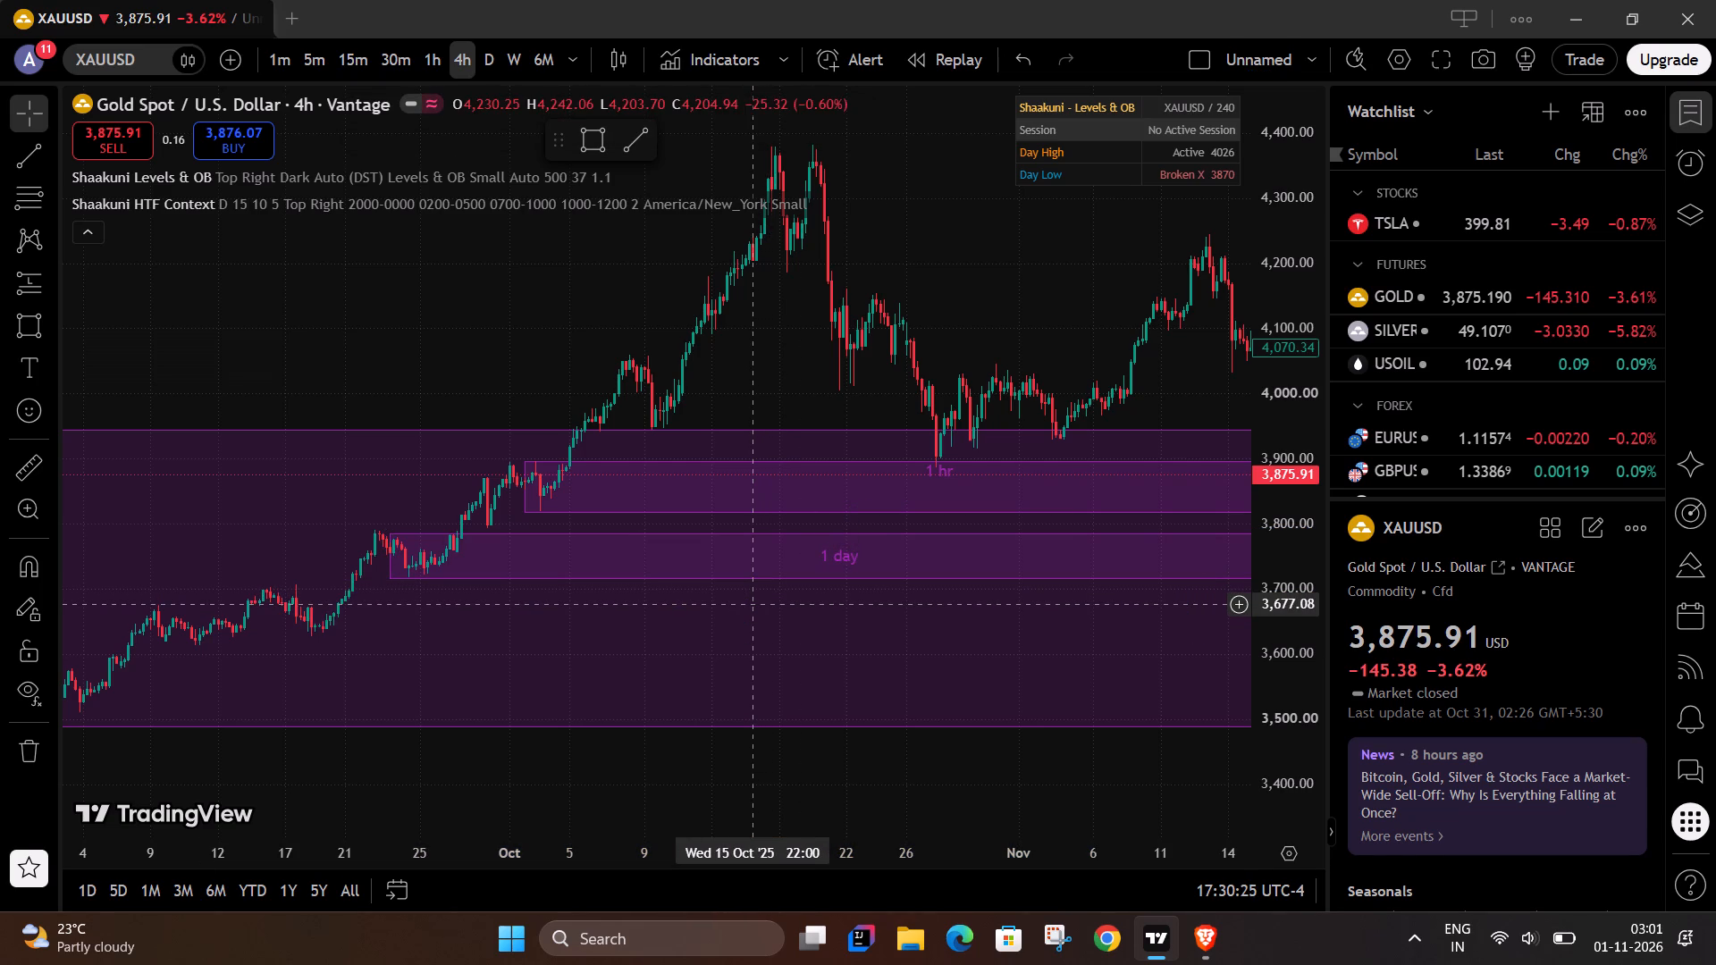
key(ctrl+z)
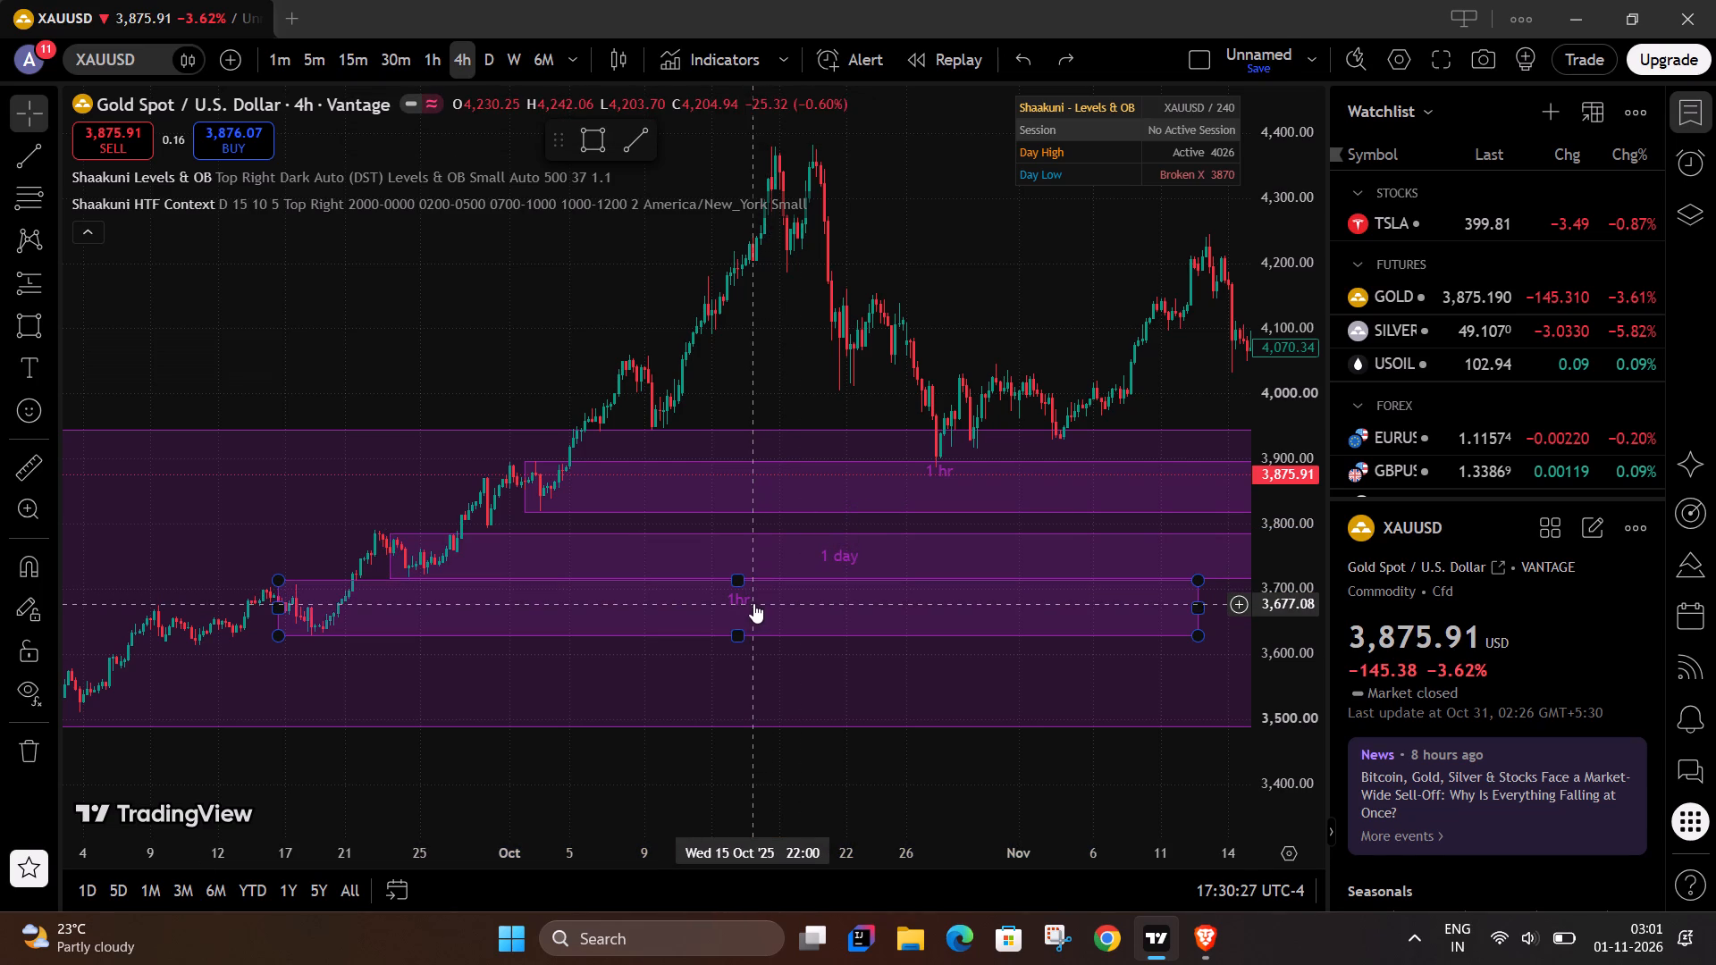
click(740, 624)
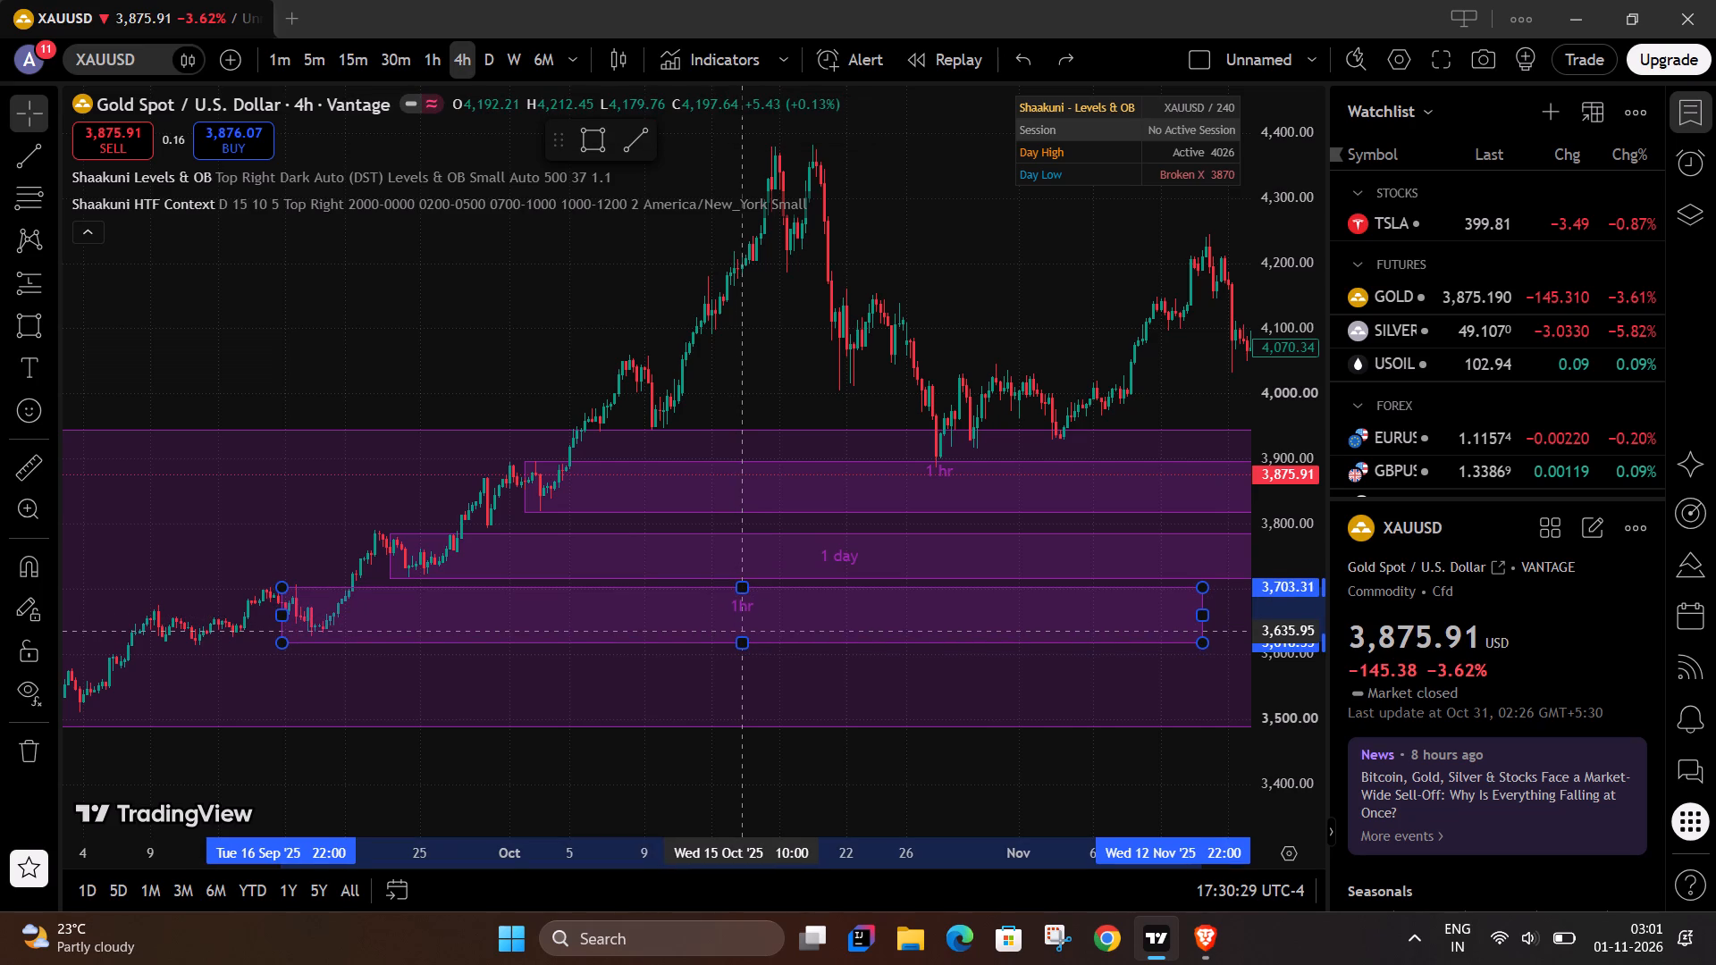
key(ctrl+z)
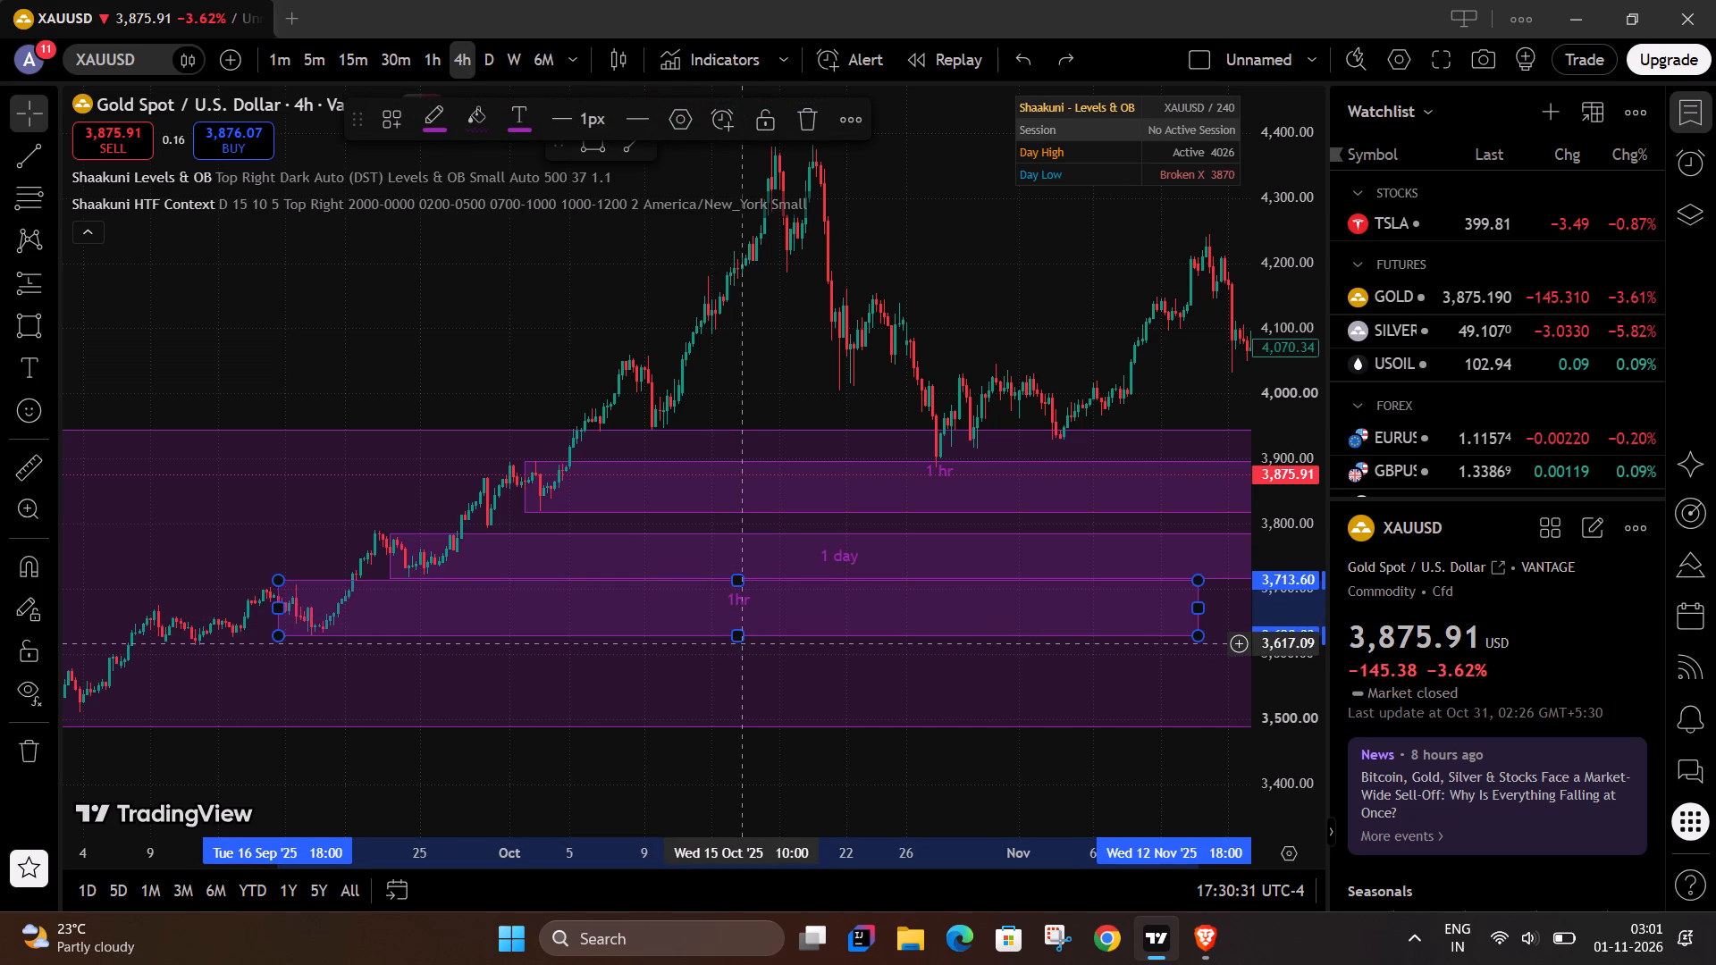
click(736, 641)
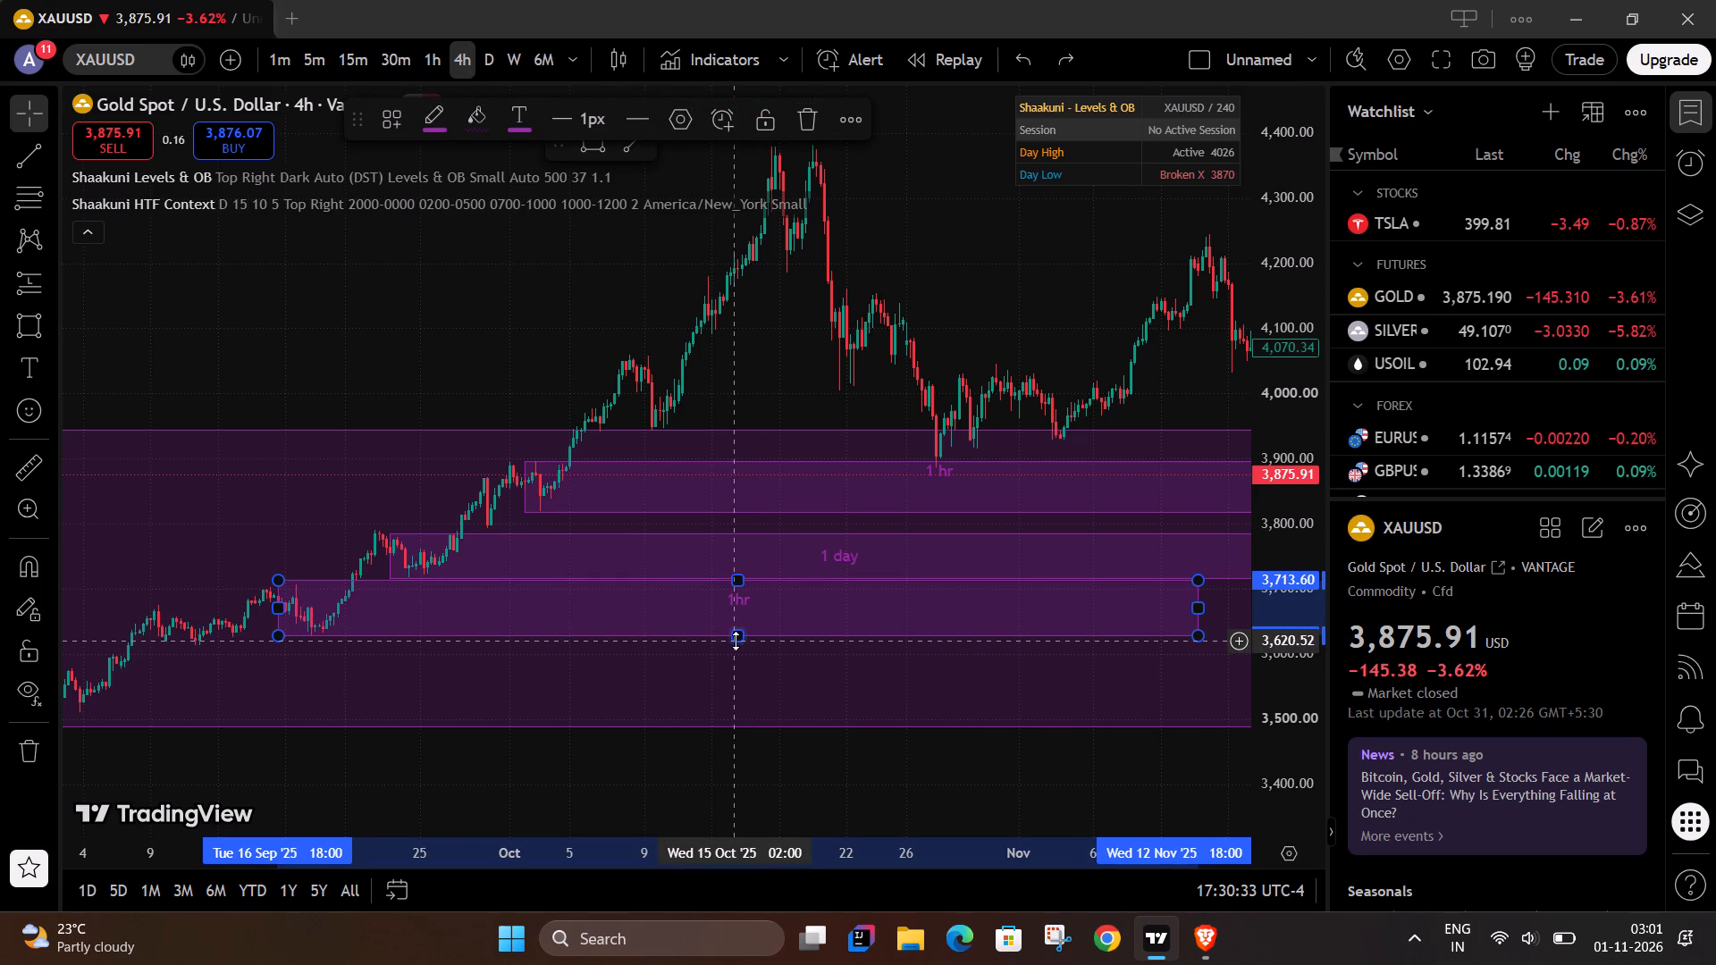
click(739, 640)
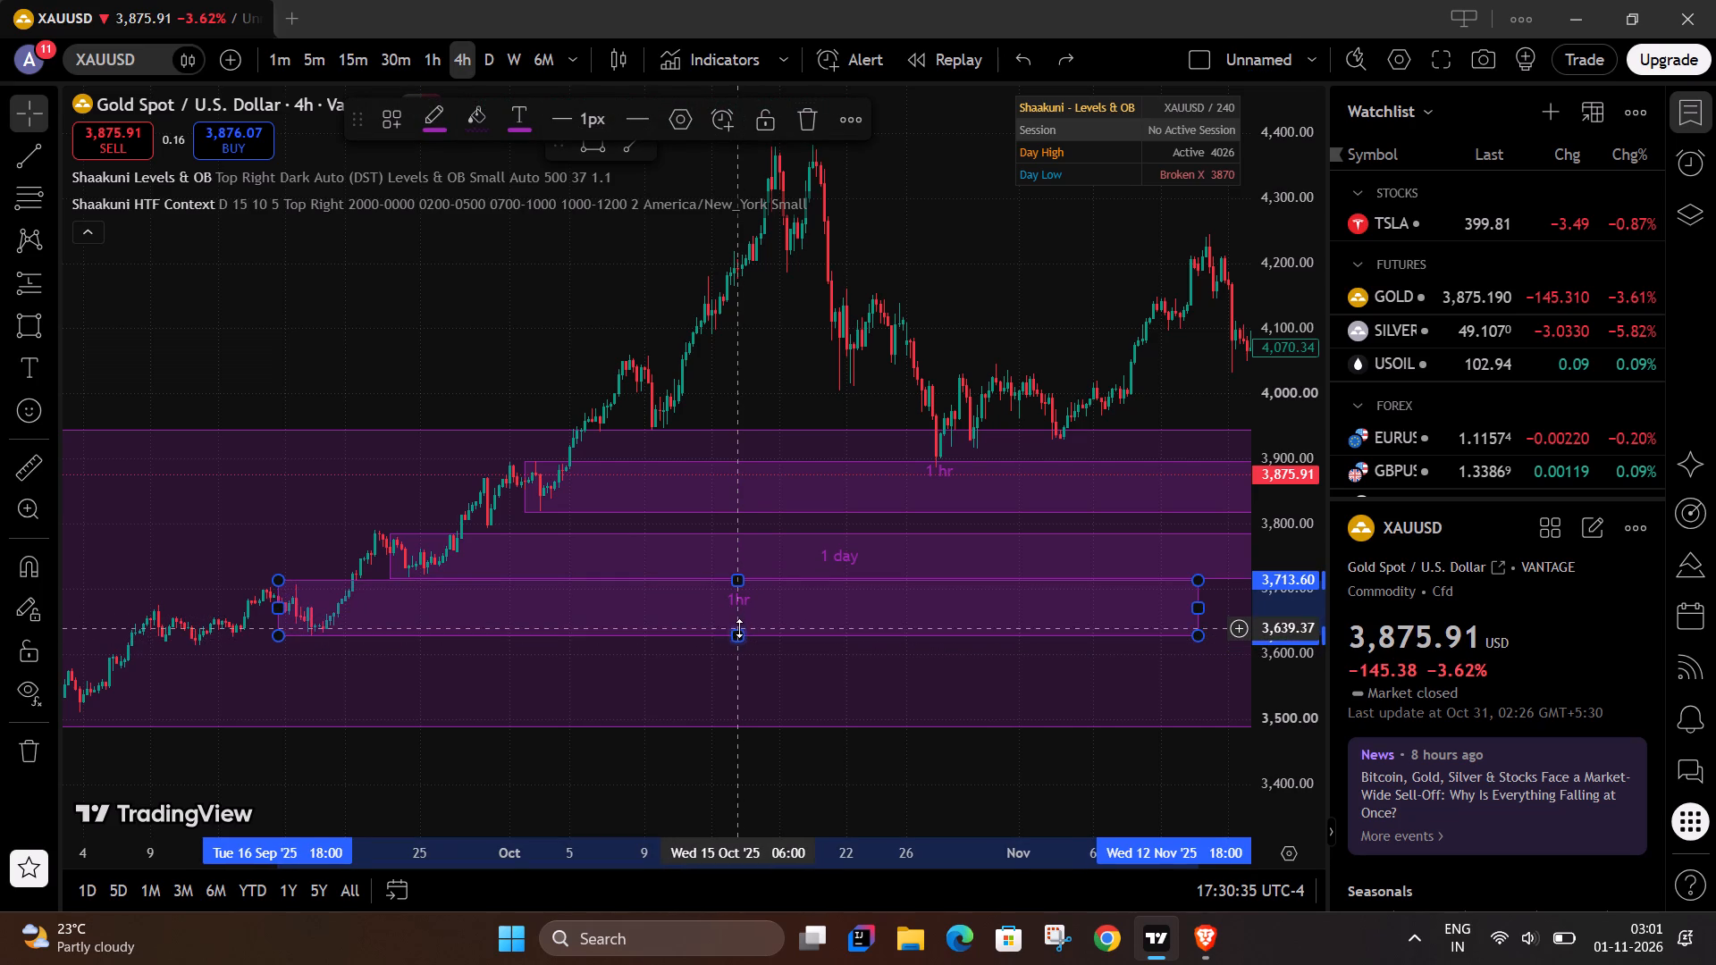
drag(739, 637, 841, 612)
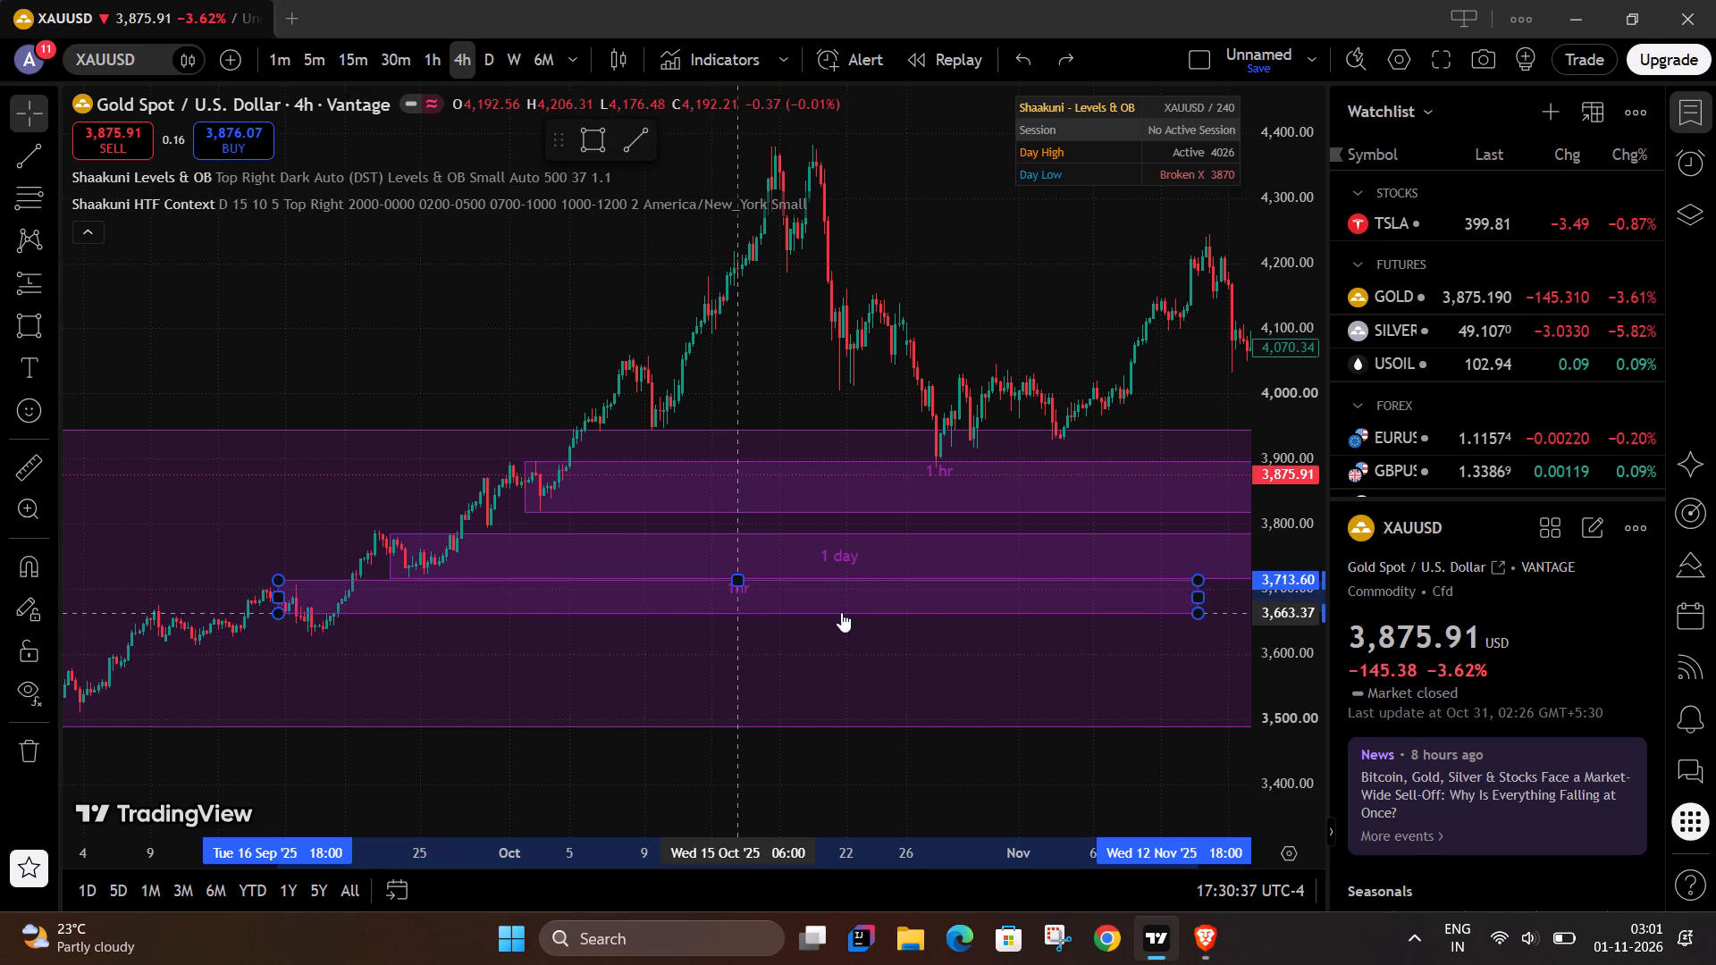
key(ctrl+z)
Change the label of the lowest small box inside the purple zone to "1 day".
drag(880, 702, 807, 690)
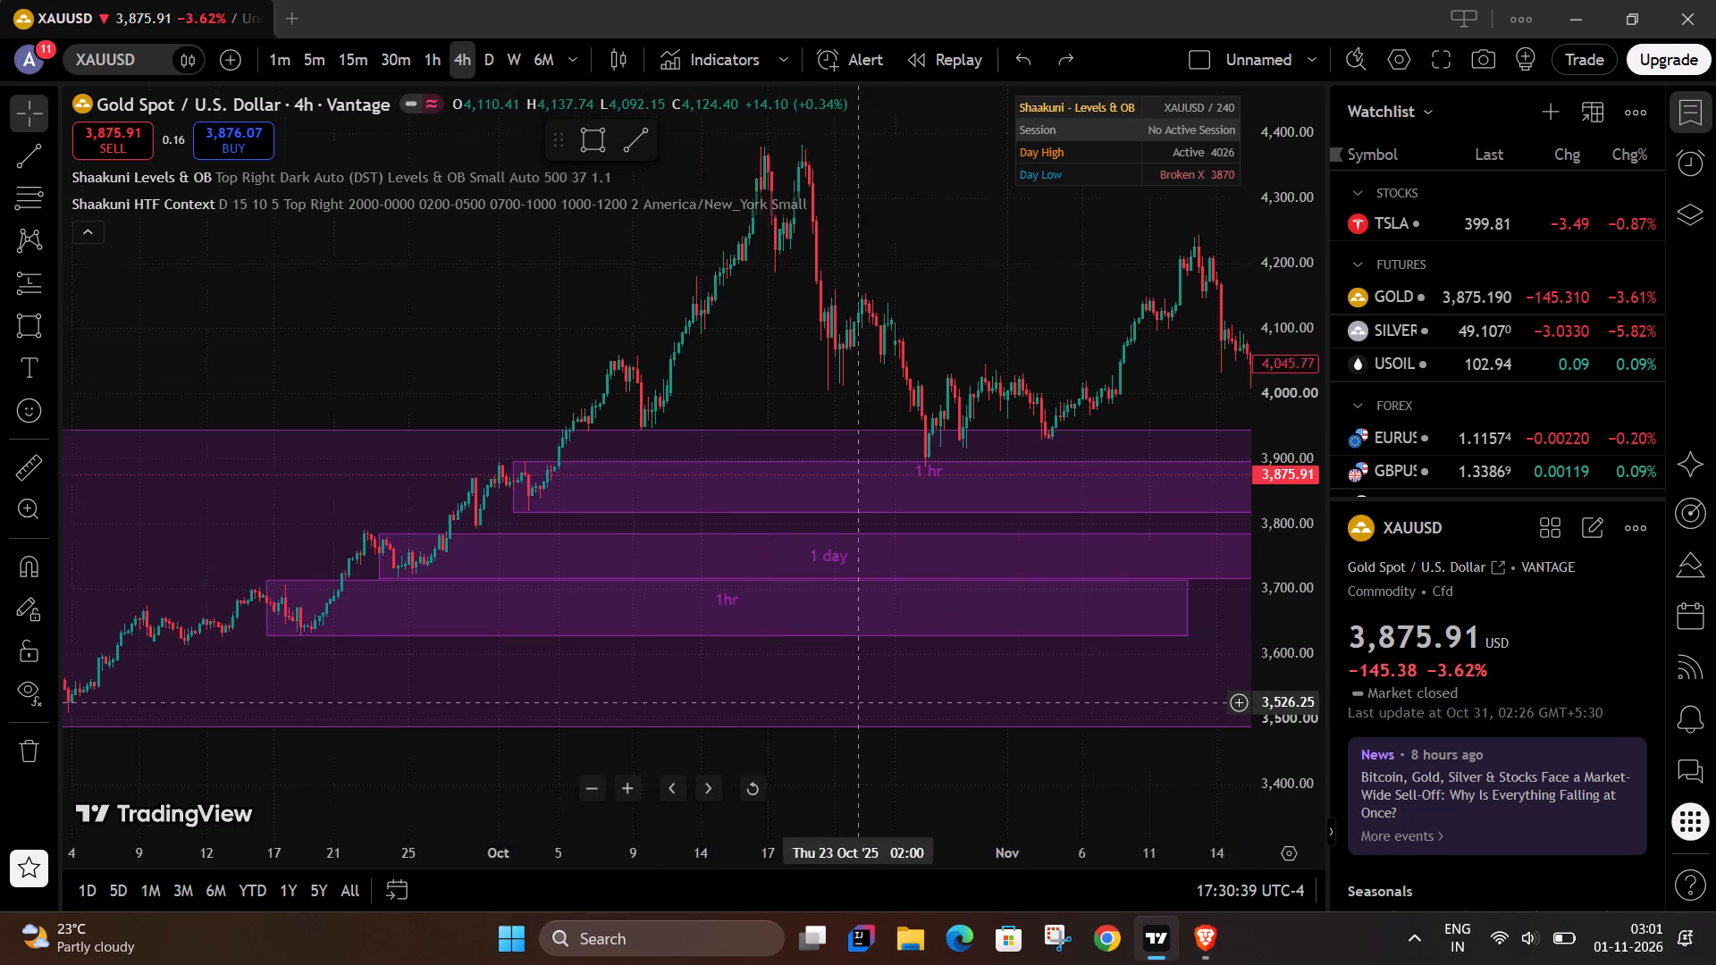
drag(807, 690, 804, 647)
click(669, 577)
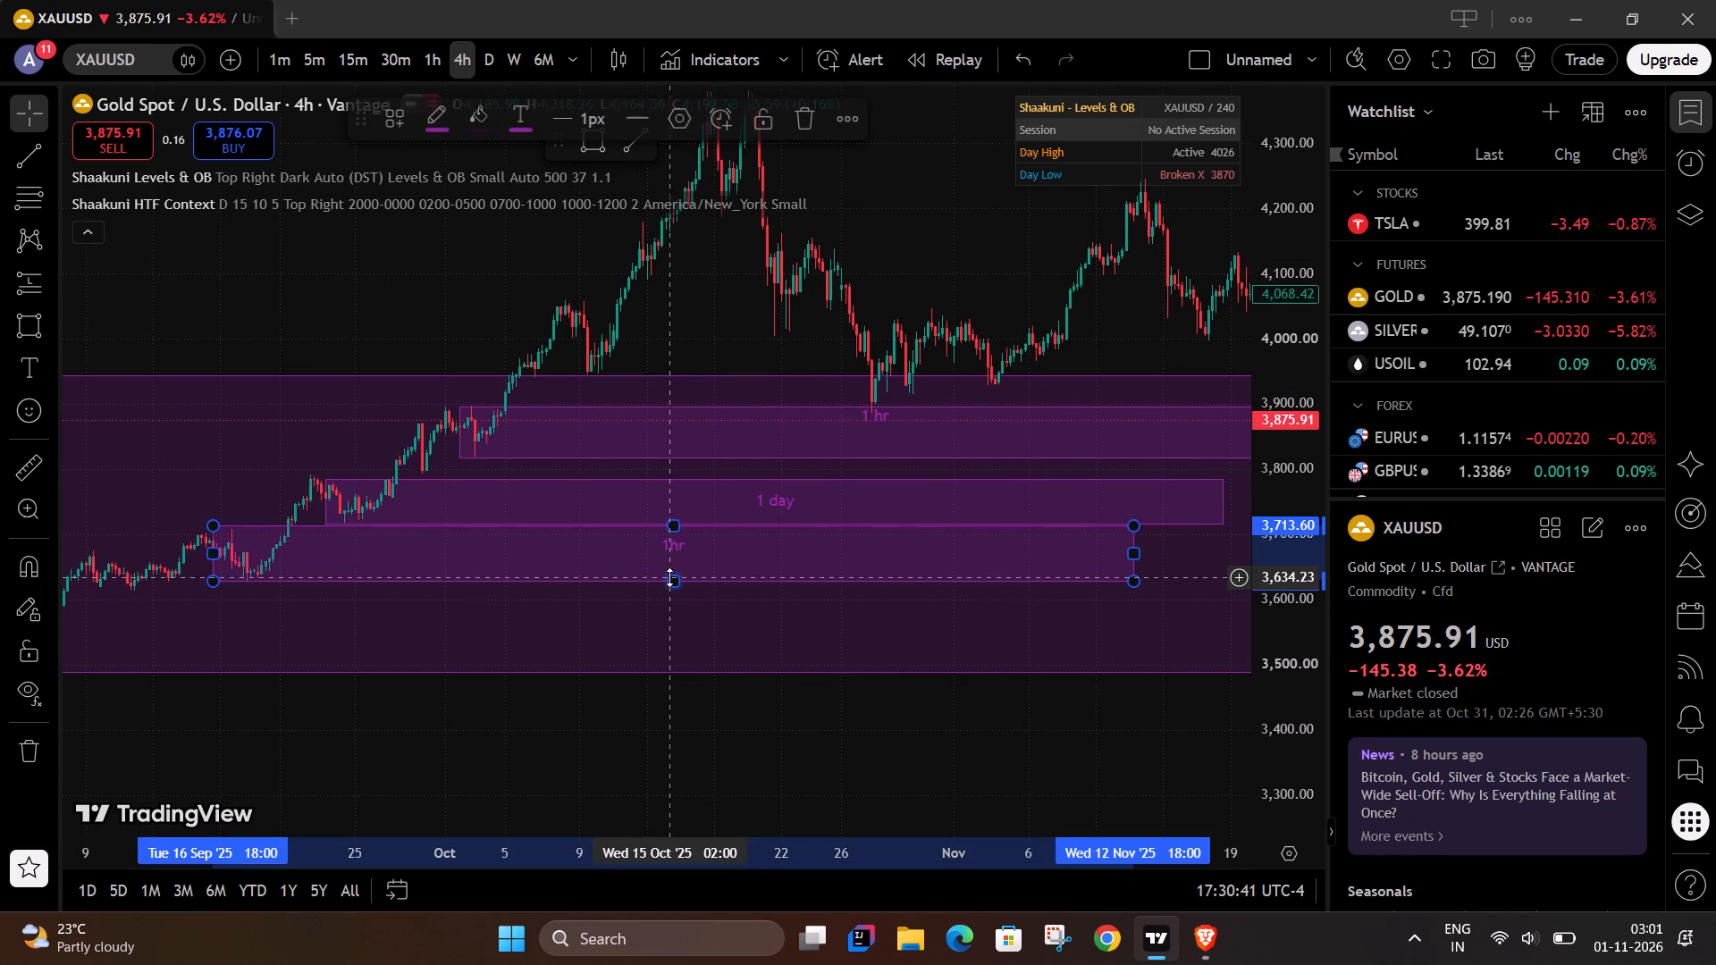
click(684, 543)
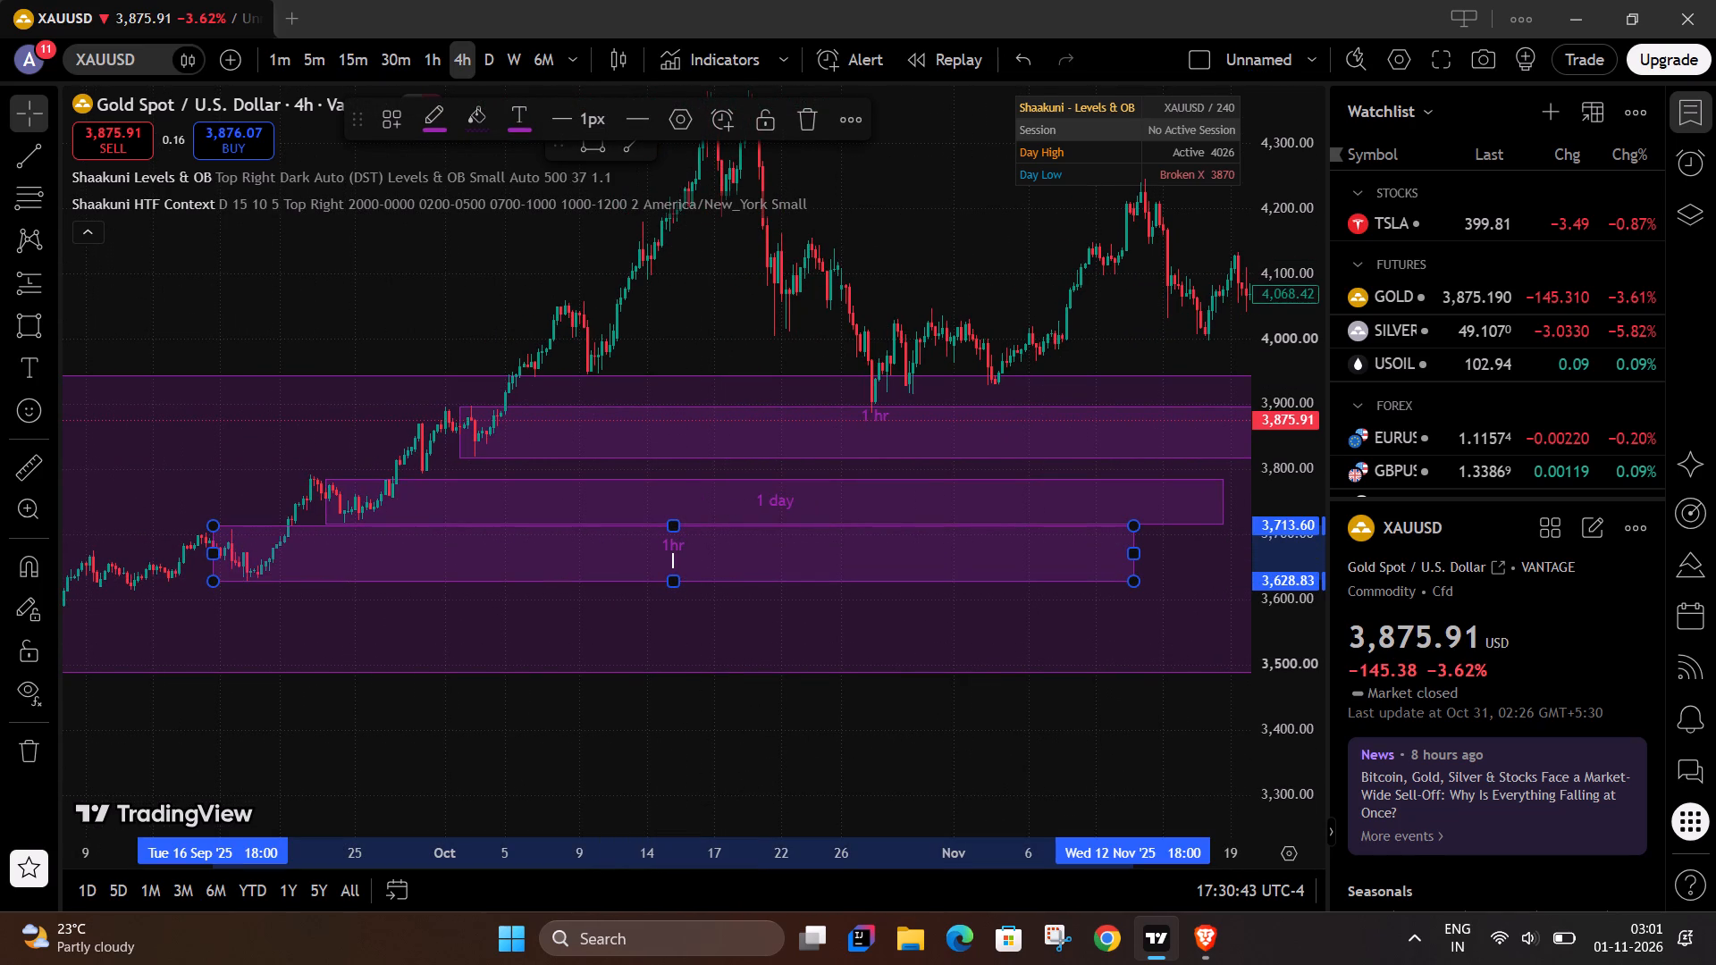
key(BackSpace)
key(BackSpace)
key(BackSpace)
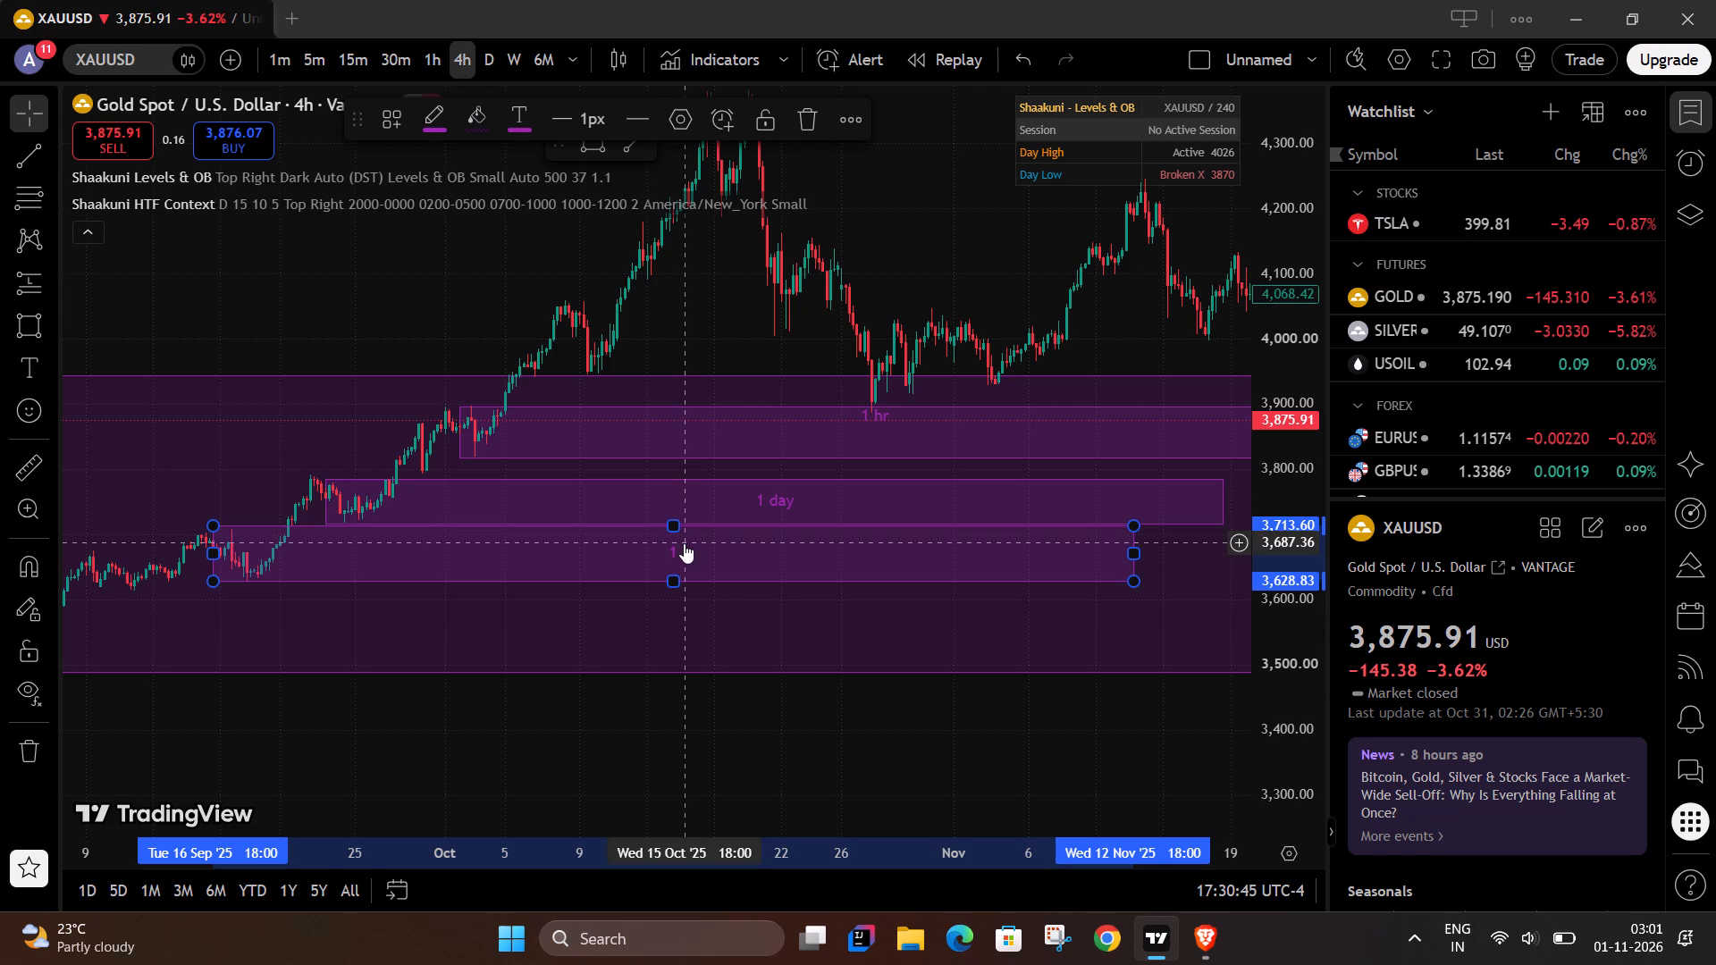
key(space)
text(day)
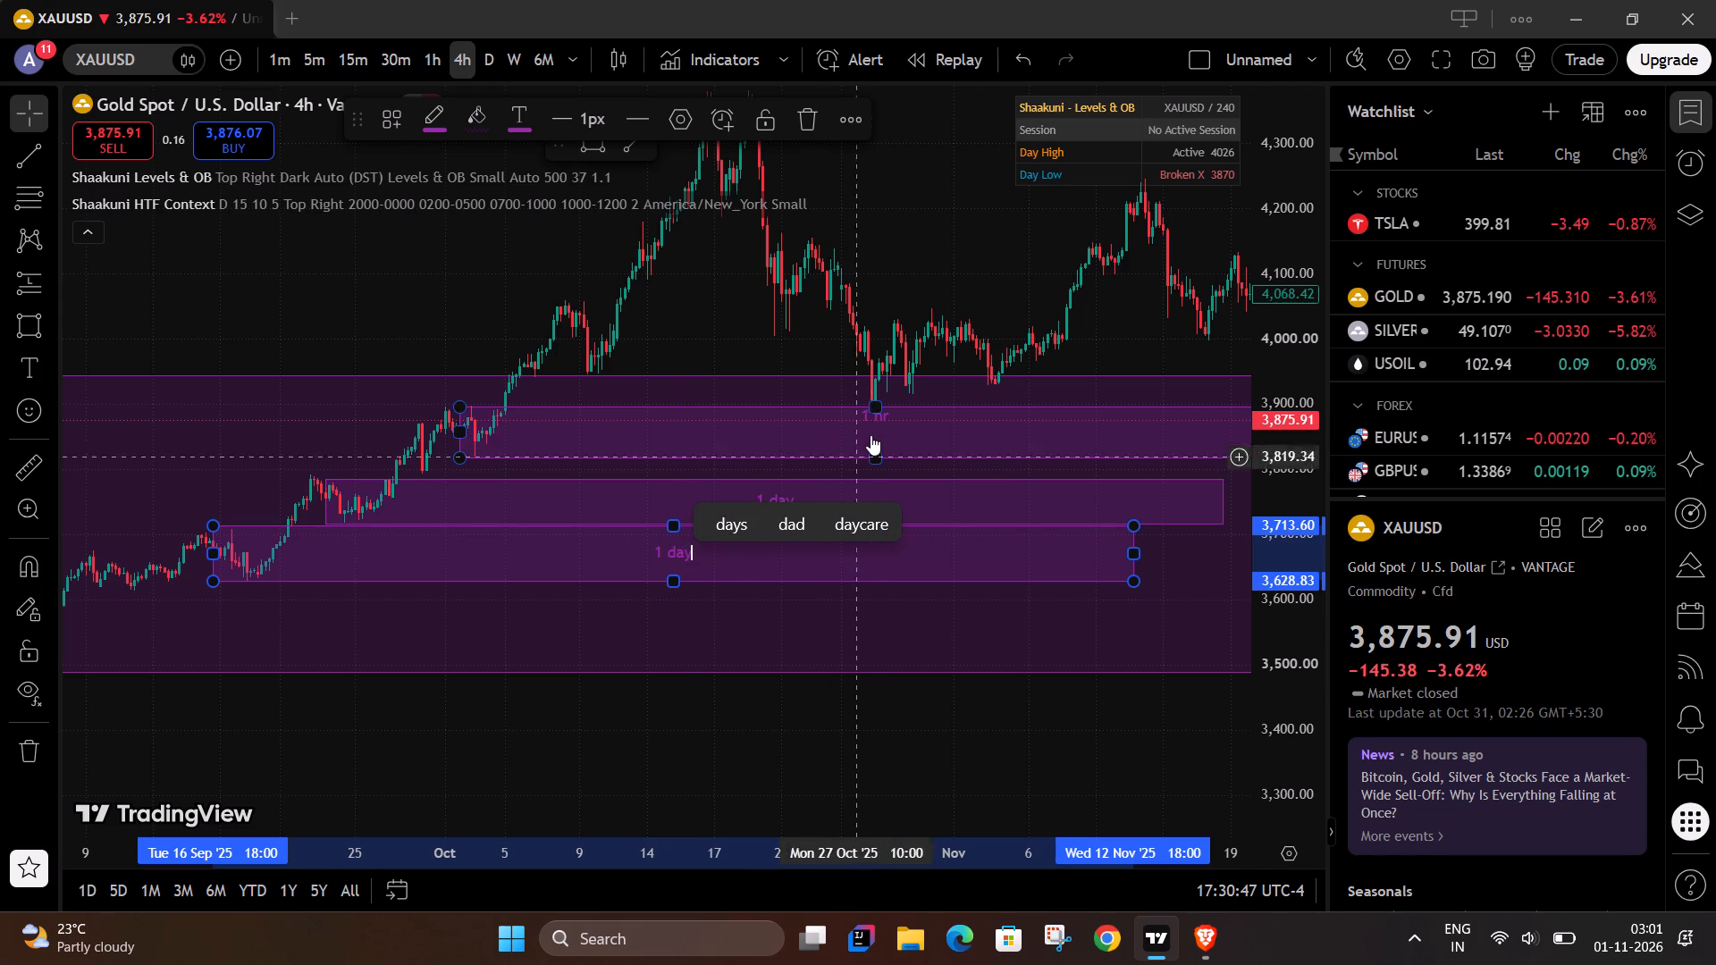
Change the label of the uppermost small box inside the purple zone to "1 day".
click(874, 453)
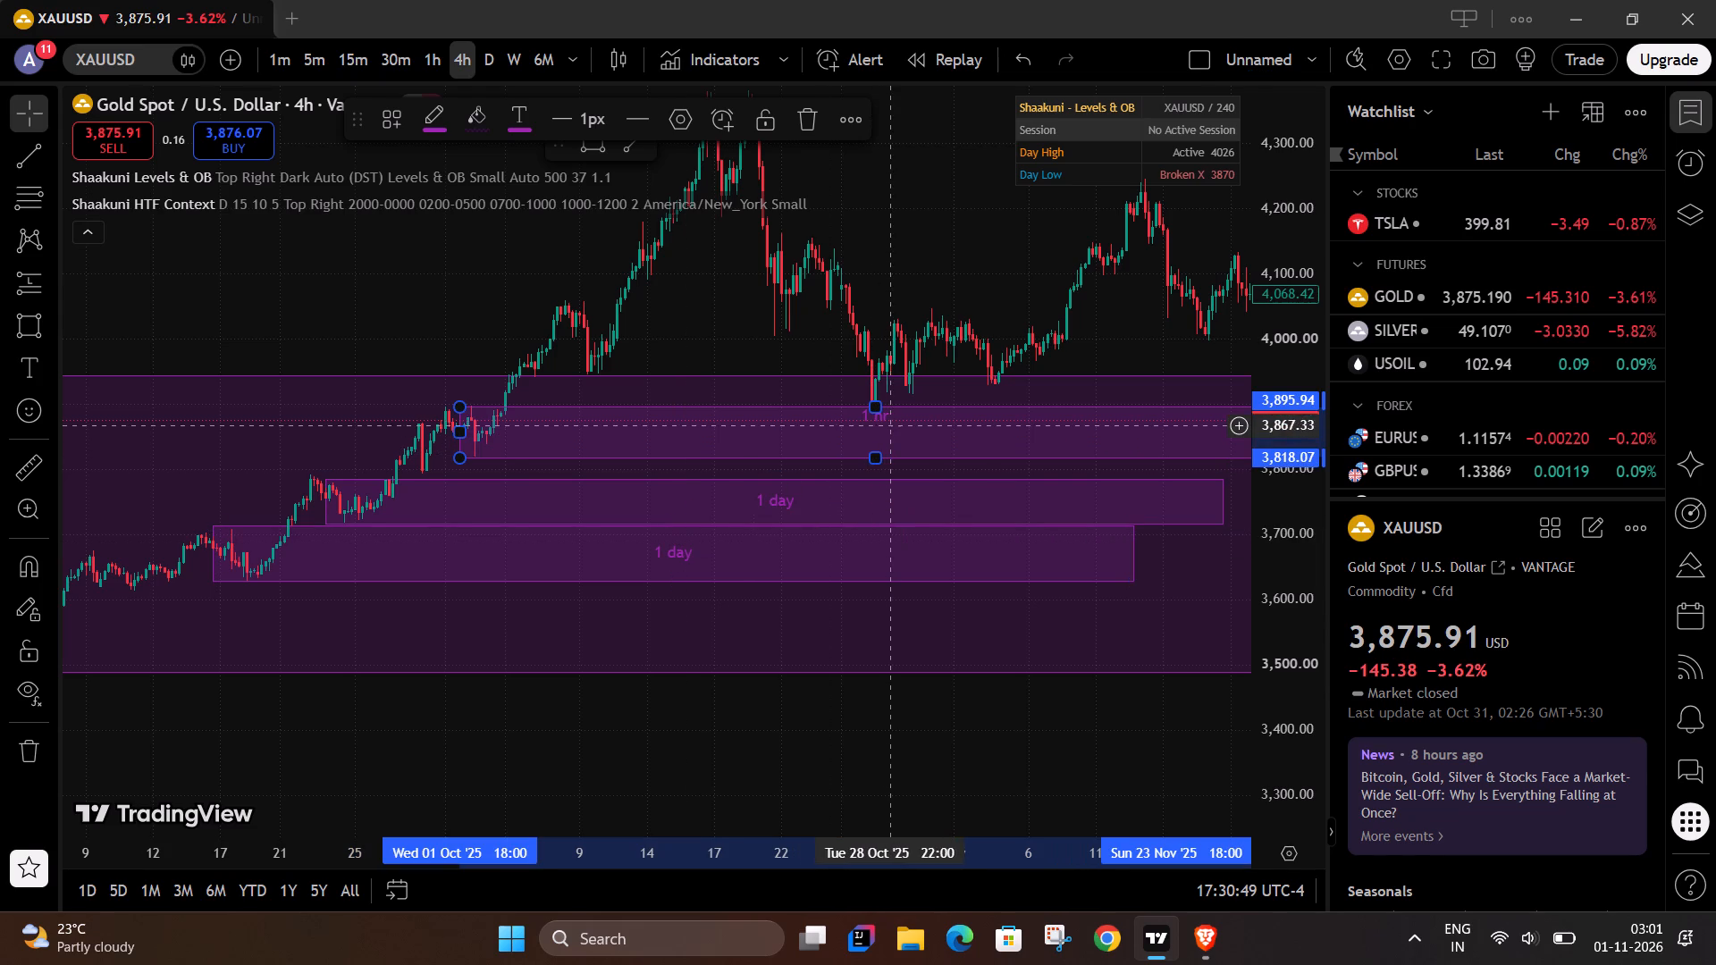
click(888, 424)
key(BackSpace)
key(BackSpace)
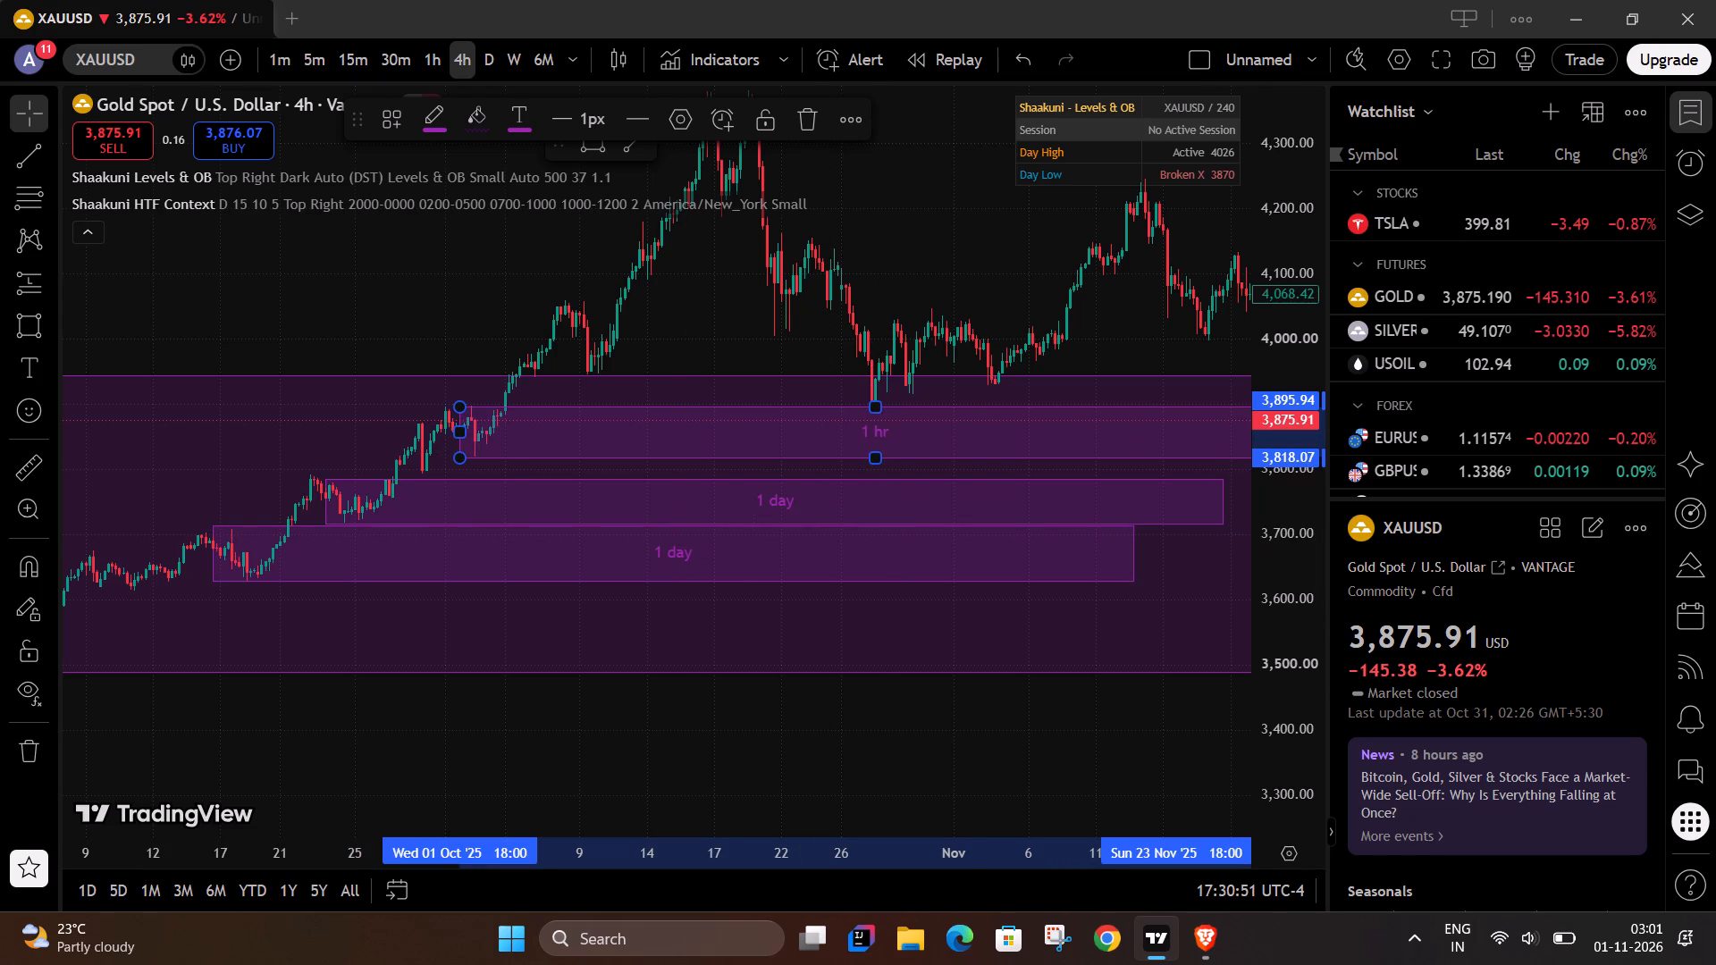
key(BackSpace)
key(BackSpace)
text(day)
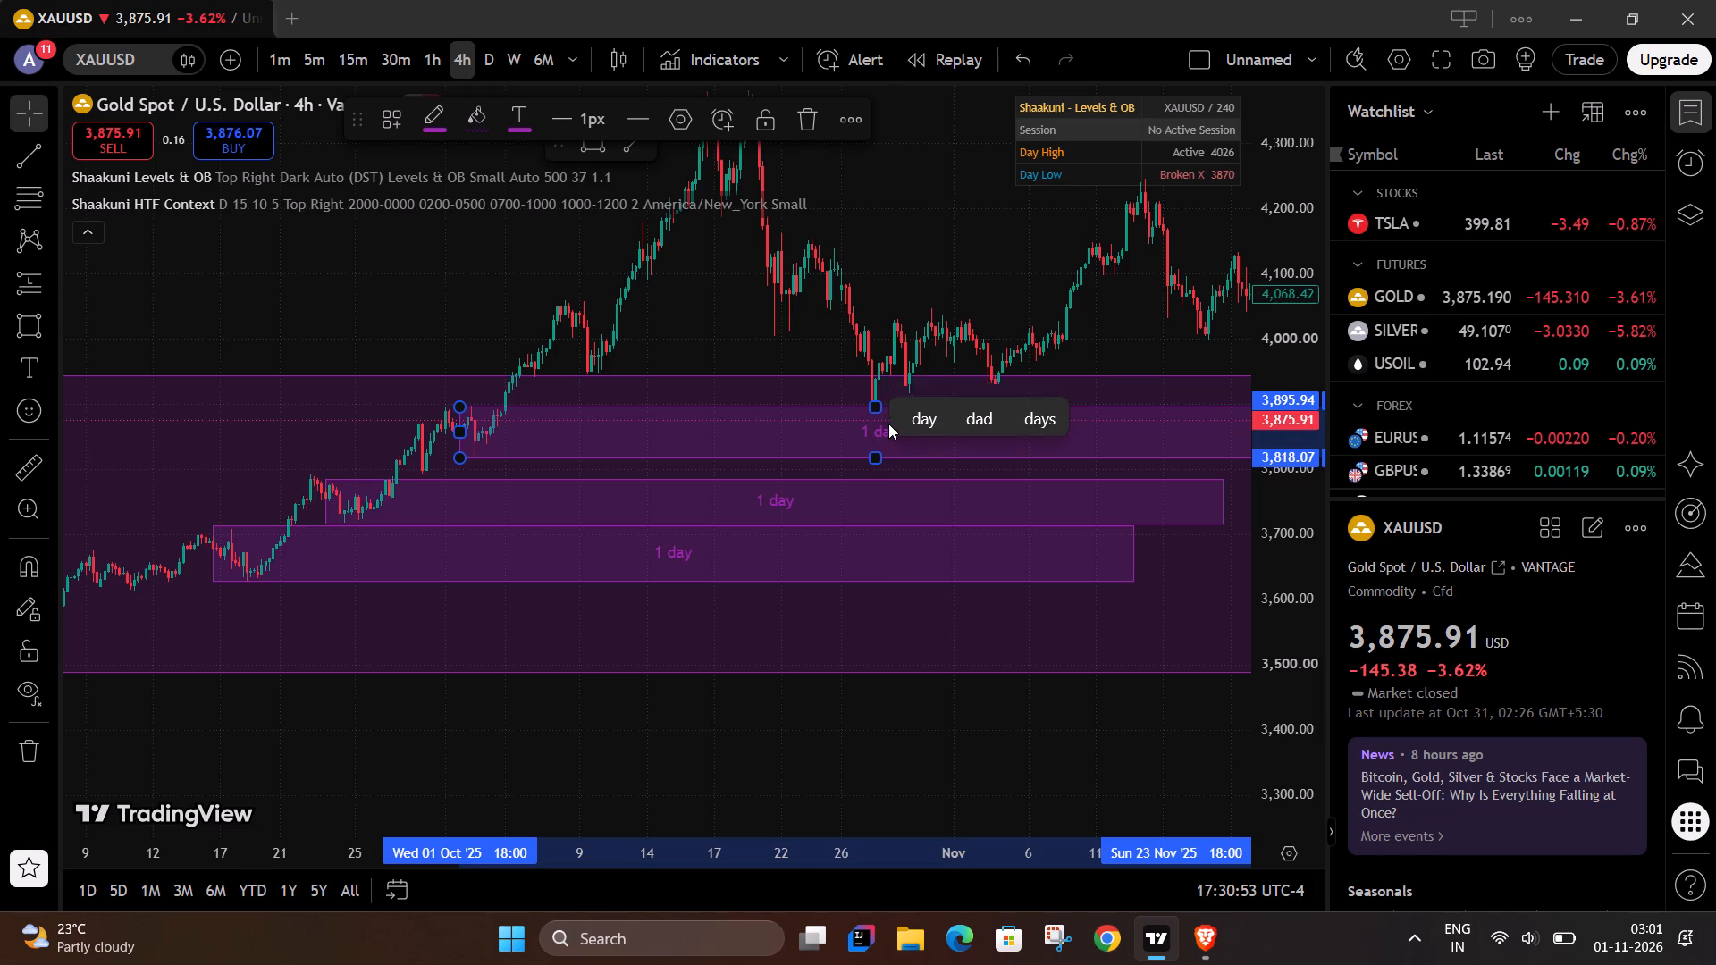
click(880, 746)
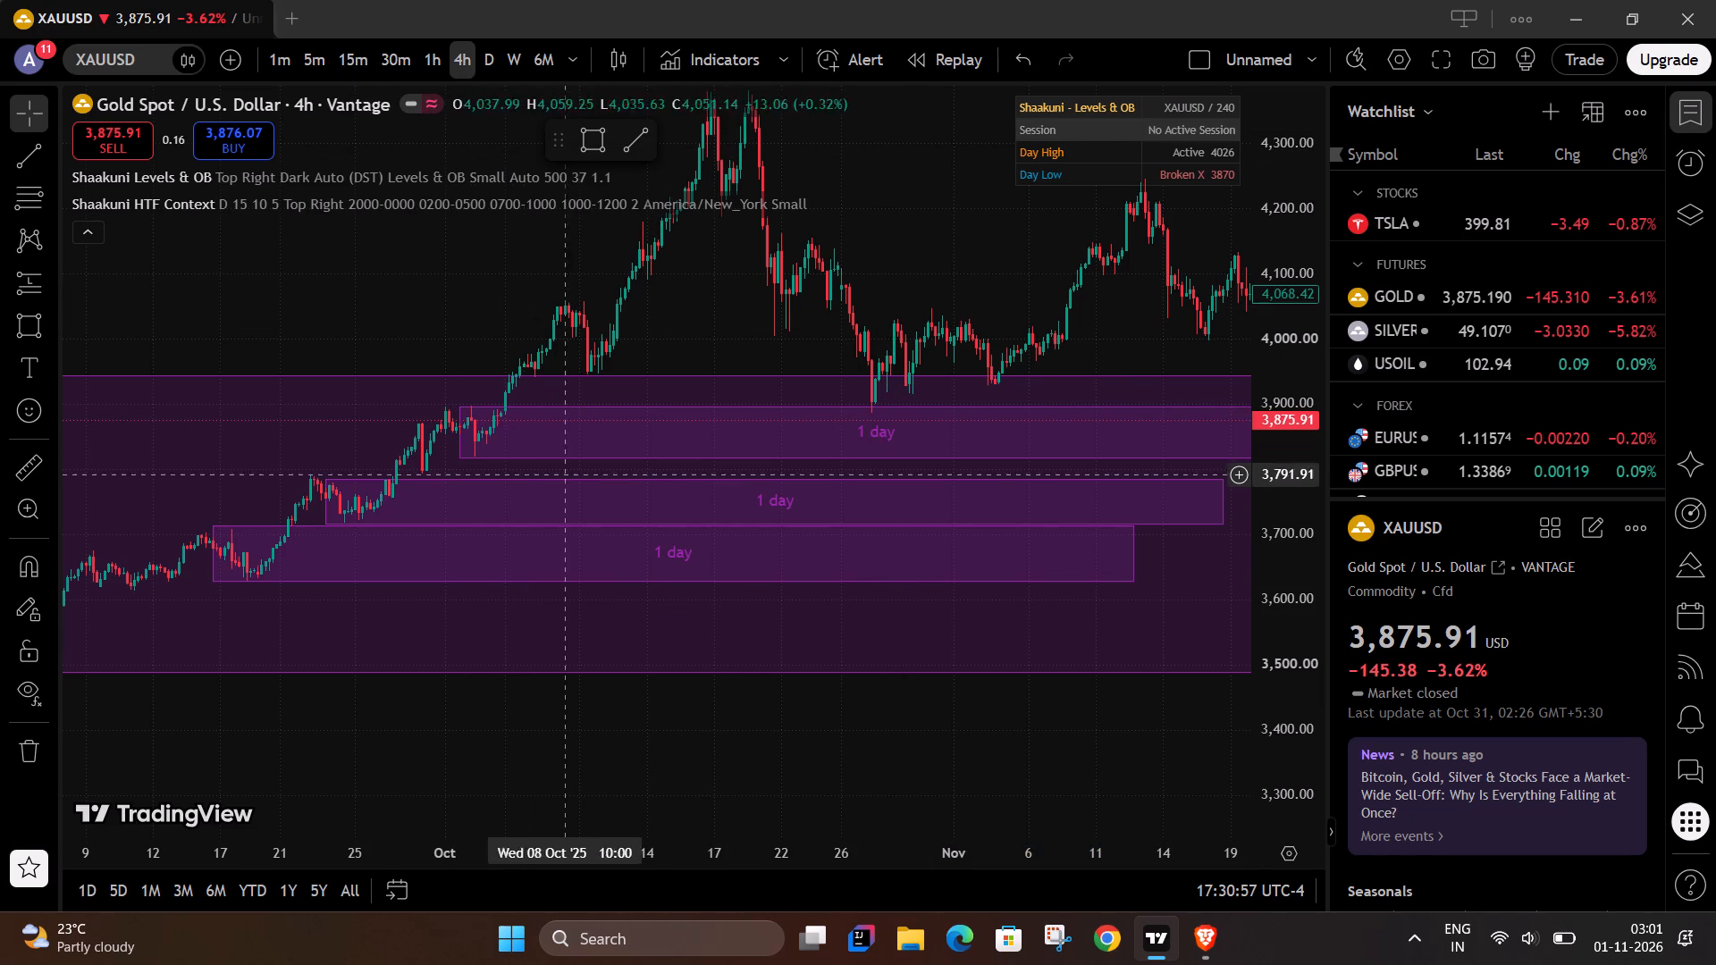
Examine the three 1-day boxes up close and XAUUSD's 4-hour price action above the purple zone from December 2025 to June 2026.
drag(1295, 734, 1293, 574)
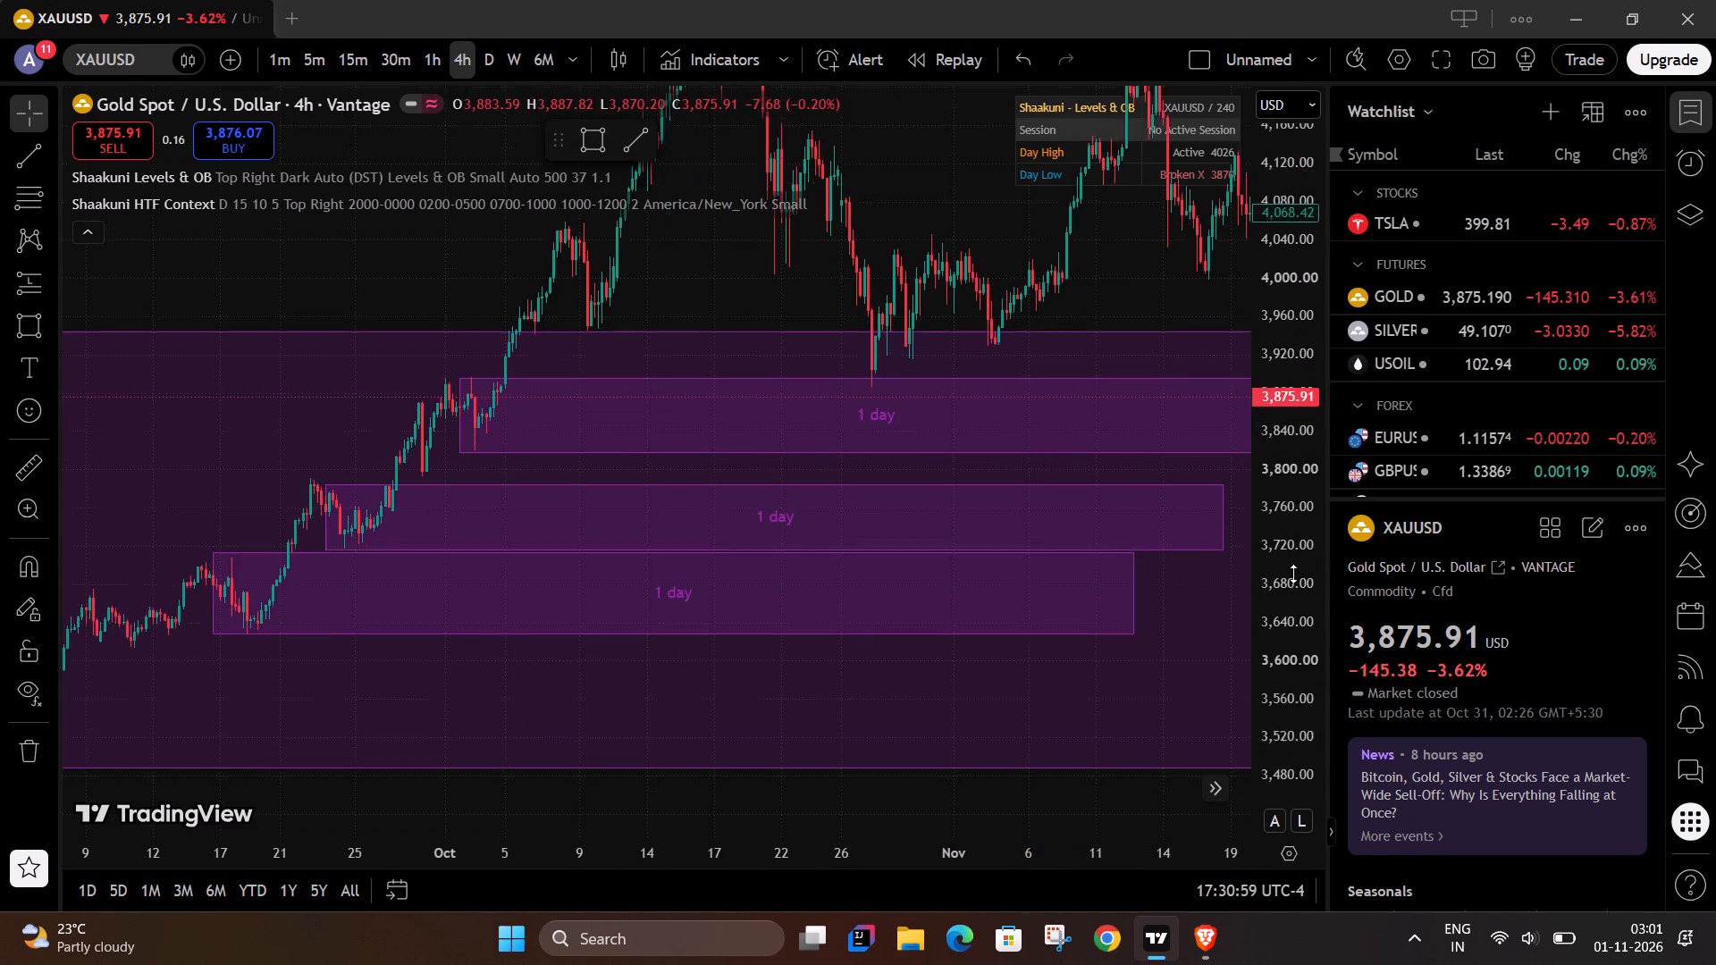
drag(1293, 574, 1294, 445)
drag(737, 435, 728, 457)
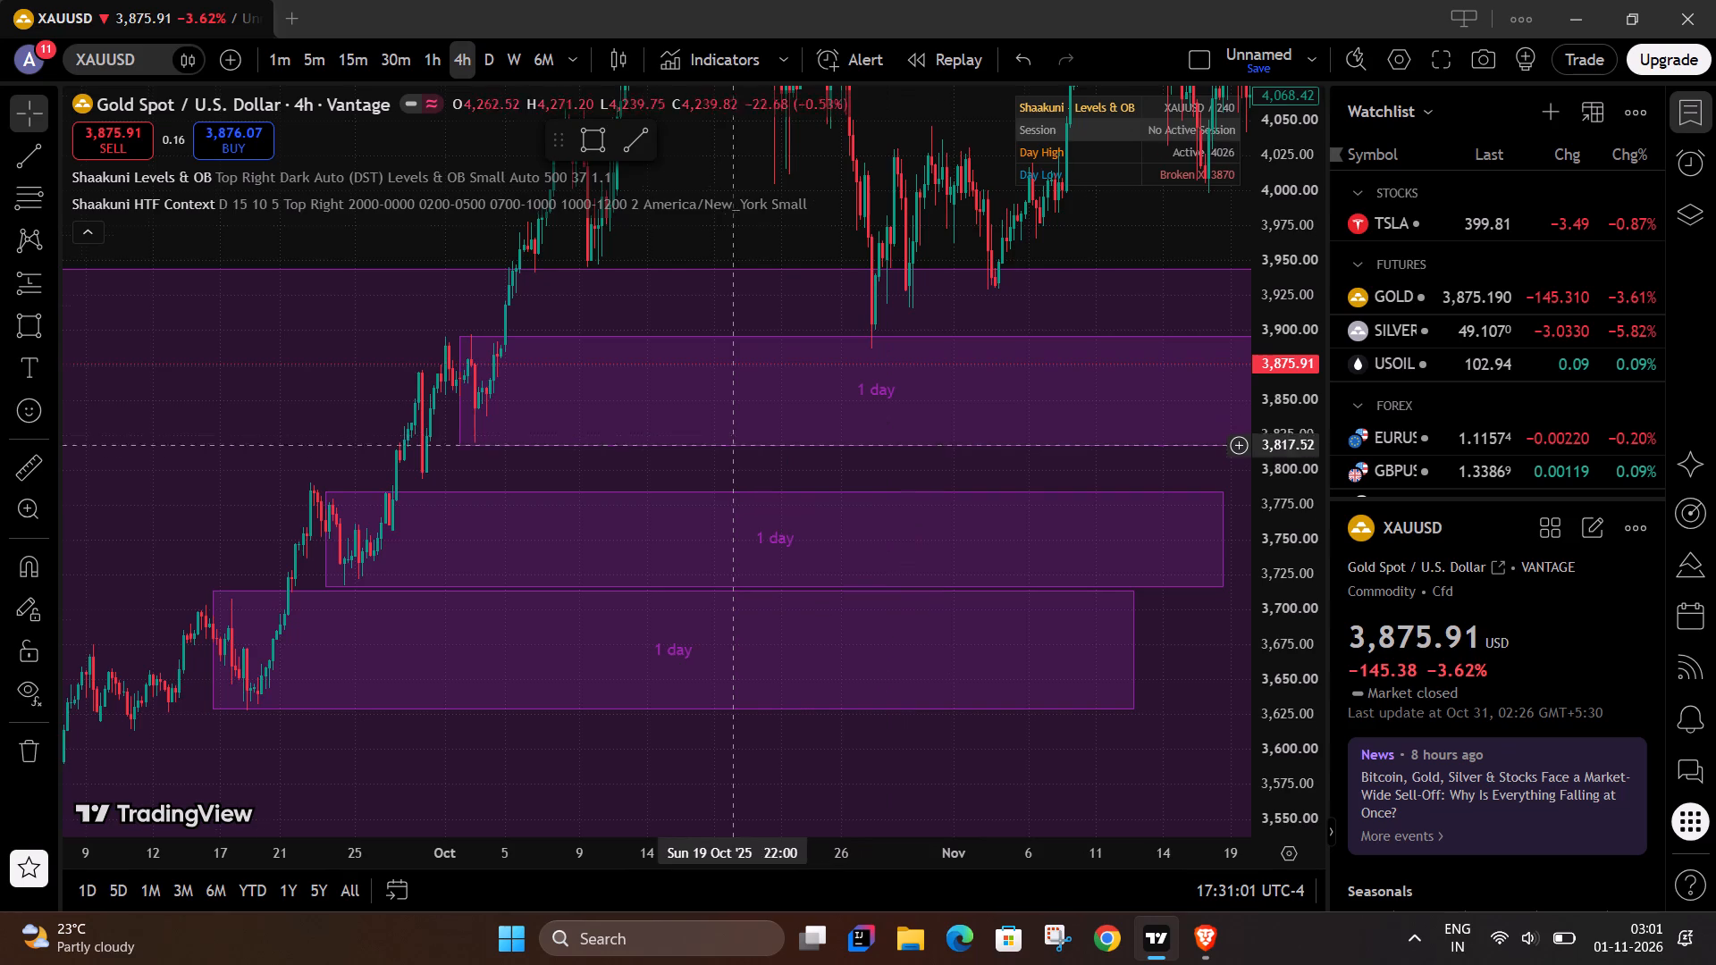
drag(728, 457, 708, 506)
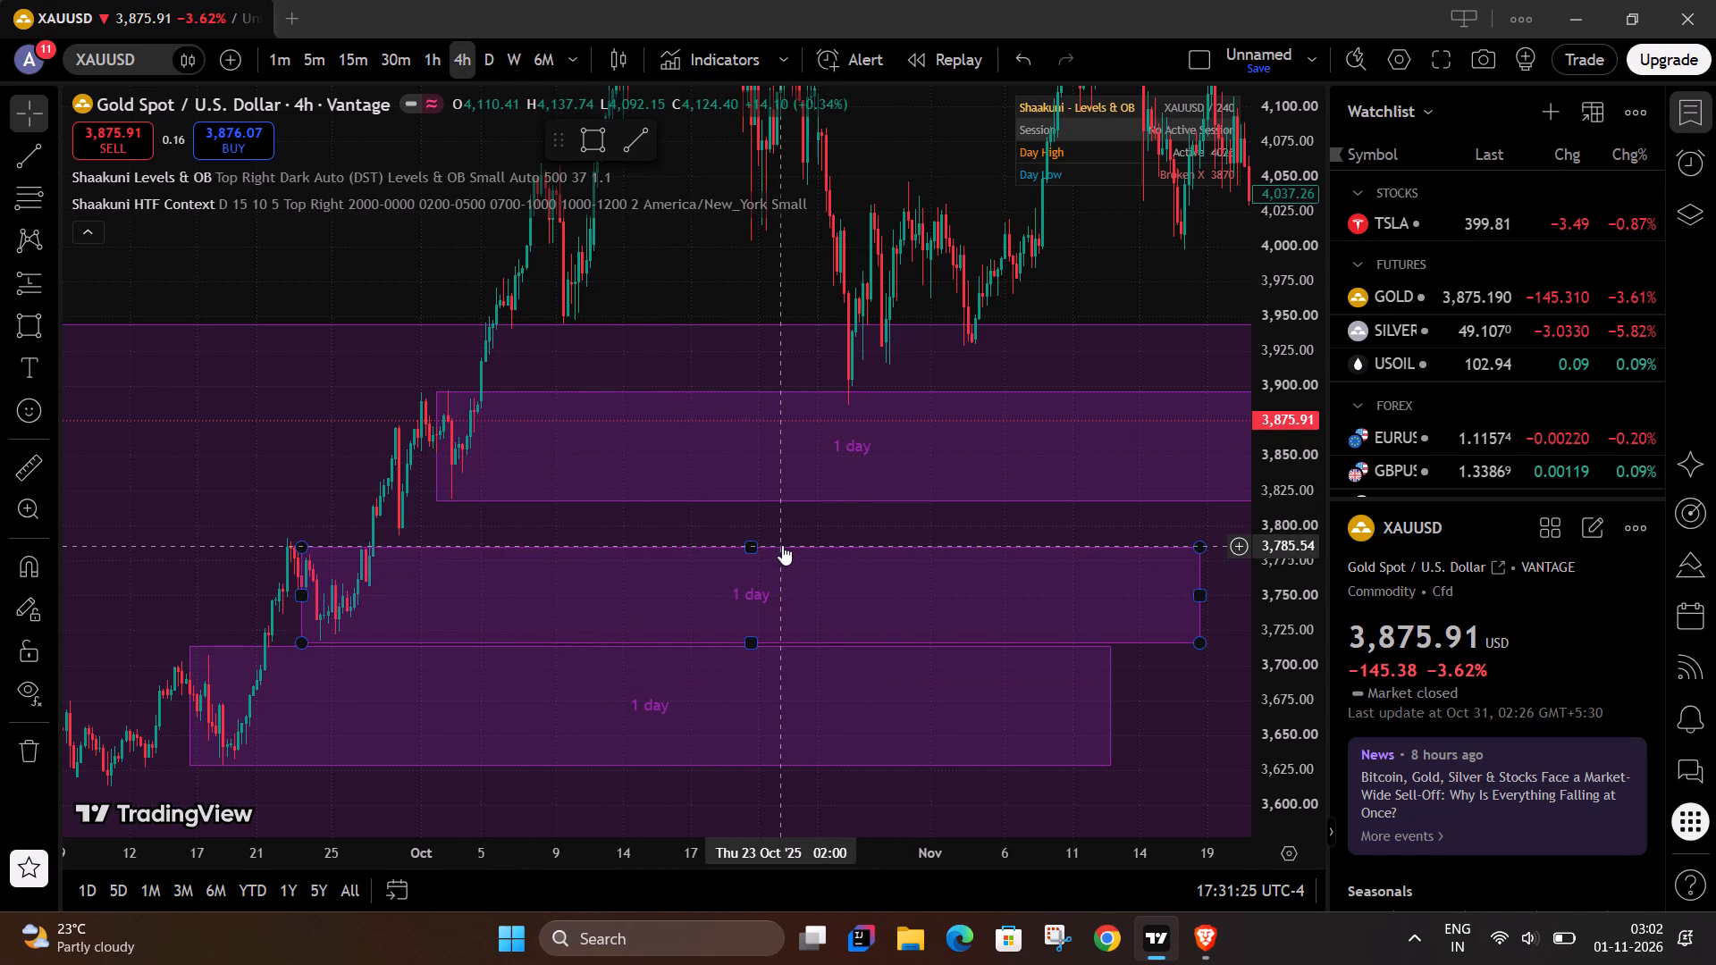
scroll(782, 546, left, 7)
scroll(1092, 586, left, 2)
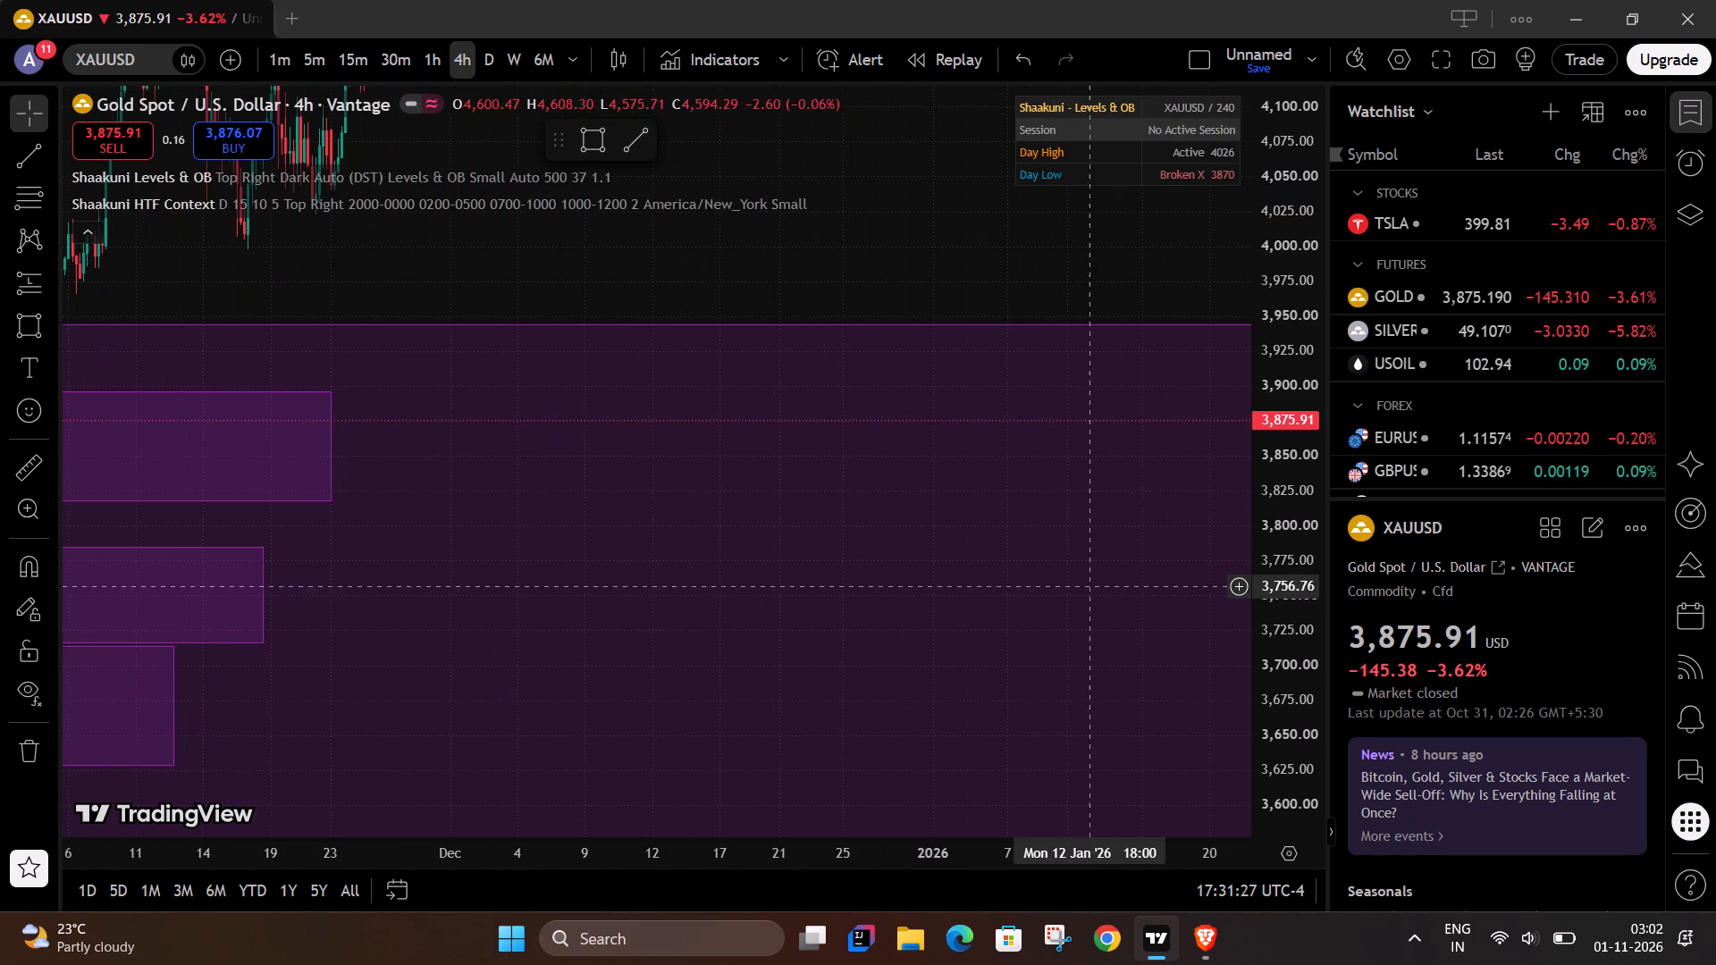
drag(1306, 300, 1341, 648)
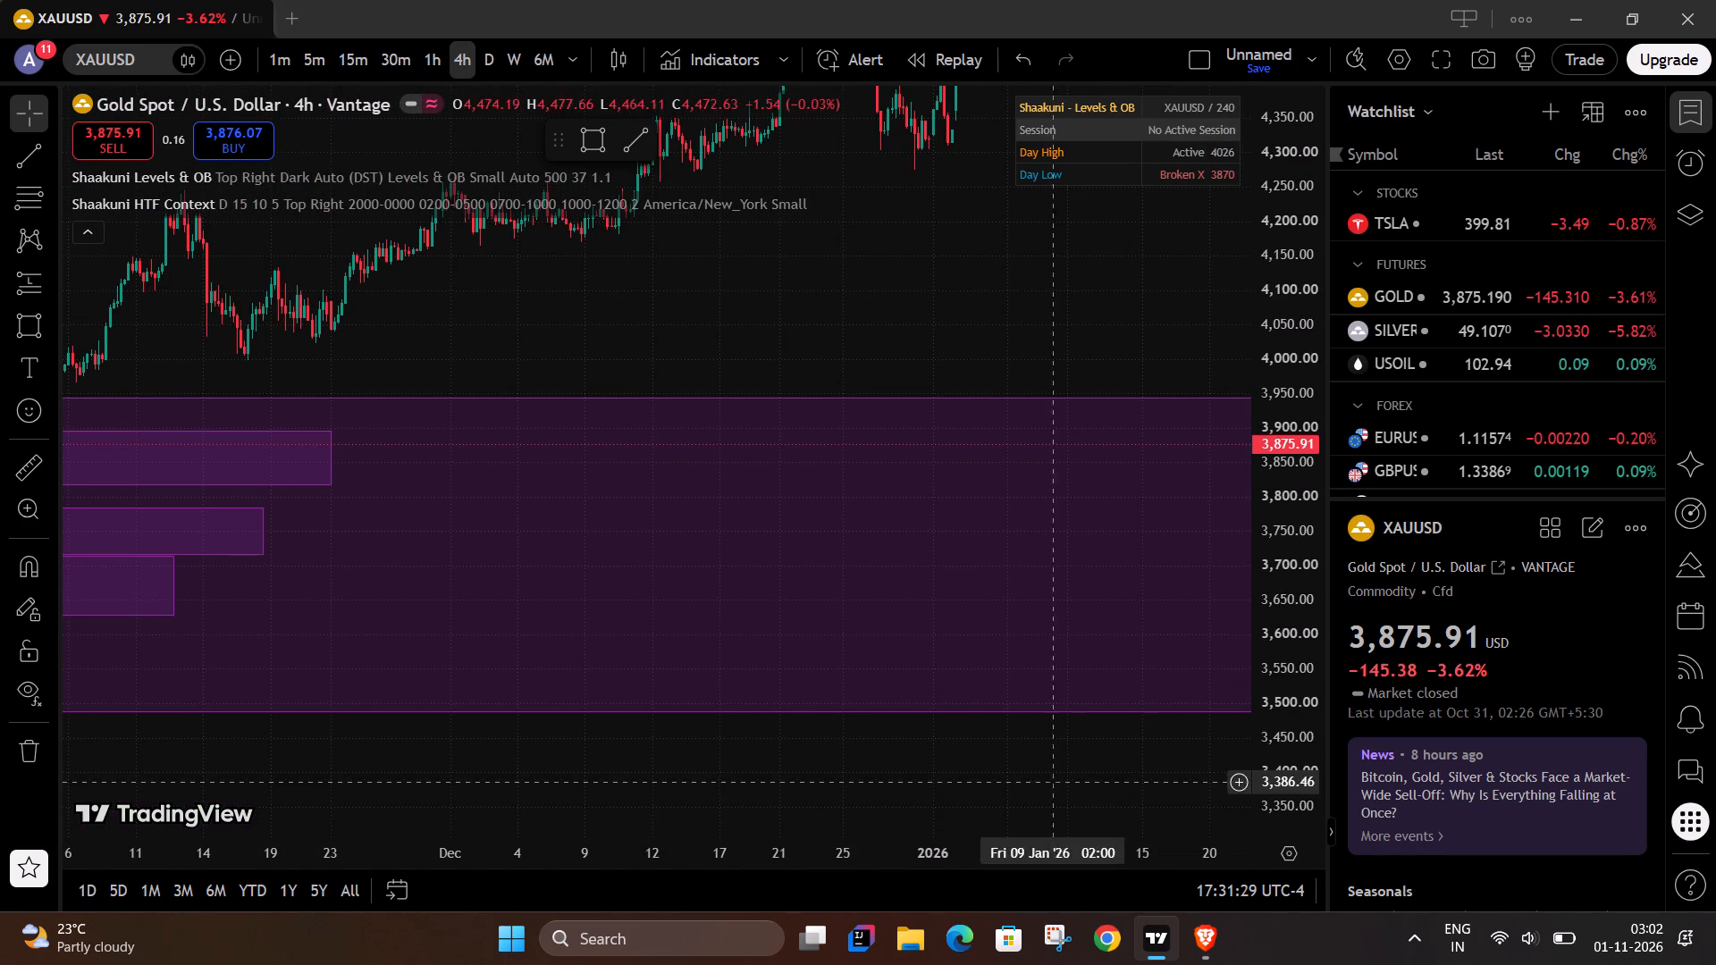
drag(924, 860, 1129, 849)
drag(1113, 565, 629, 718)
drag(887, 482, 407, 634)
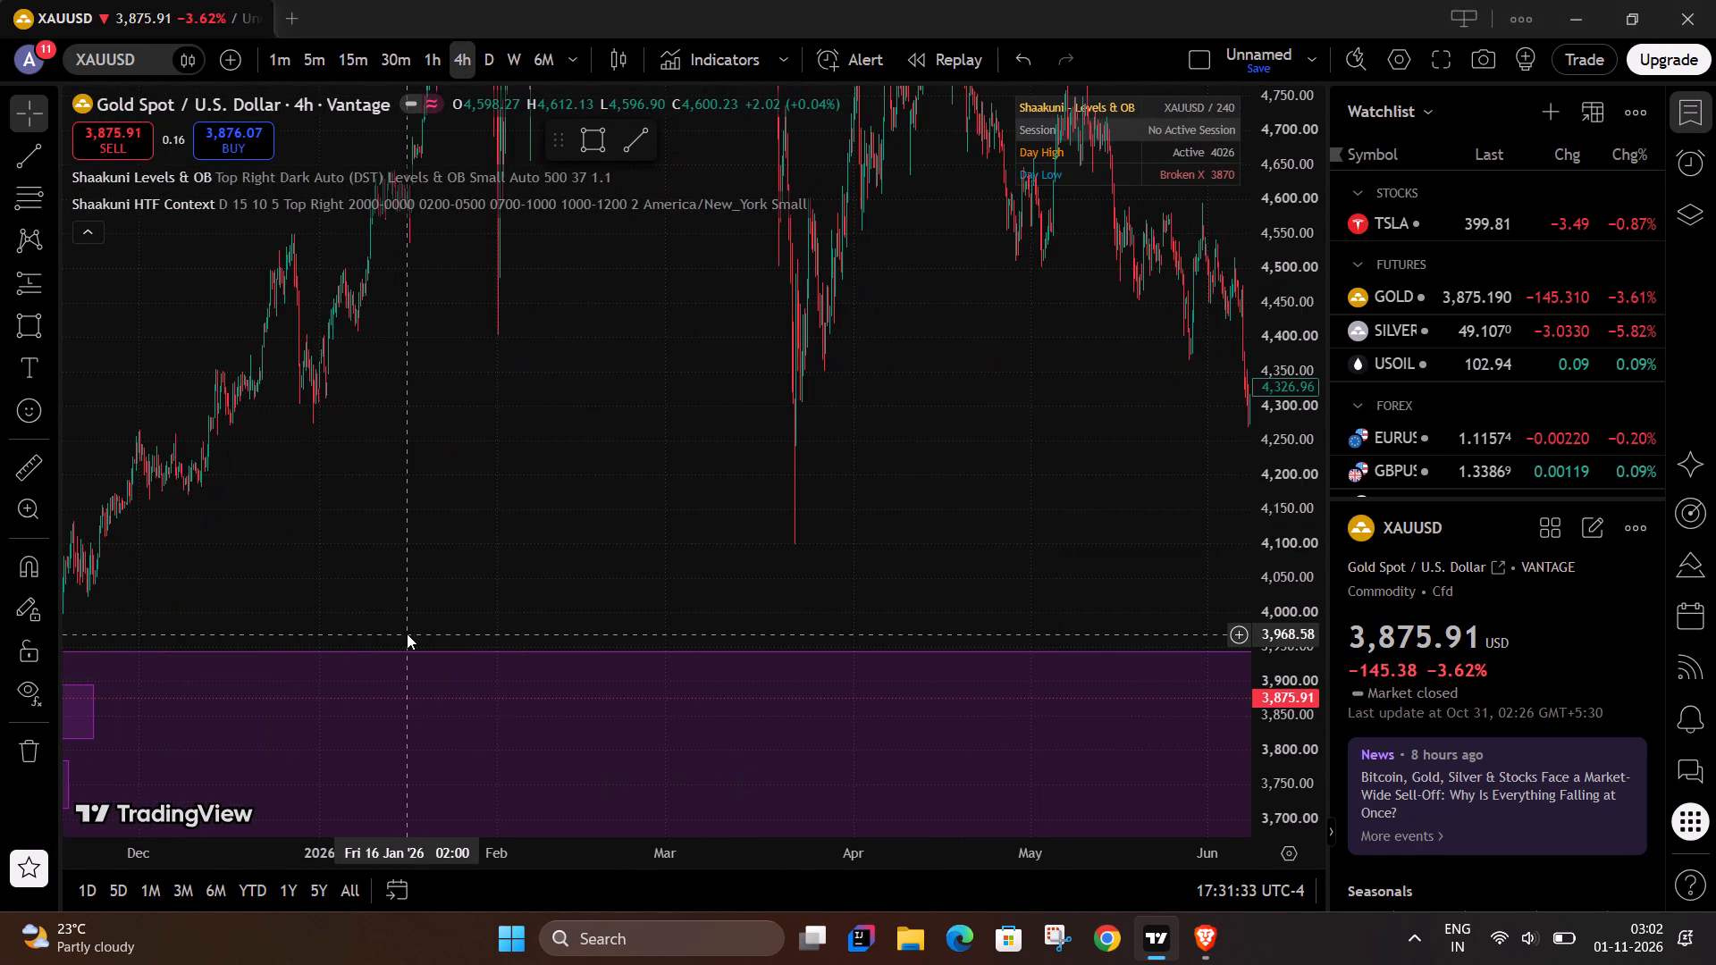
Switch to the Brave browser and resume the ICT trading guide video at its Premium/Discount slide.
click(471, 537)
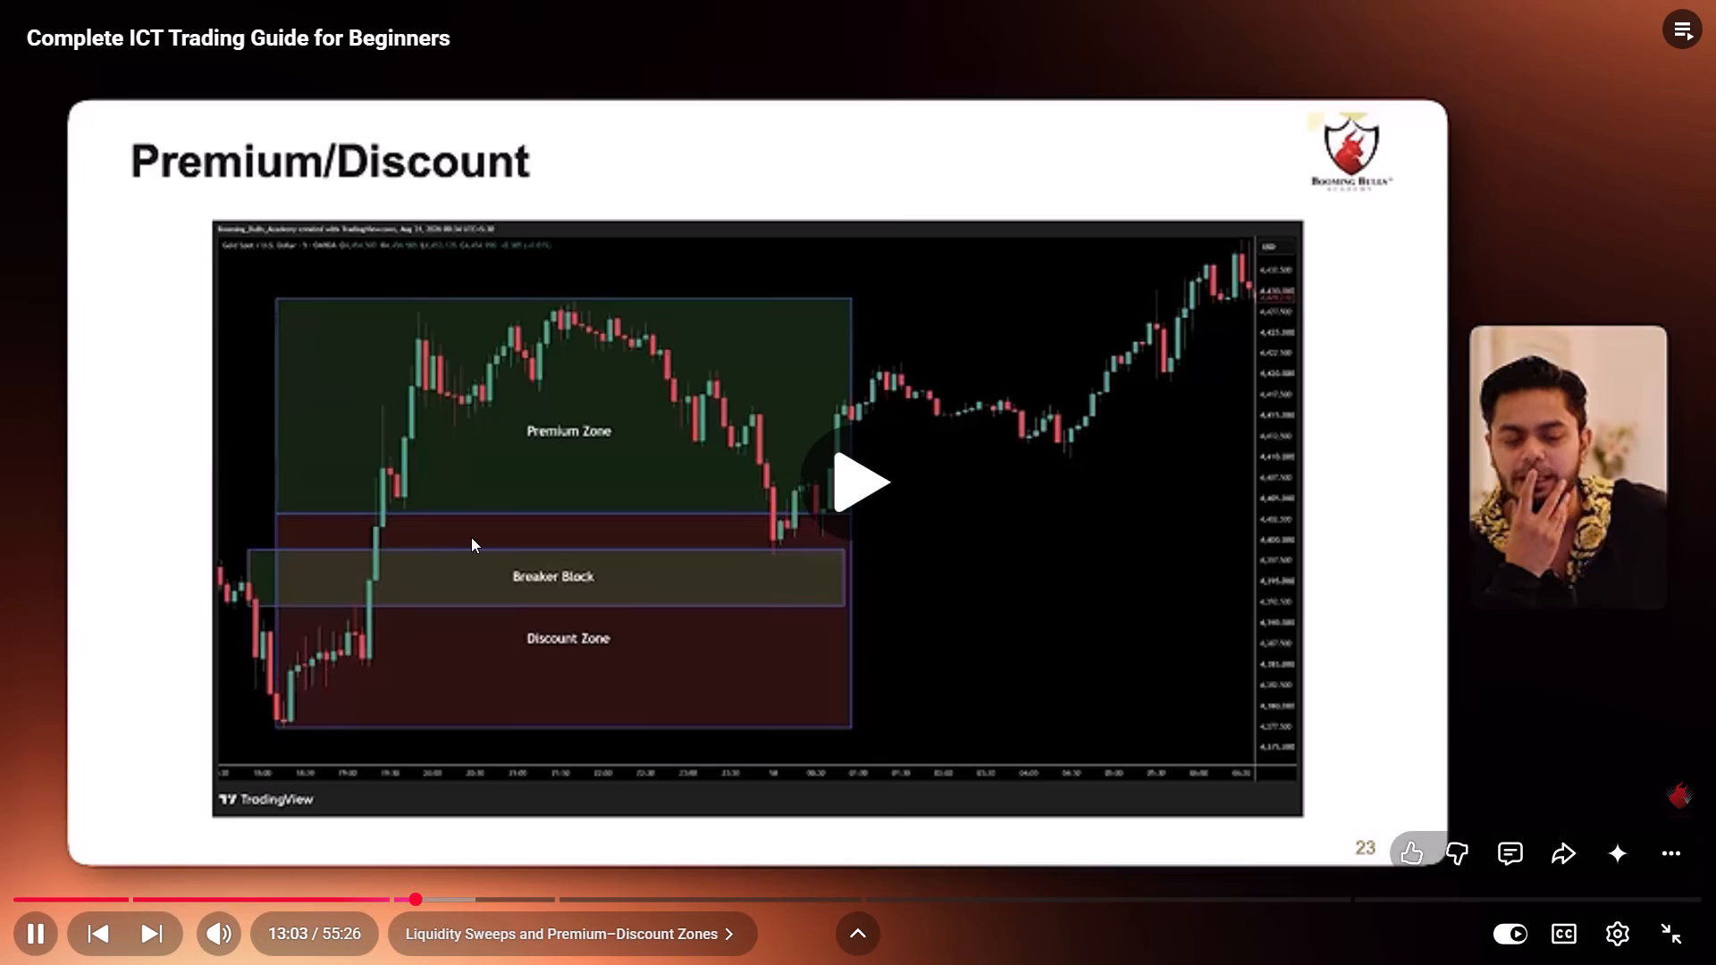